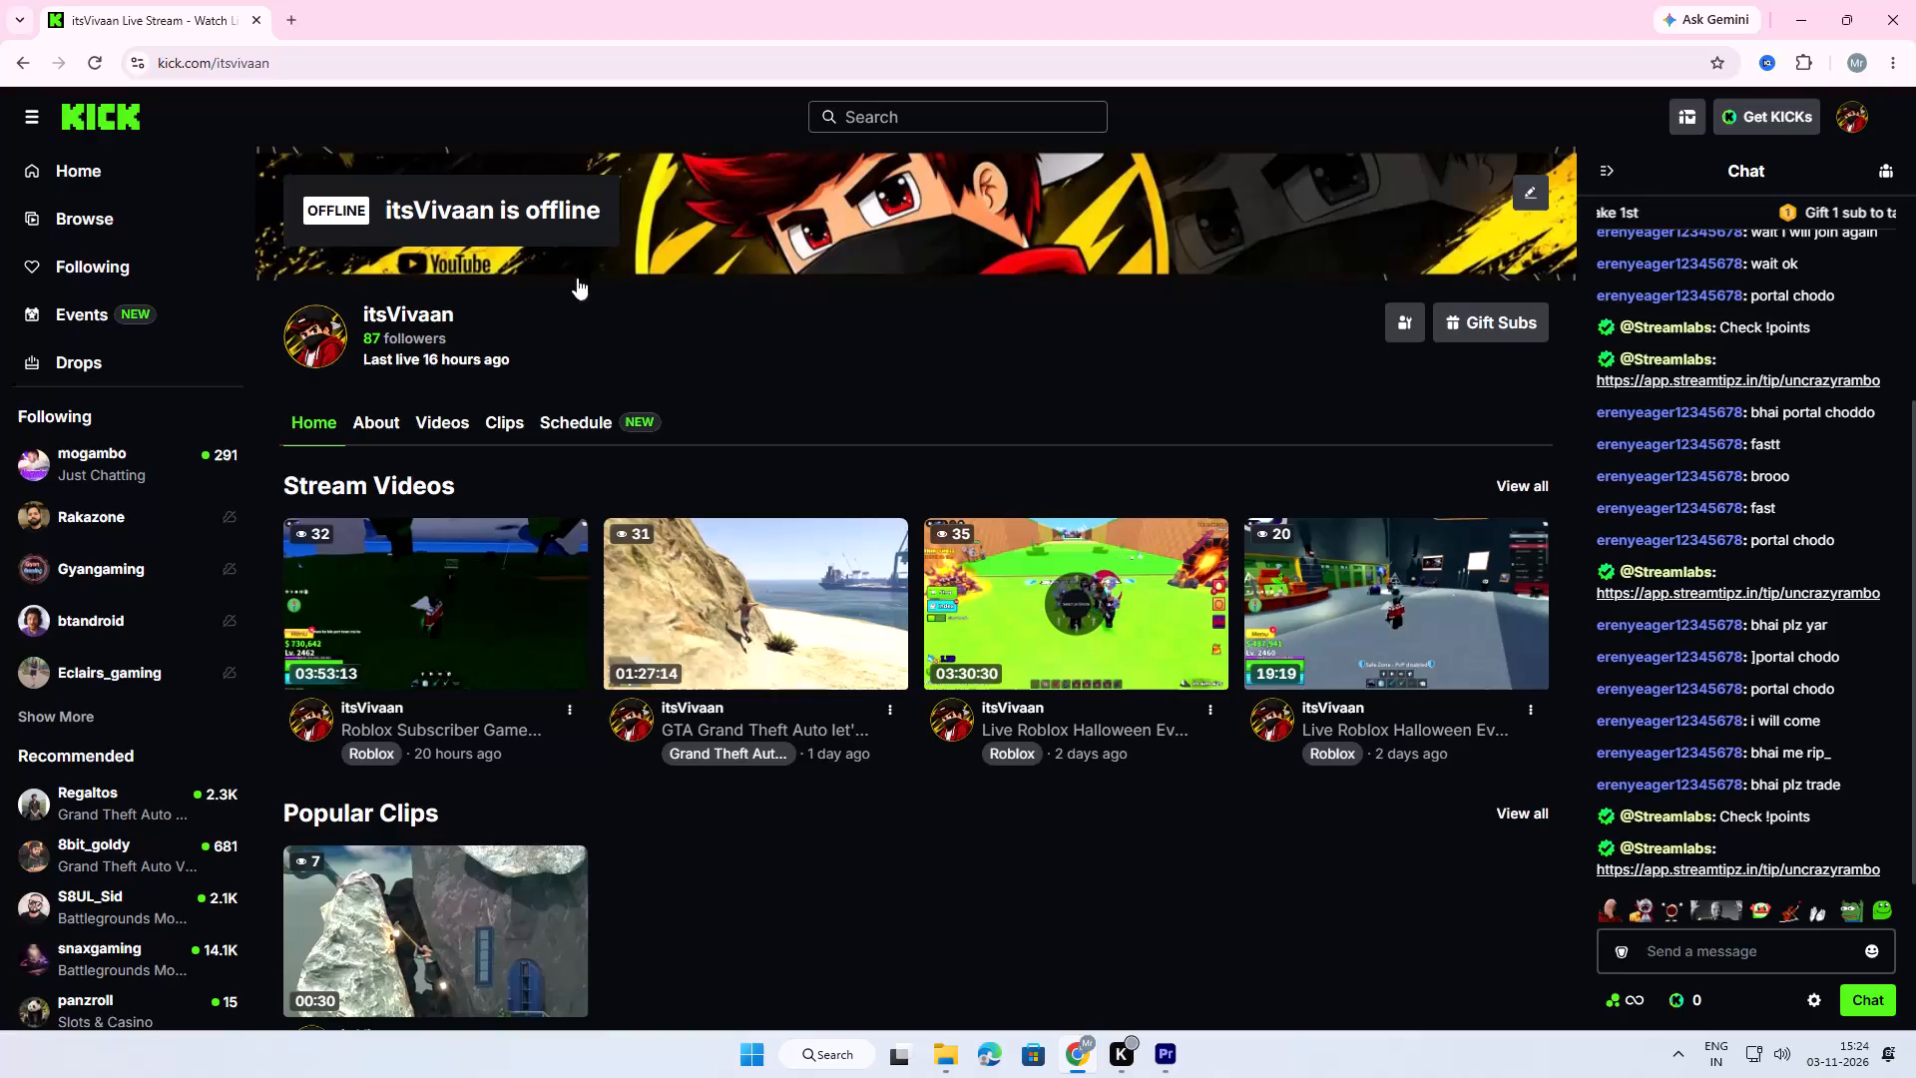
Close the browser window showing the Kick channel page to return to the video project in Adobe Premiere.
{"action": "left_click", "coordinate": [1915, 0]}
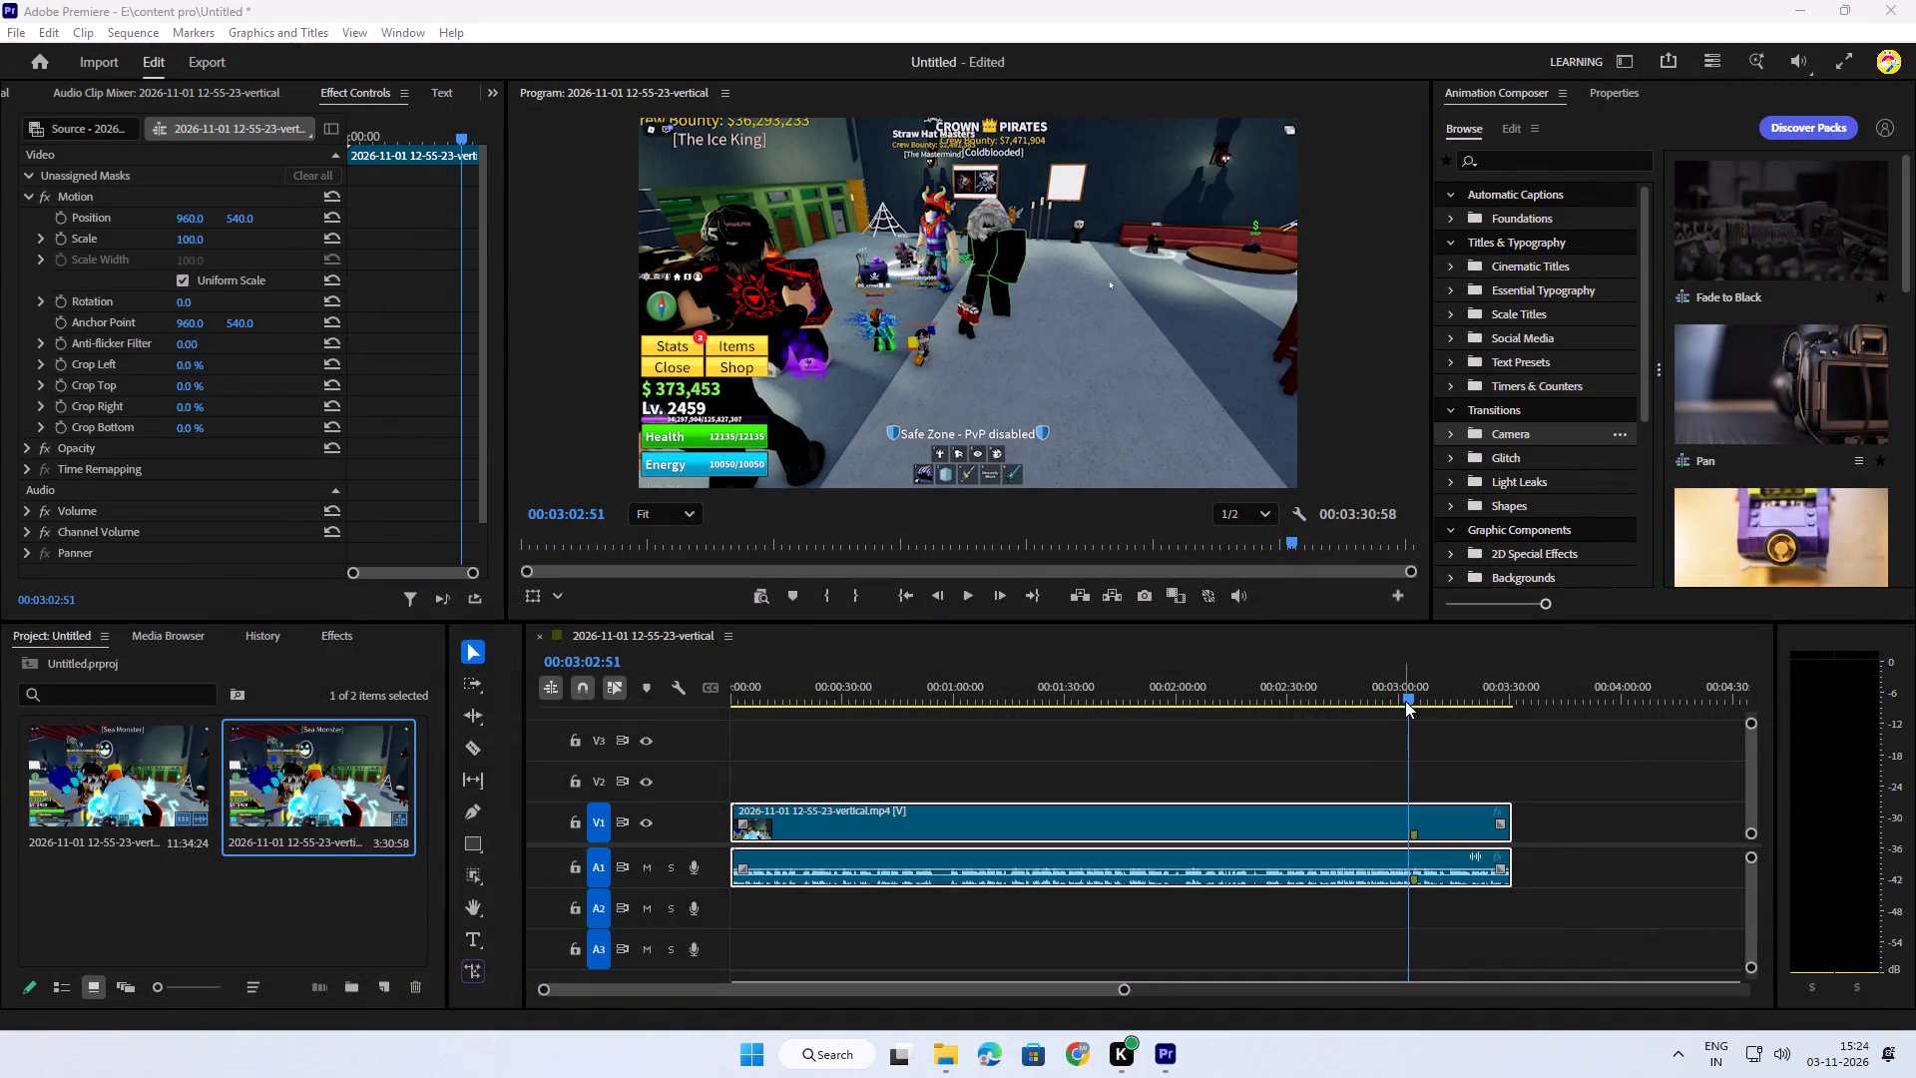
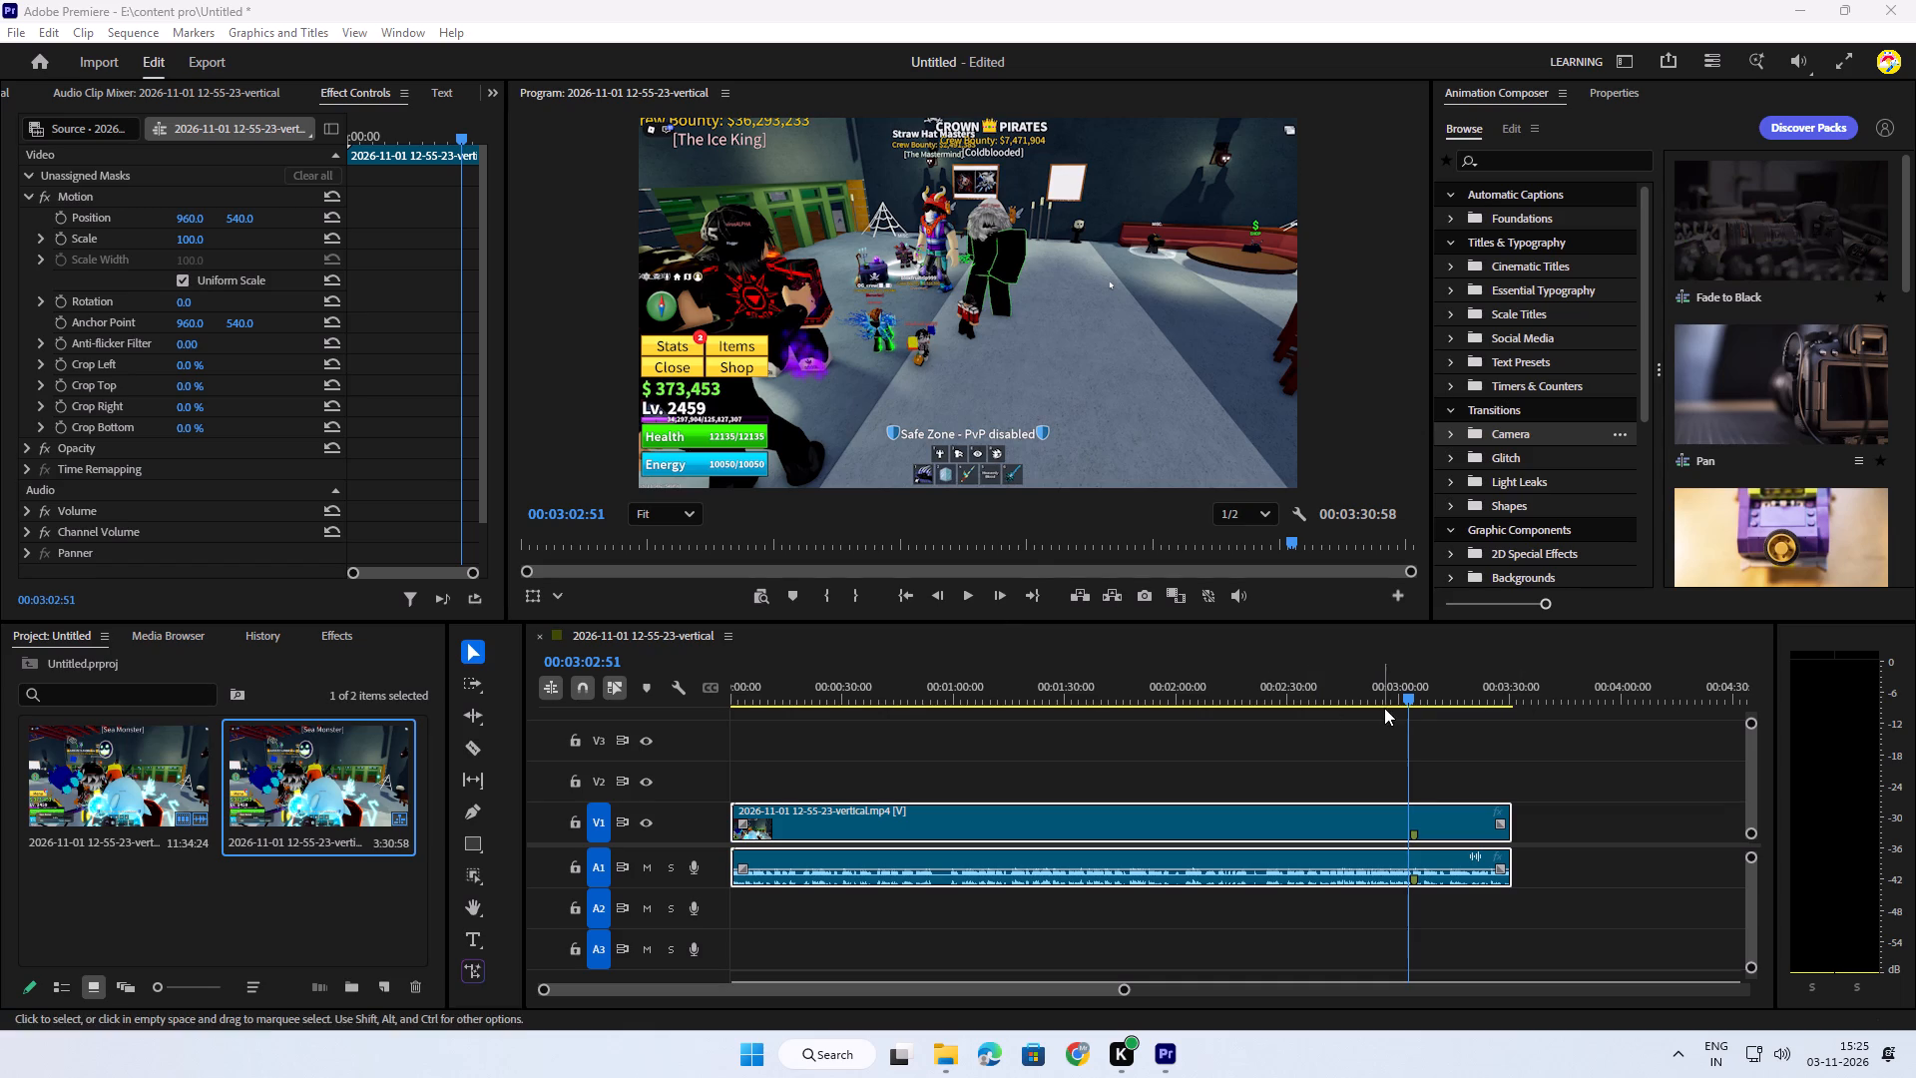
Play the recording from about 00:03:03 and park the playhead near 00:03:04:28 for an overlay.
{"action": "left_click_drag", "start_coordinate": [1410, 701], "coordinate": [1414, 701]}
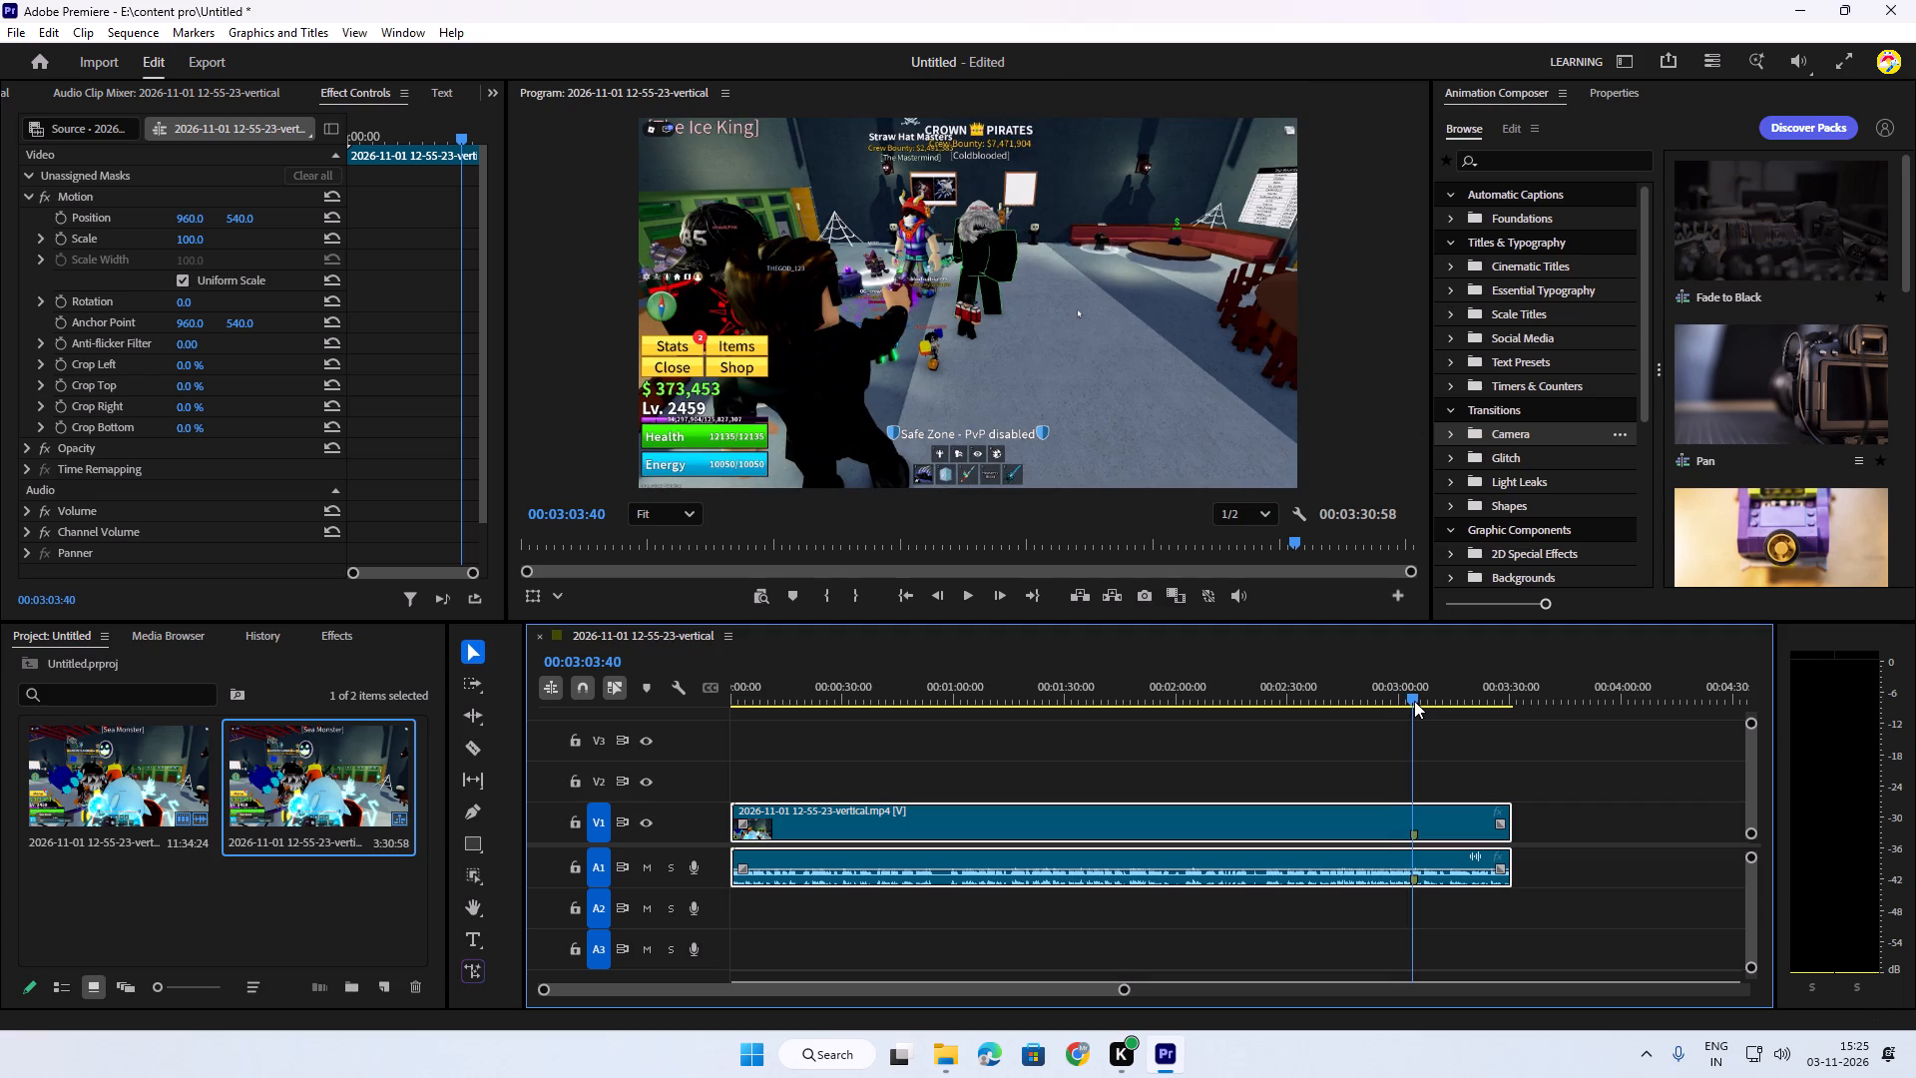
{"action": "left_click_drag", "start_coordinate": [1414, 701], "coordinate": [1413, 710]}
{"action": "key", "text": "space"}
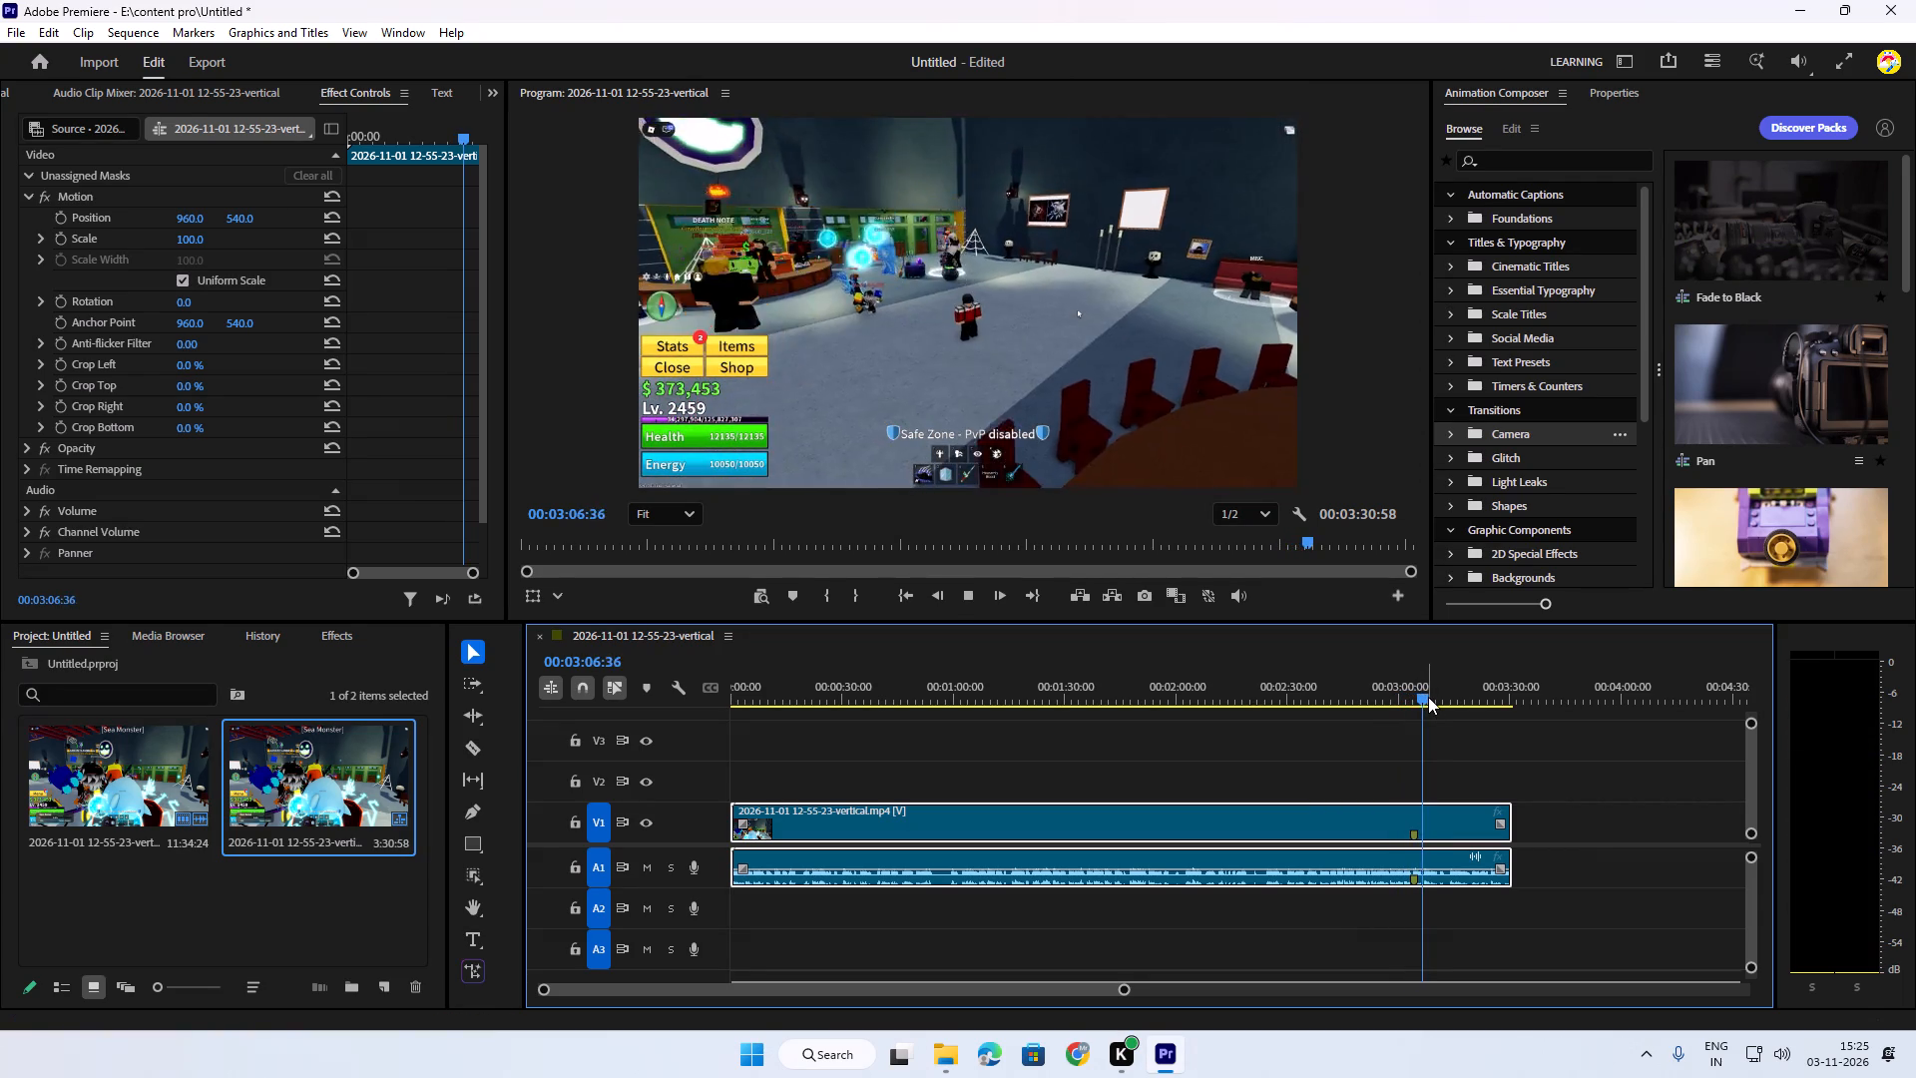
{"action": "left_click", "coordinate": [1427, 697]}
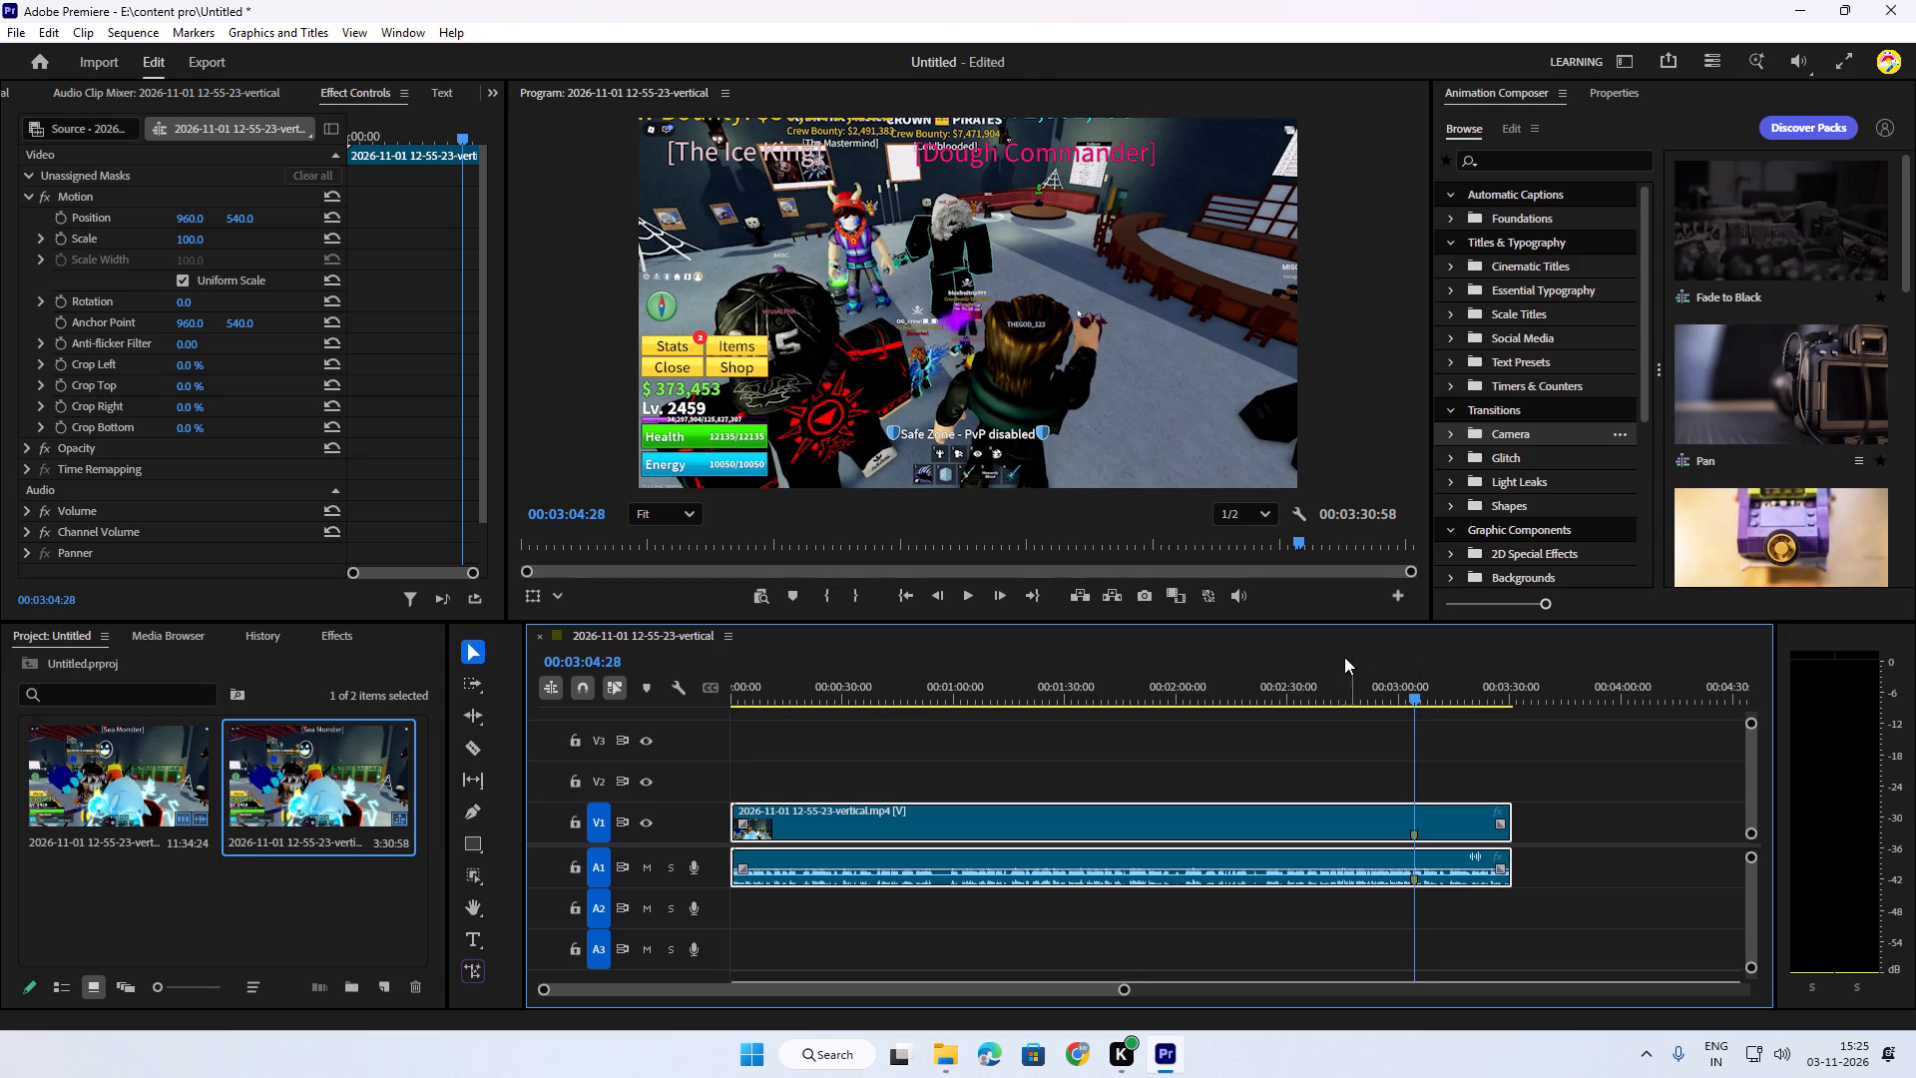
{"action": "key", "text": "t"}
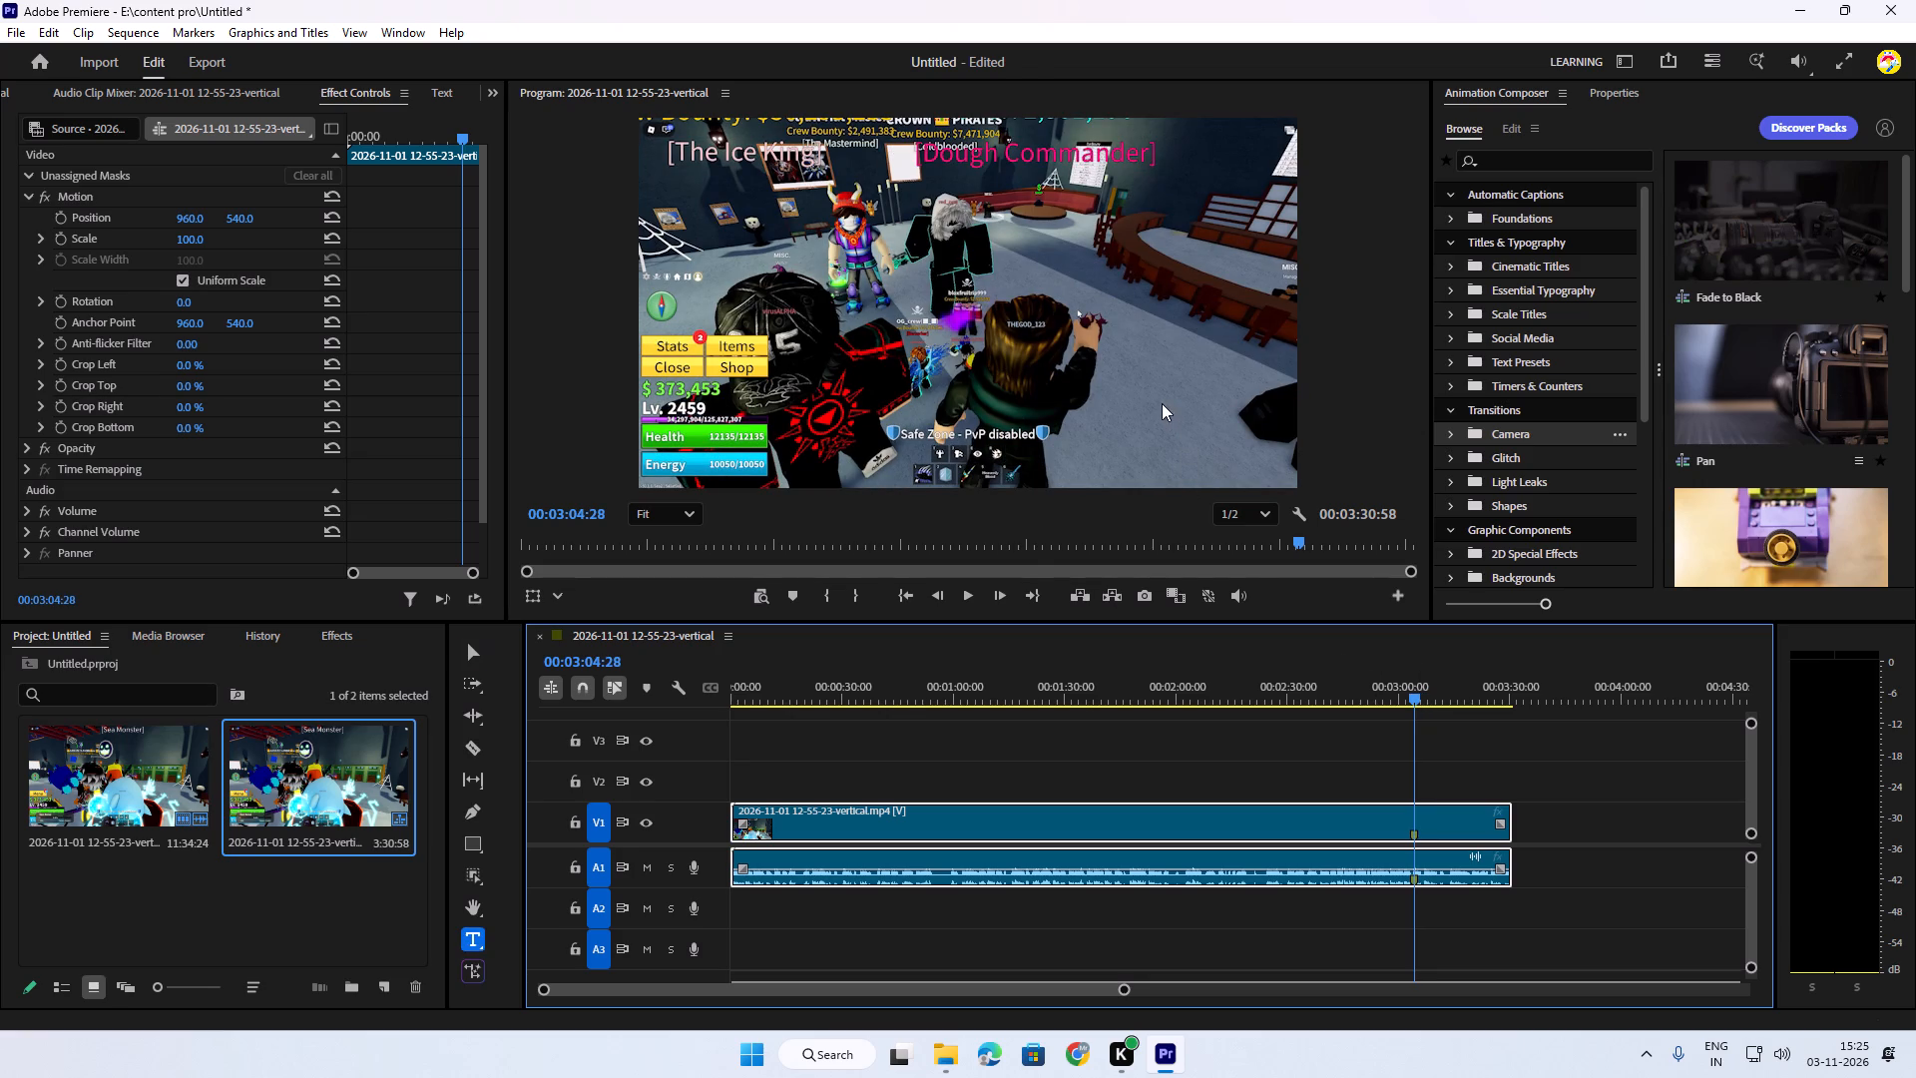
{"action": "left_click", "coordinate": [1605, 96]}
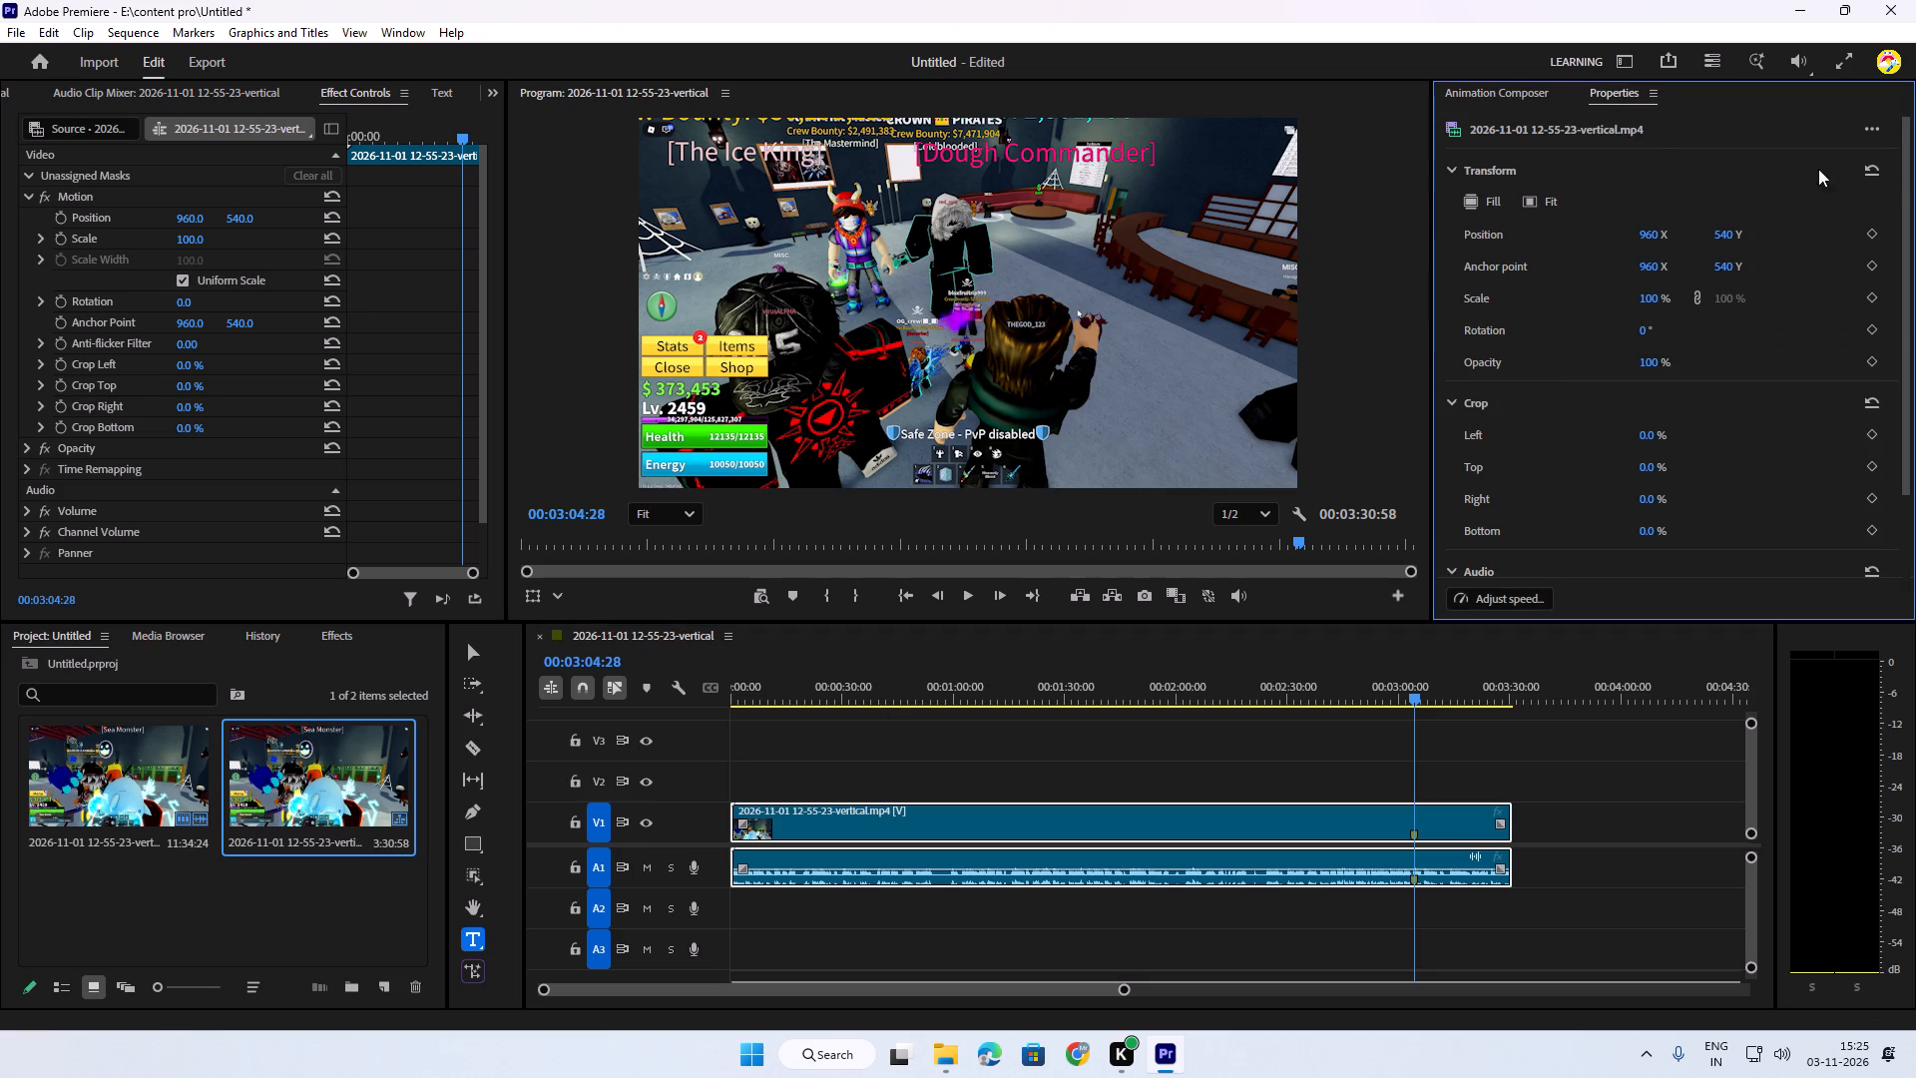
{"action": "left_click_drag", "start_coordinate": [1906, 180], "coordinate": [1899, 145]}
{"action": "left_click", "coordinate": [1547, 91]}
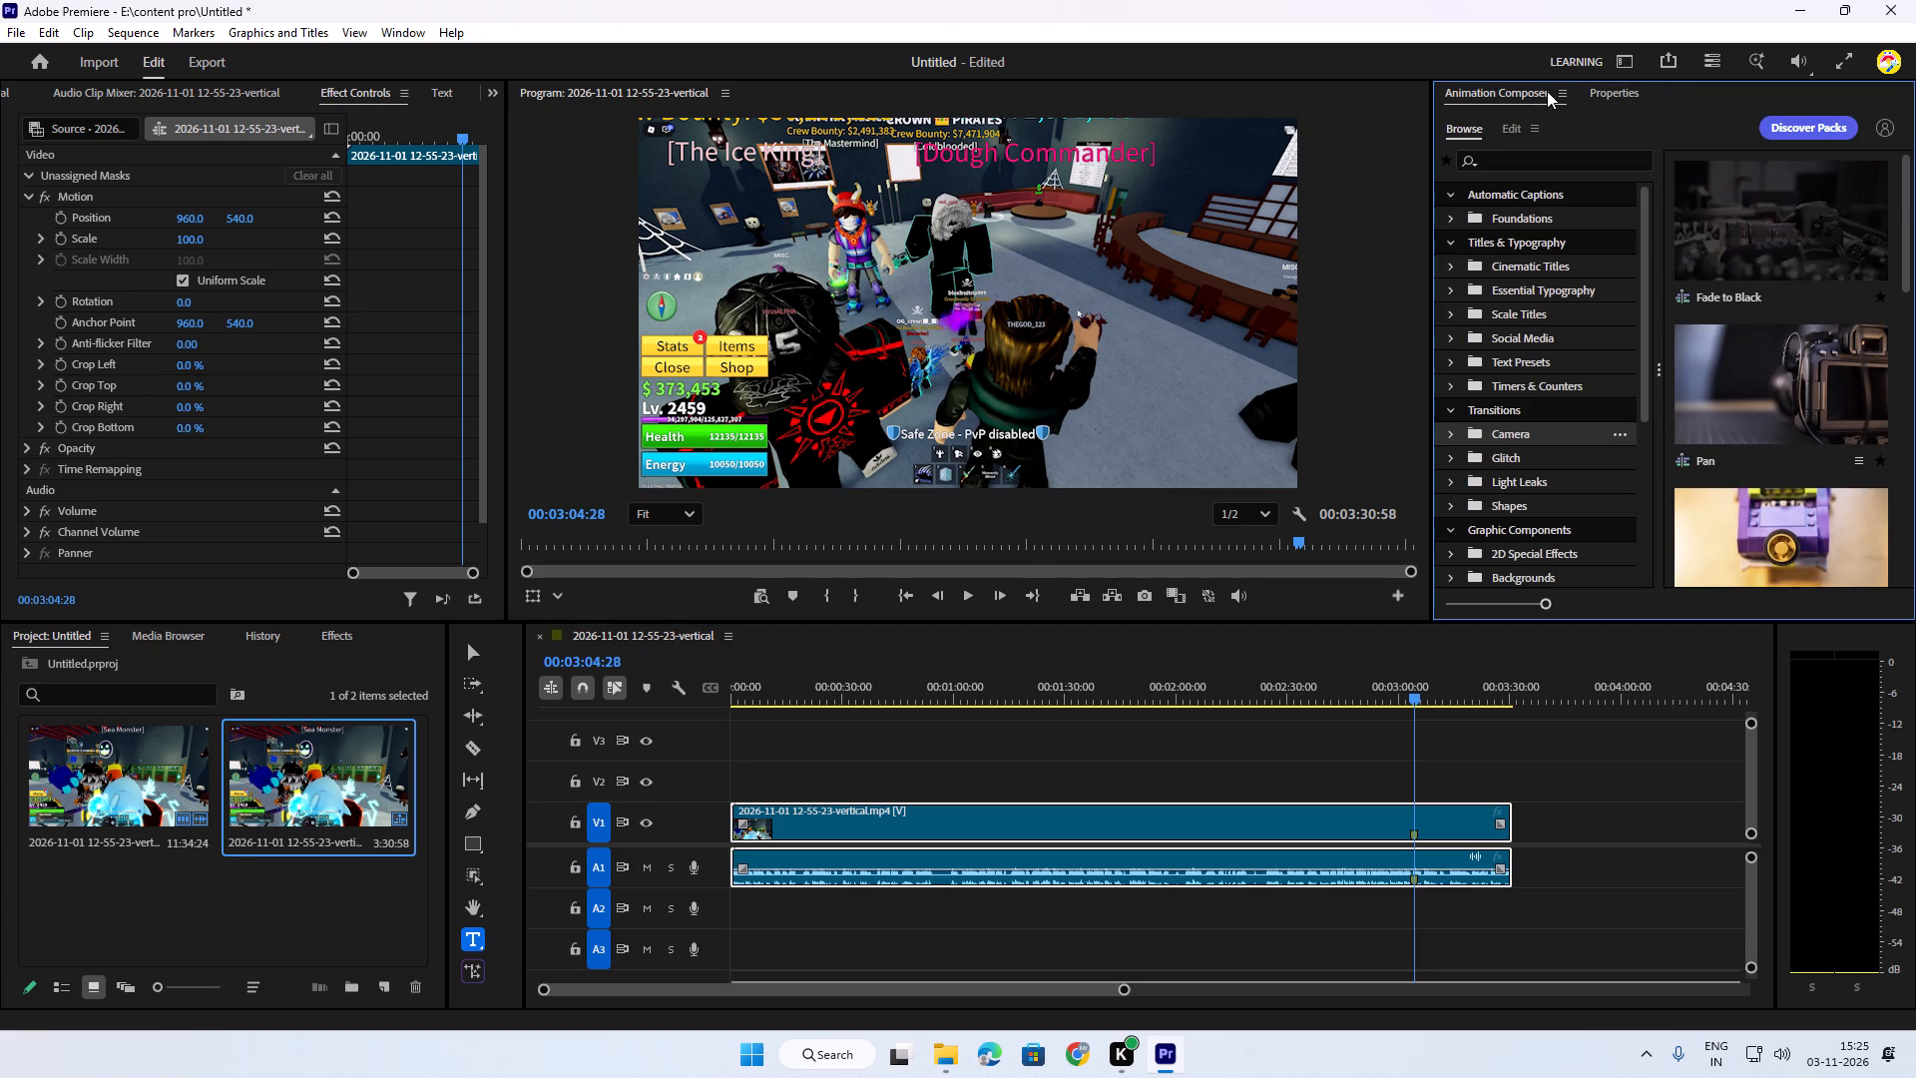
Place the Instagram - Follow 4 - Placeholder template from the Social Media category on track V2 at 00:03:04:28.
{"action": "left_click", "coordinate": [1501, 343]}
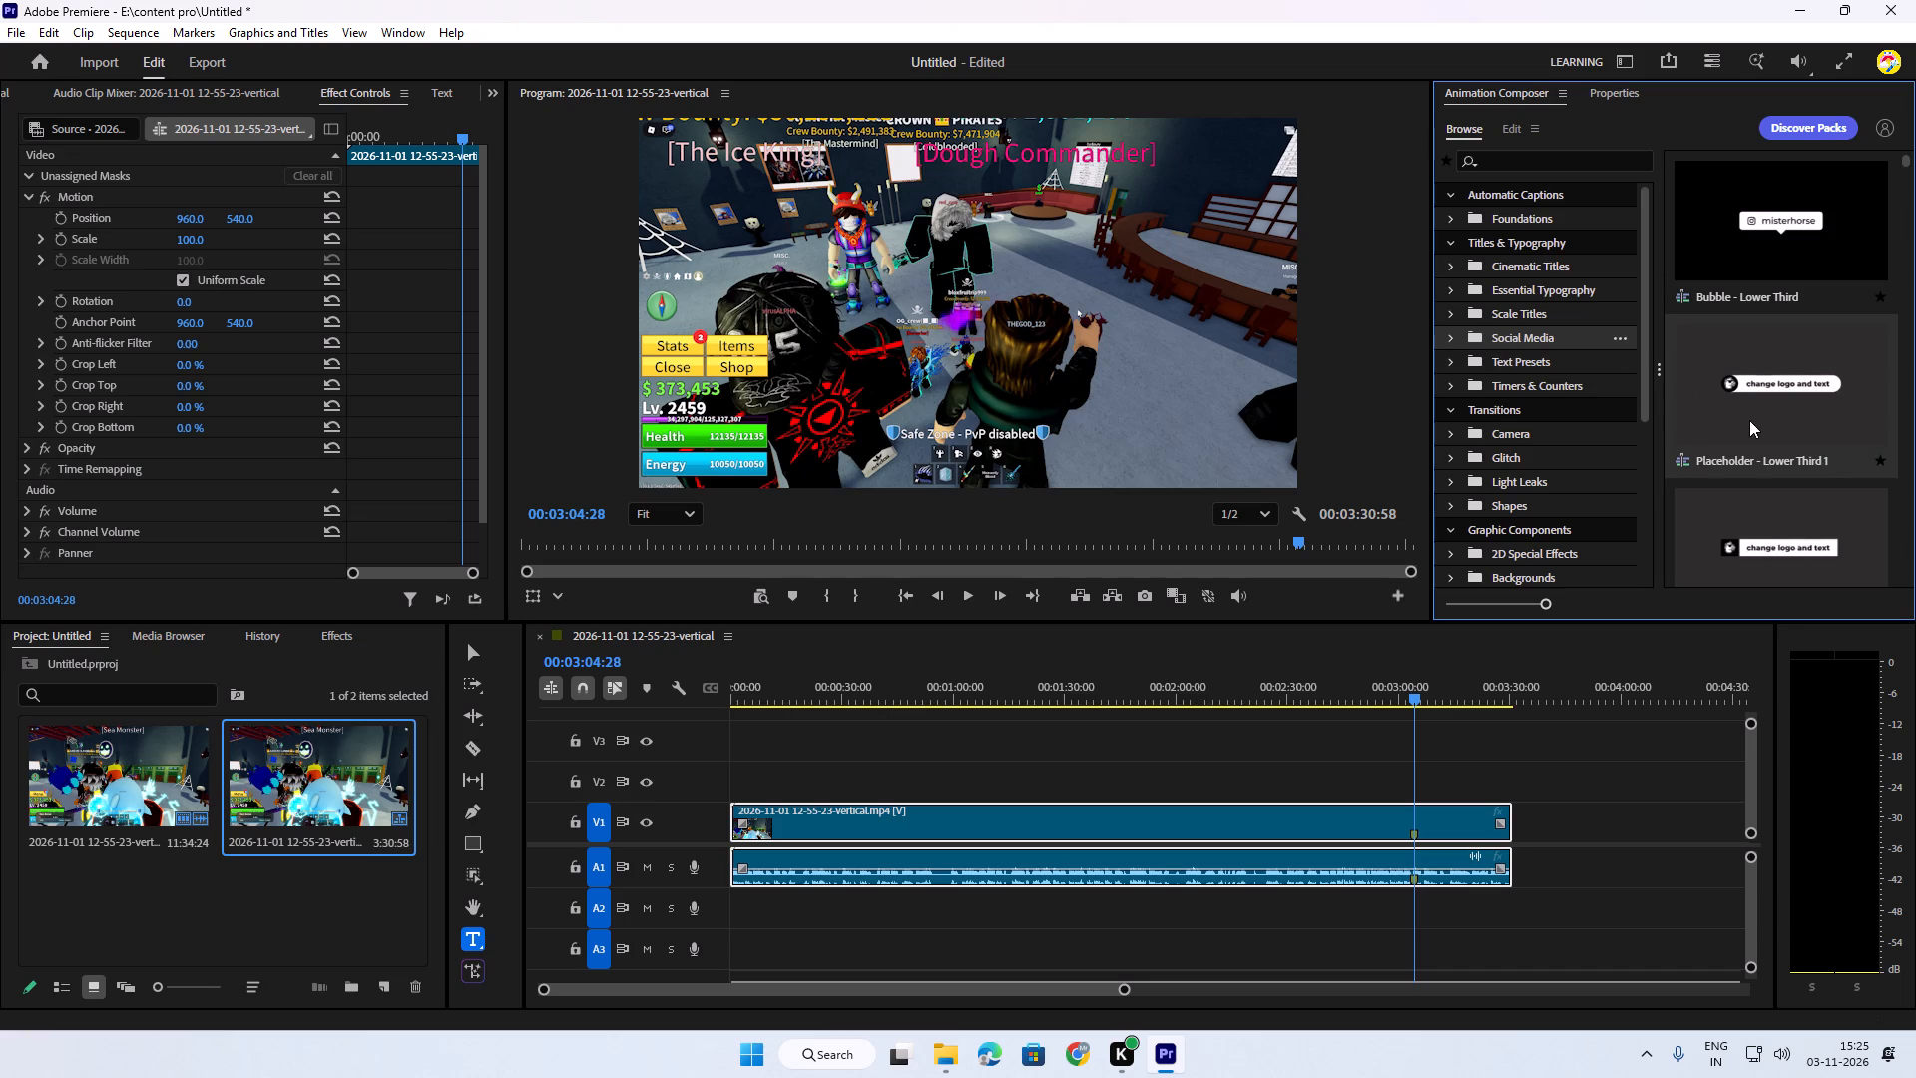
{"action": "scroll", "coordinate": [1756, 415], "scroll_direction": "down", "scroll_amount": 1}
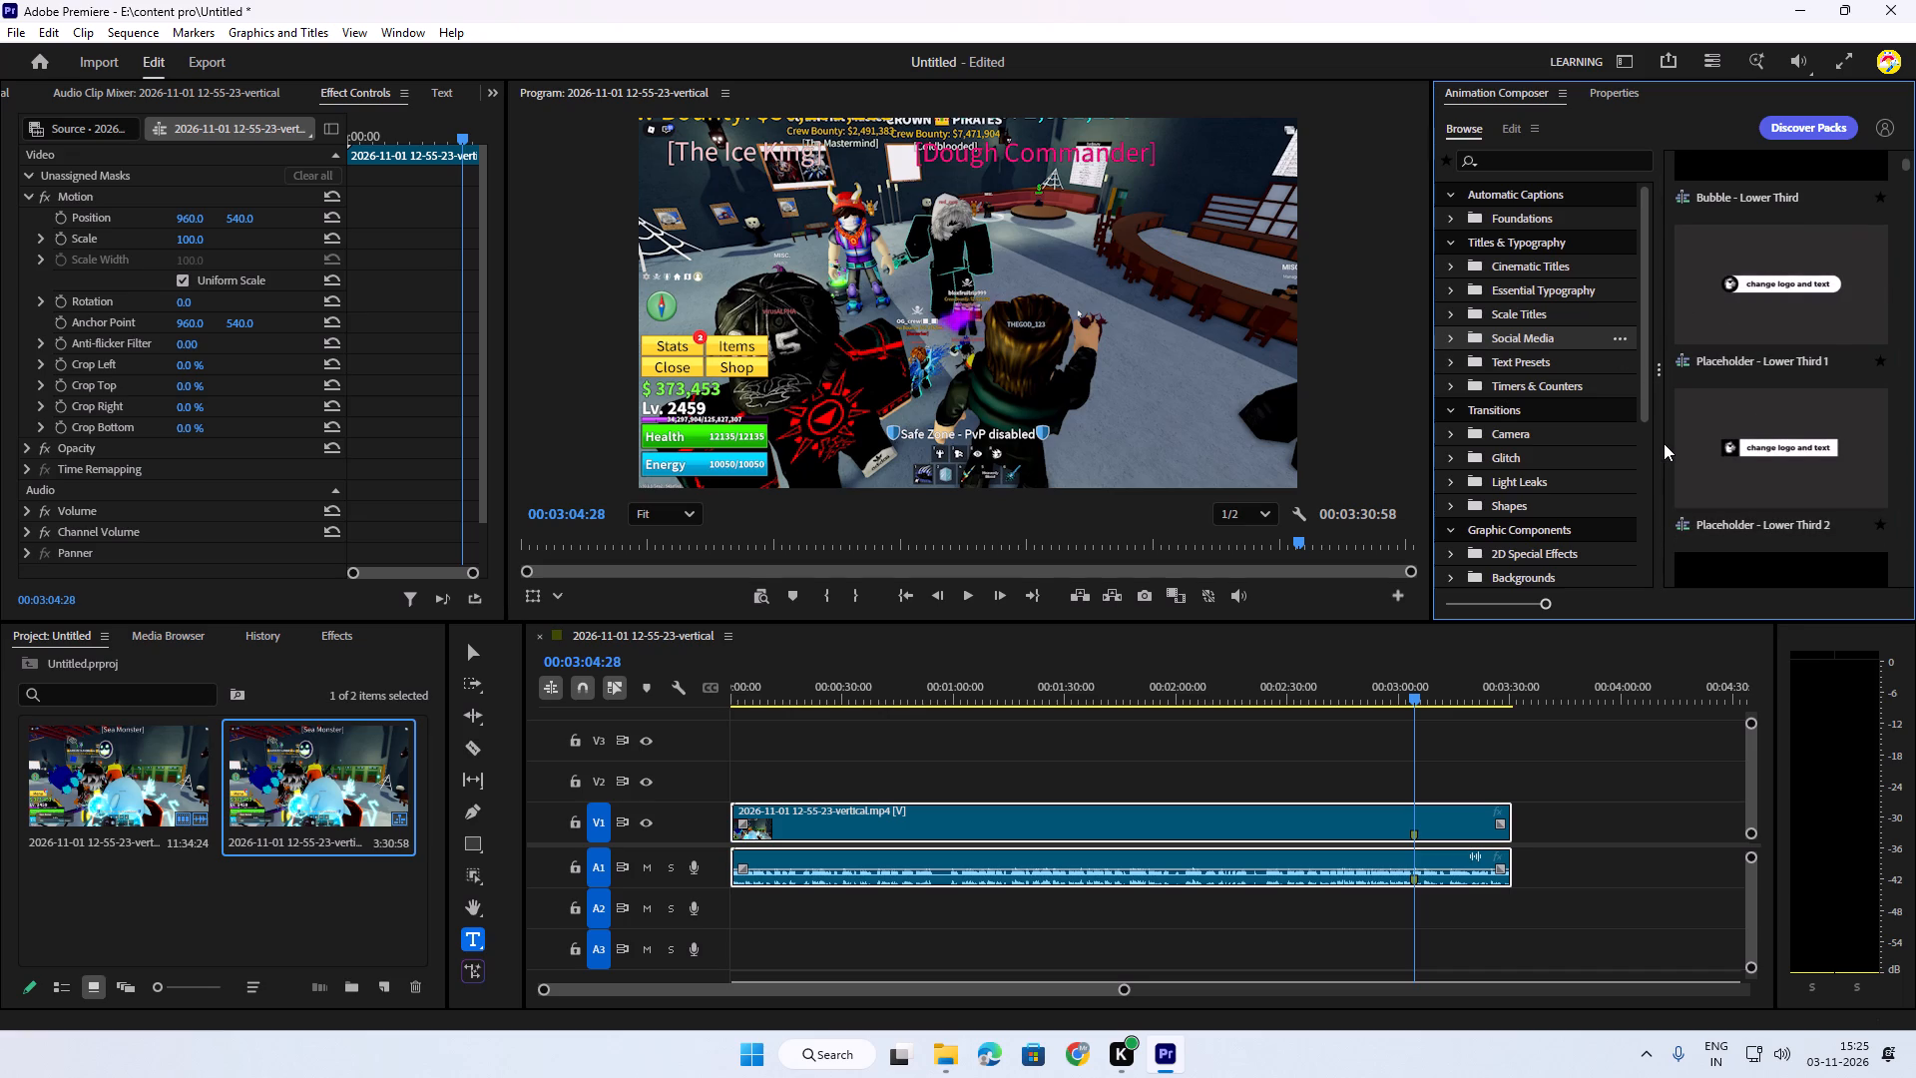
{"action": "scroll", "coordinate": [1699, 432], "scroll_direction": "up", "scroll_amount": 1}
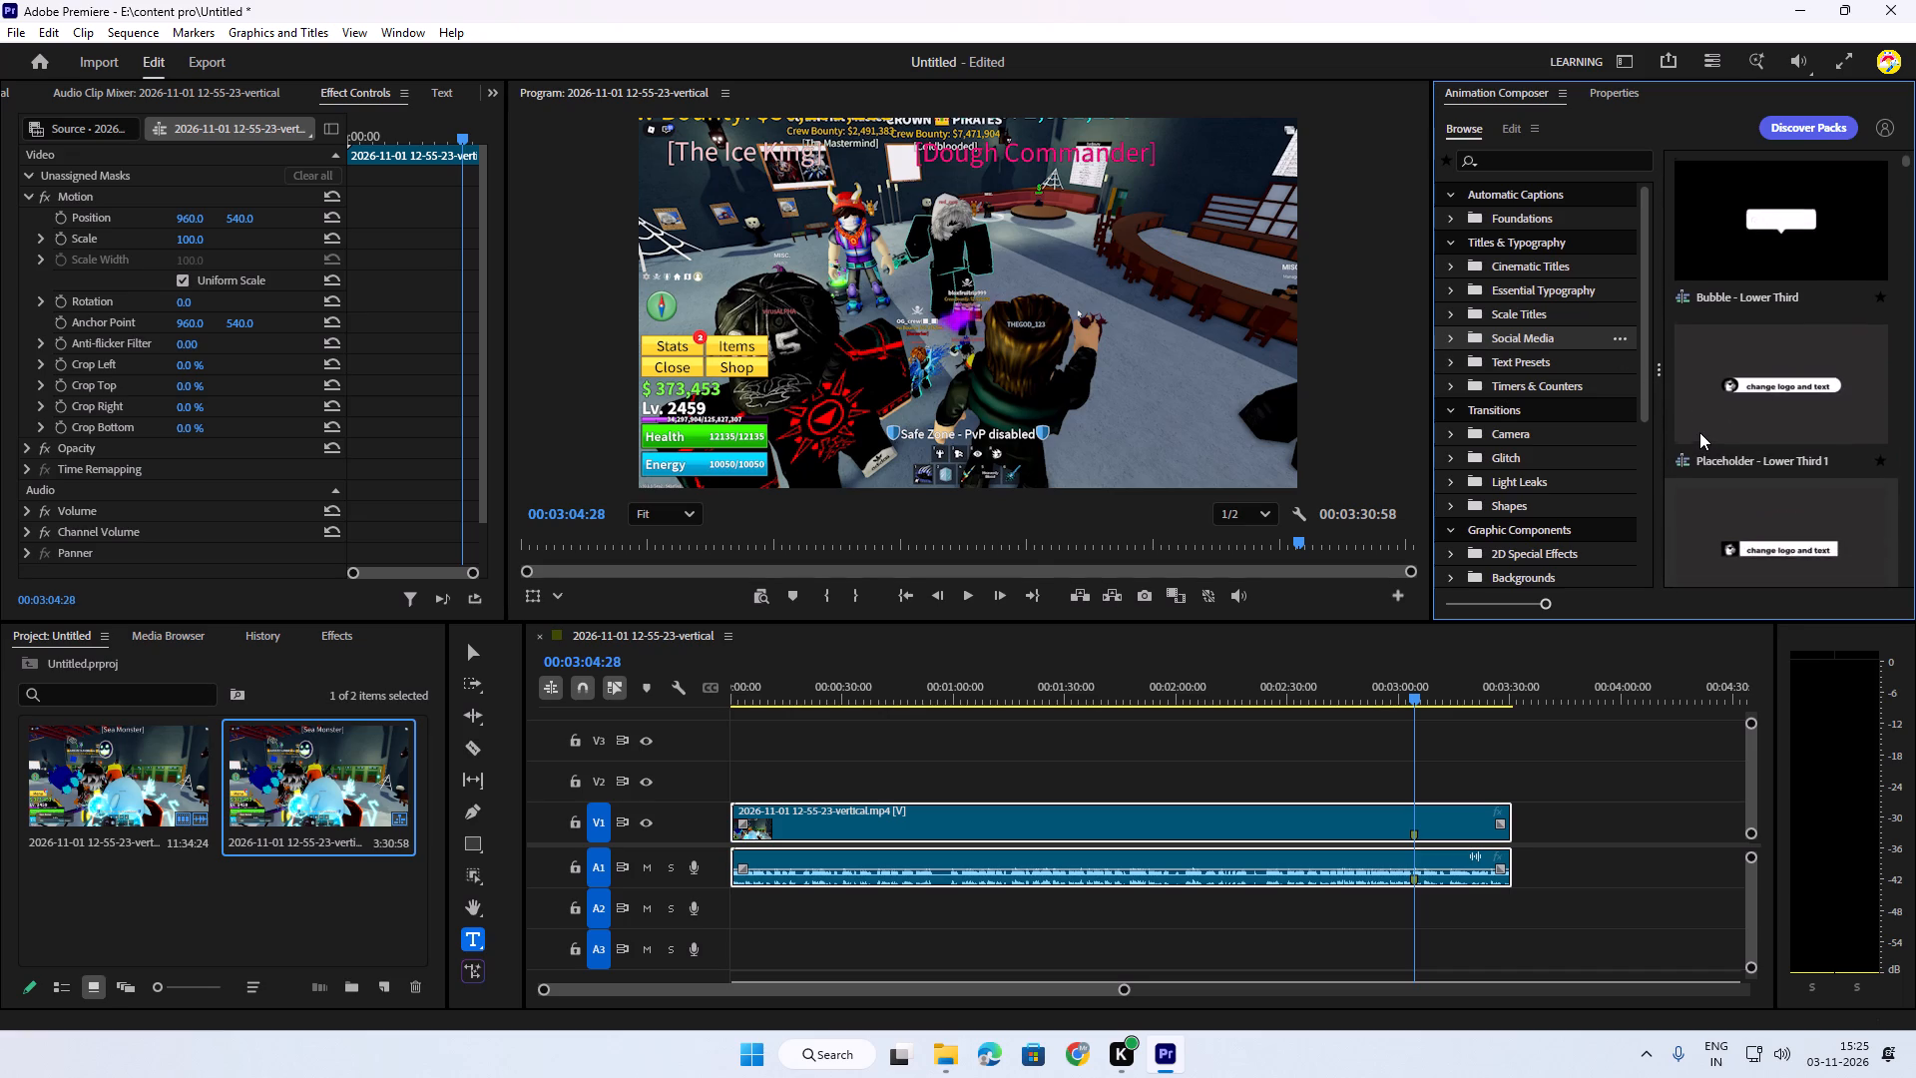
{"action": "scroll", "coordinate": [1709, 446], "scroll_direction": "down", "scroll_amount": 3}
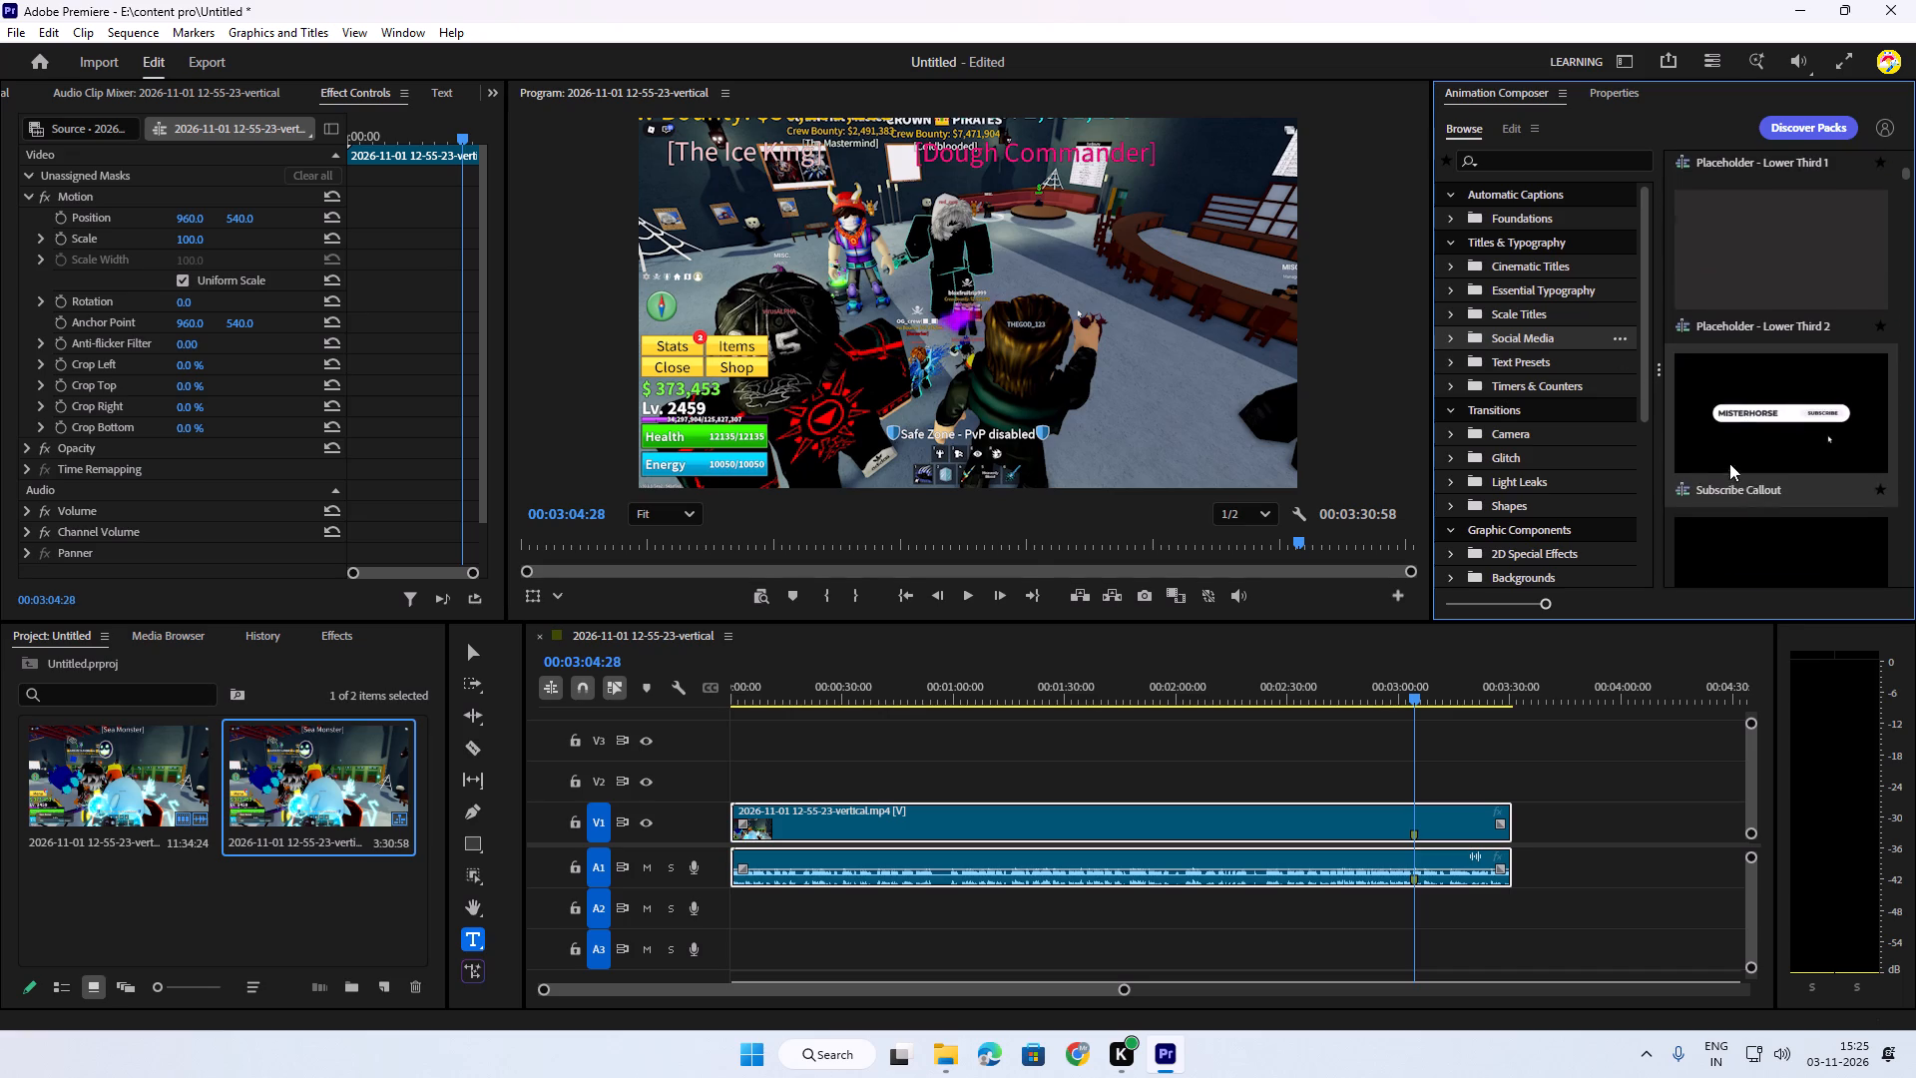
{"action": "scroll", "coordinate": [1769, 452], "scroll_direction": "down", "scroll_amount": 3}
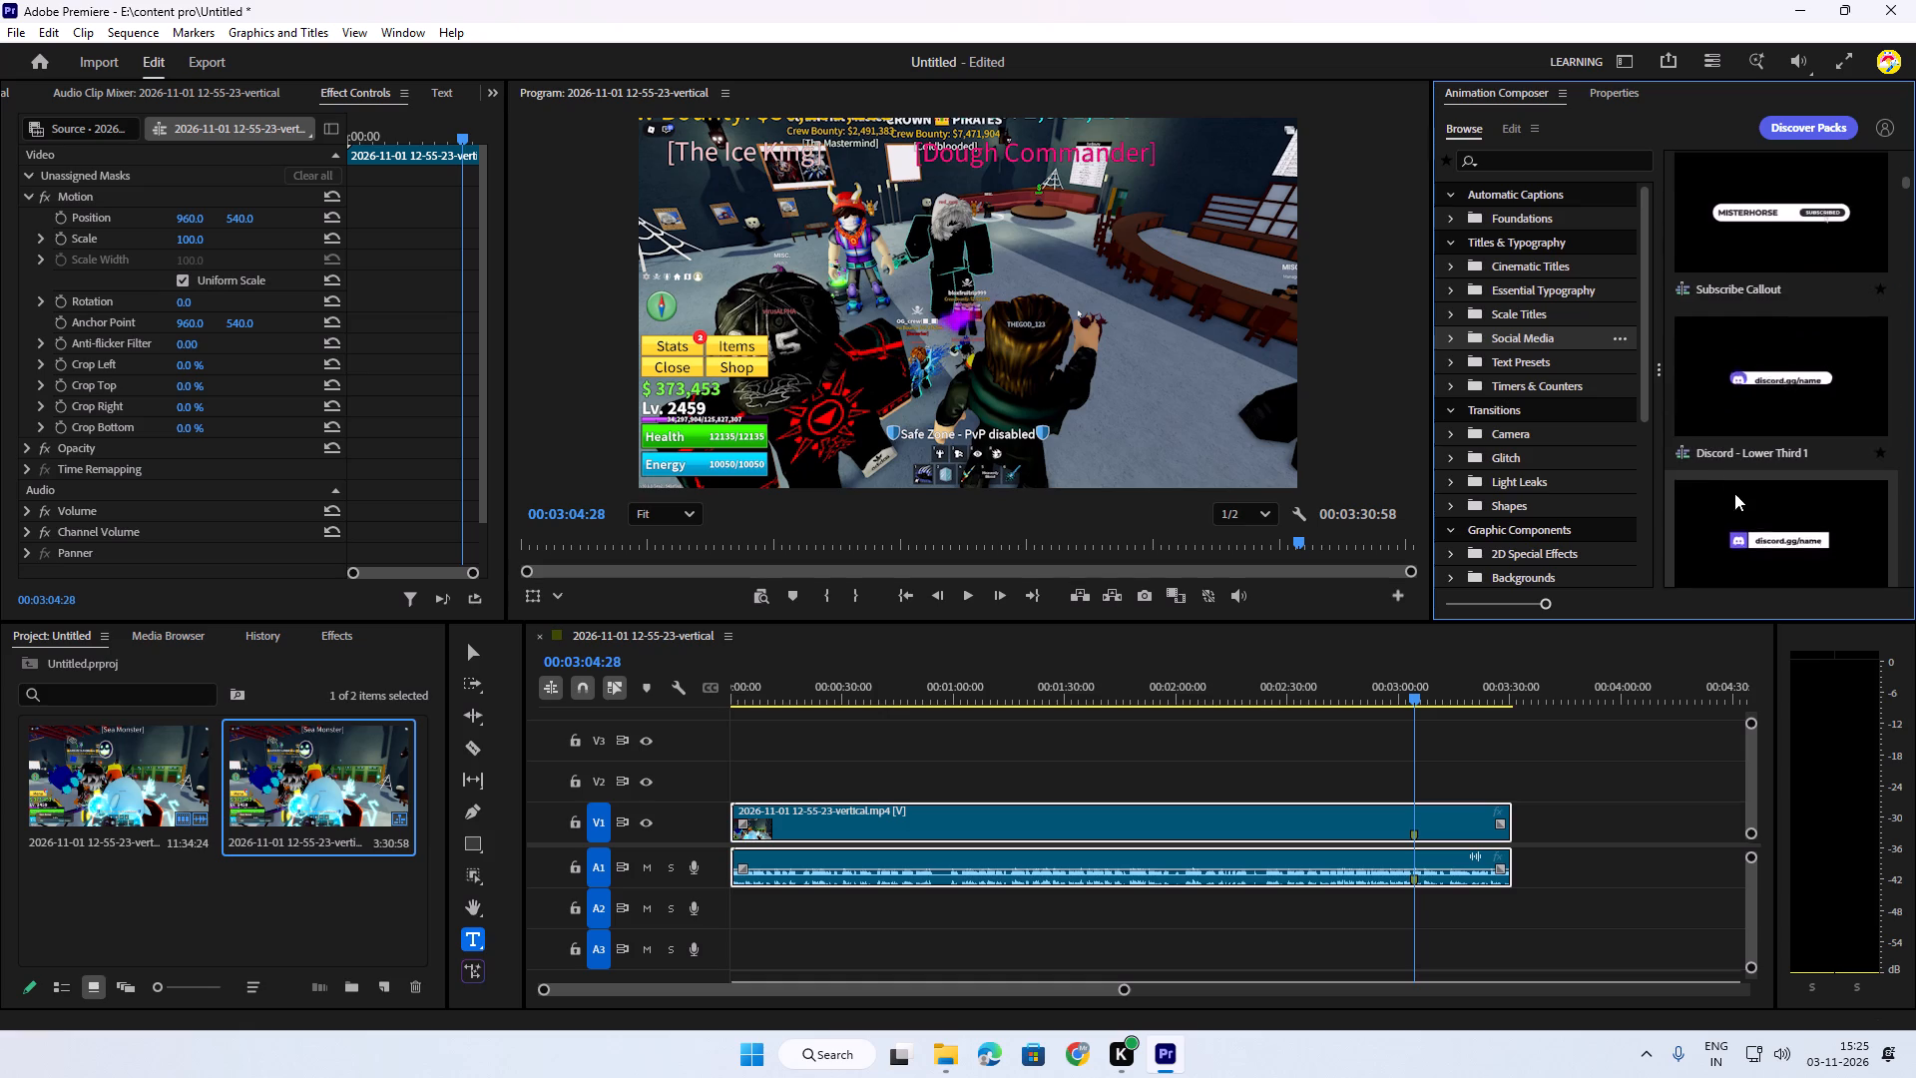
{"action": "scroll", "coordinate": [1734, 493], "scroll_direction": "down", "scroll_amount": 3}
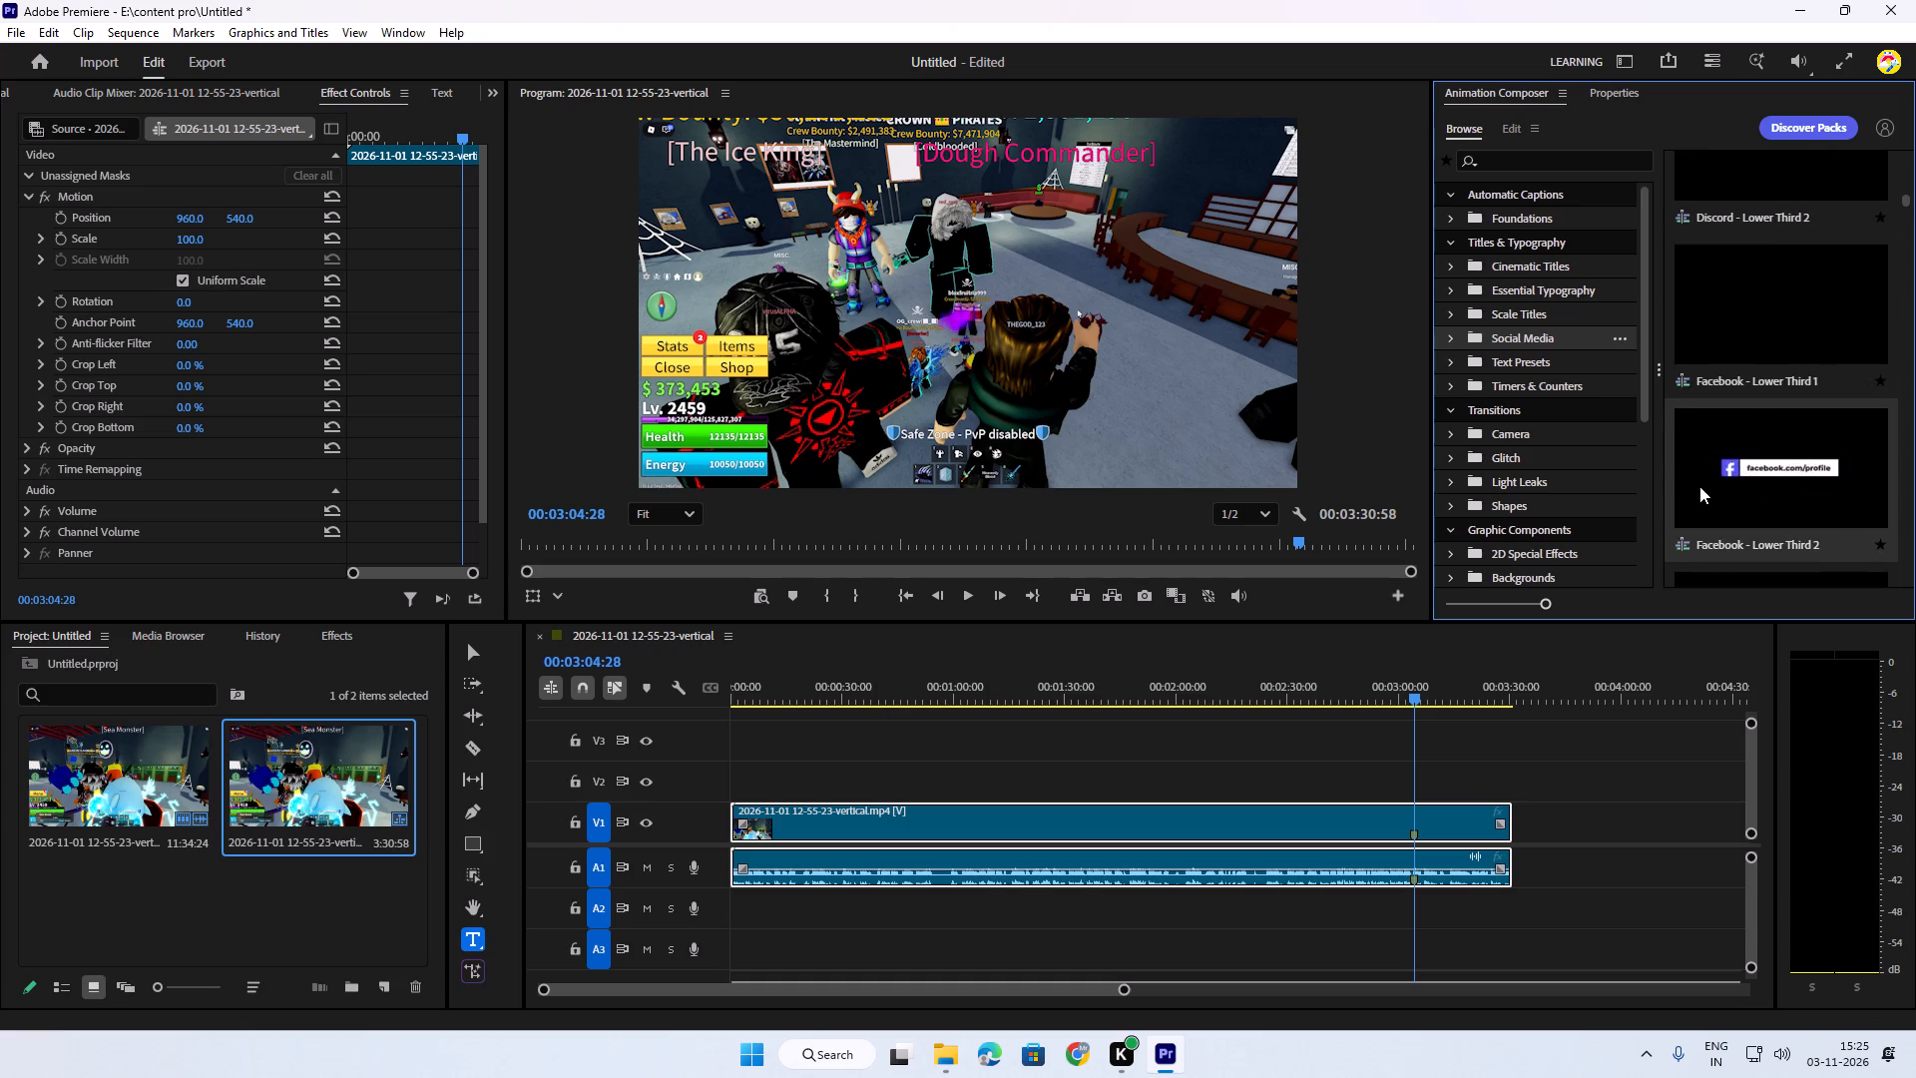
{"action": "scroll", "coordinate": [1699, 486], "scroll_direction": "down", "scroll_amount": 8}
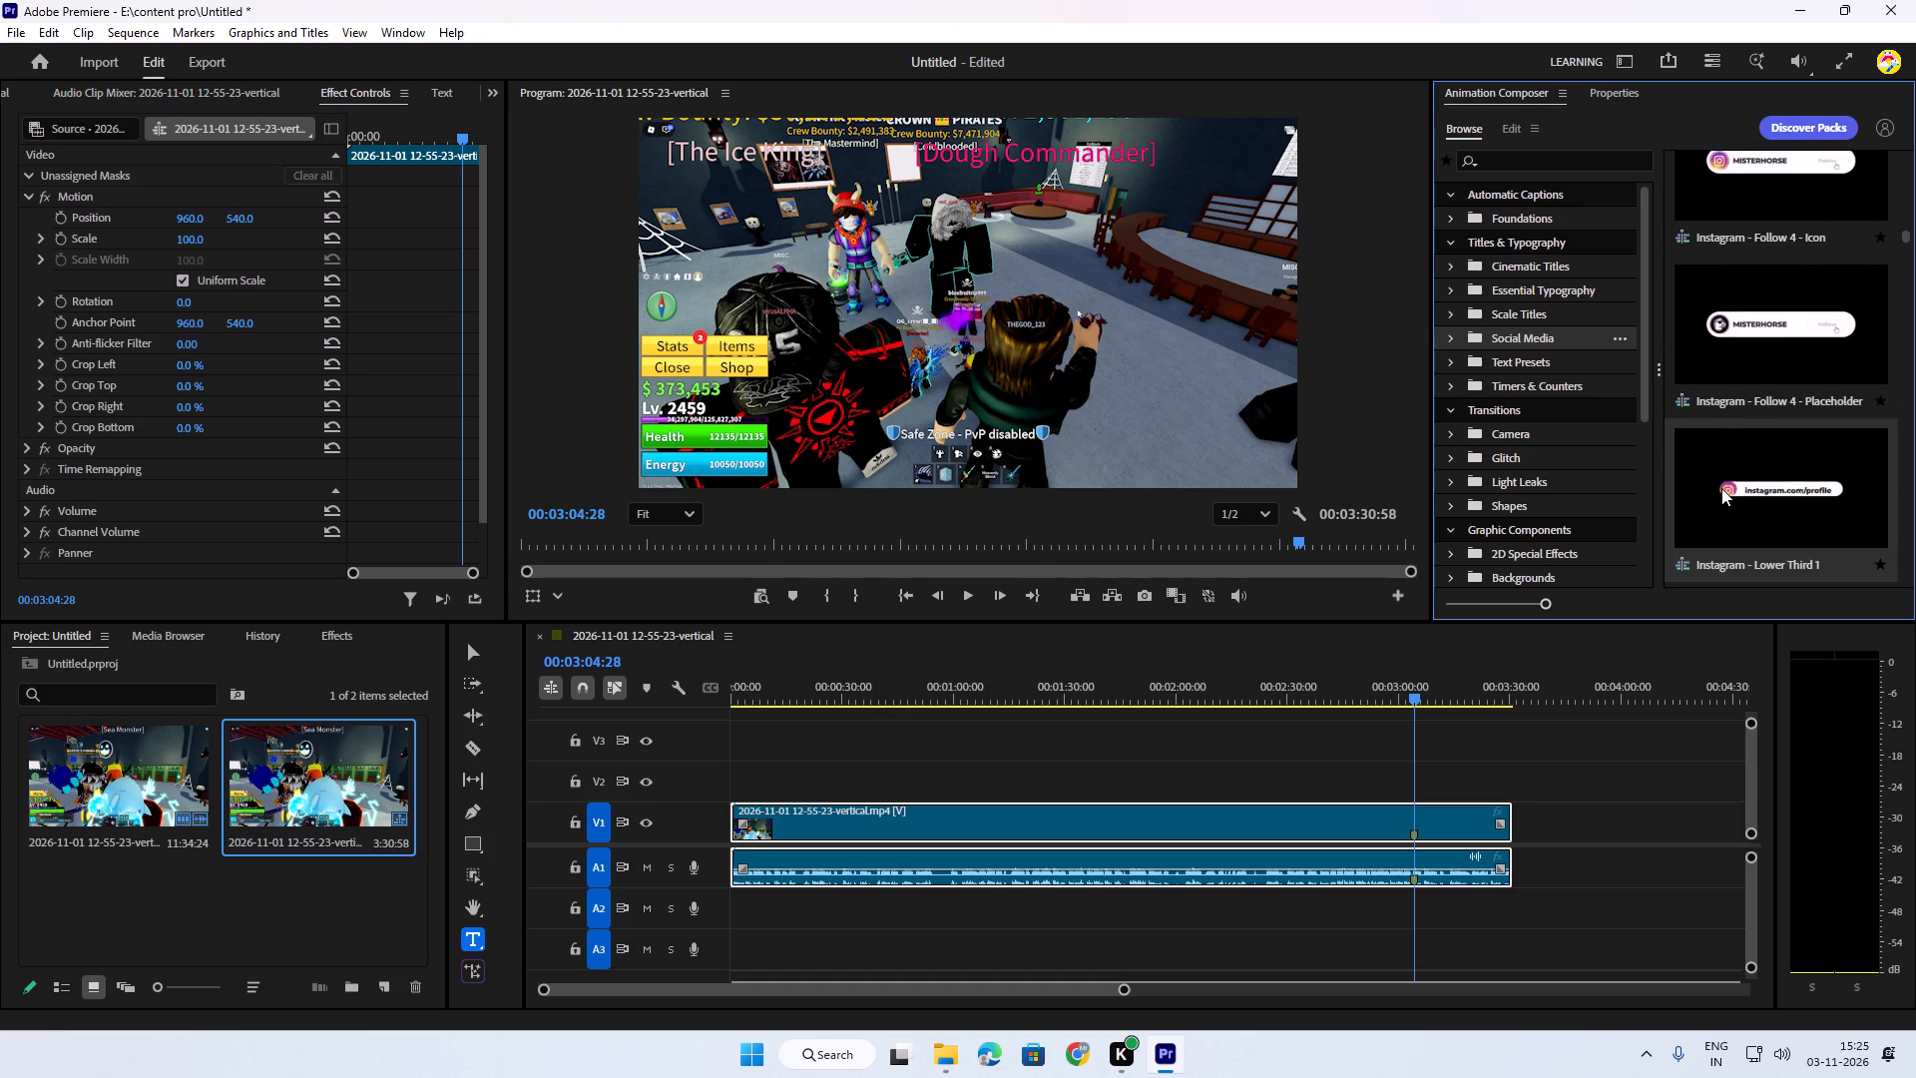
{"action": "scroll", "coordinate": [1721, 488], "scroll_direction": "down", "scroll_amount": 2}
{"action": "scroll", "coordinate": [1721, 488], "scroll_direction": "up", "scroll_amount": 2}
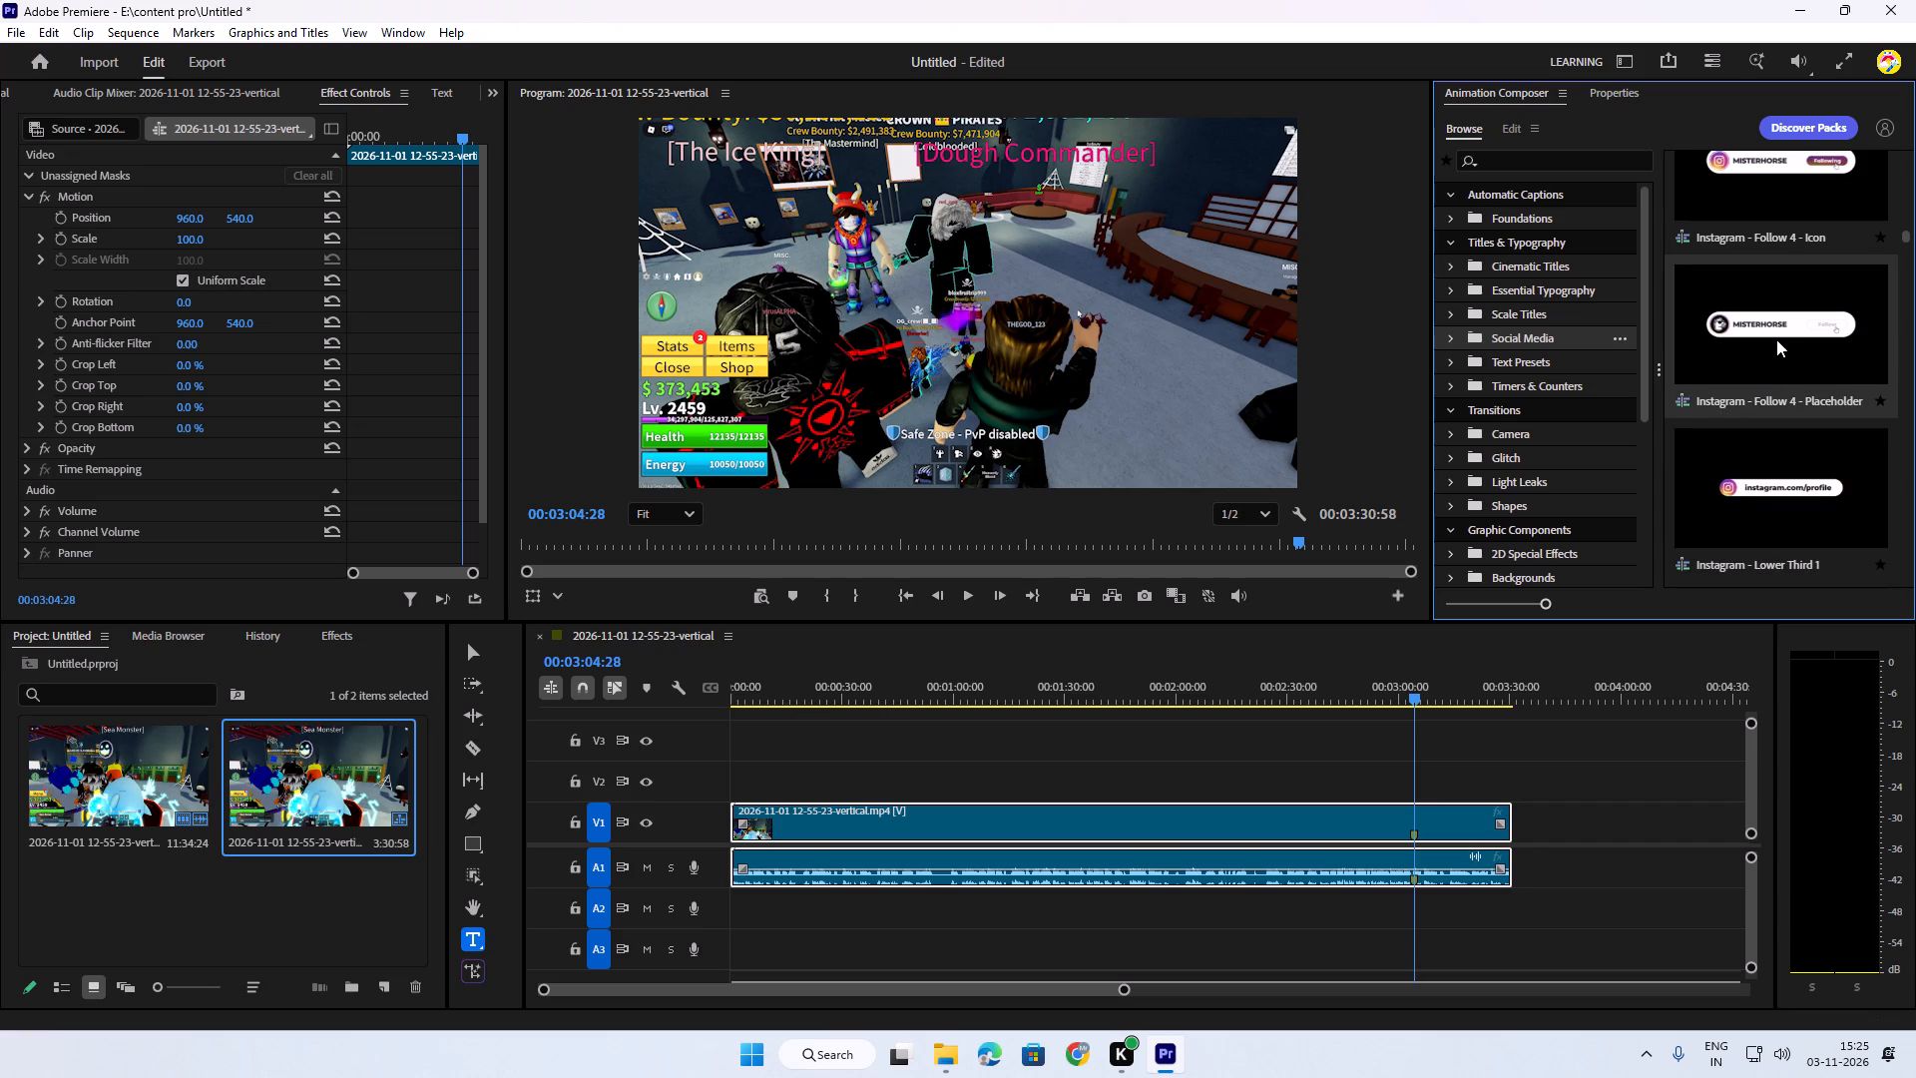
{"action": "scroll", "coordinate": [1769, 377], "scroll_direction": "up", "scroll_amount": 1}
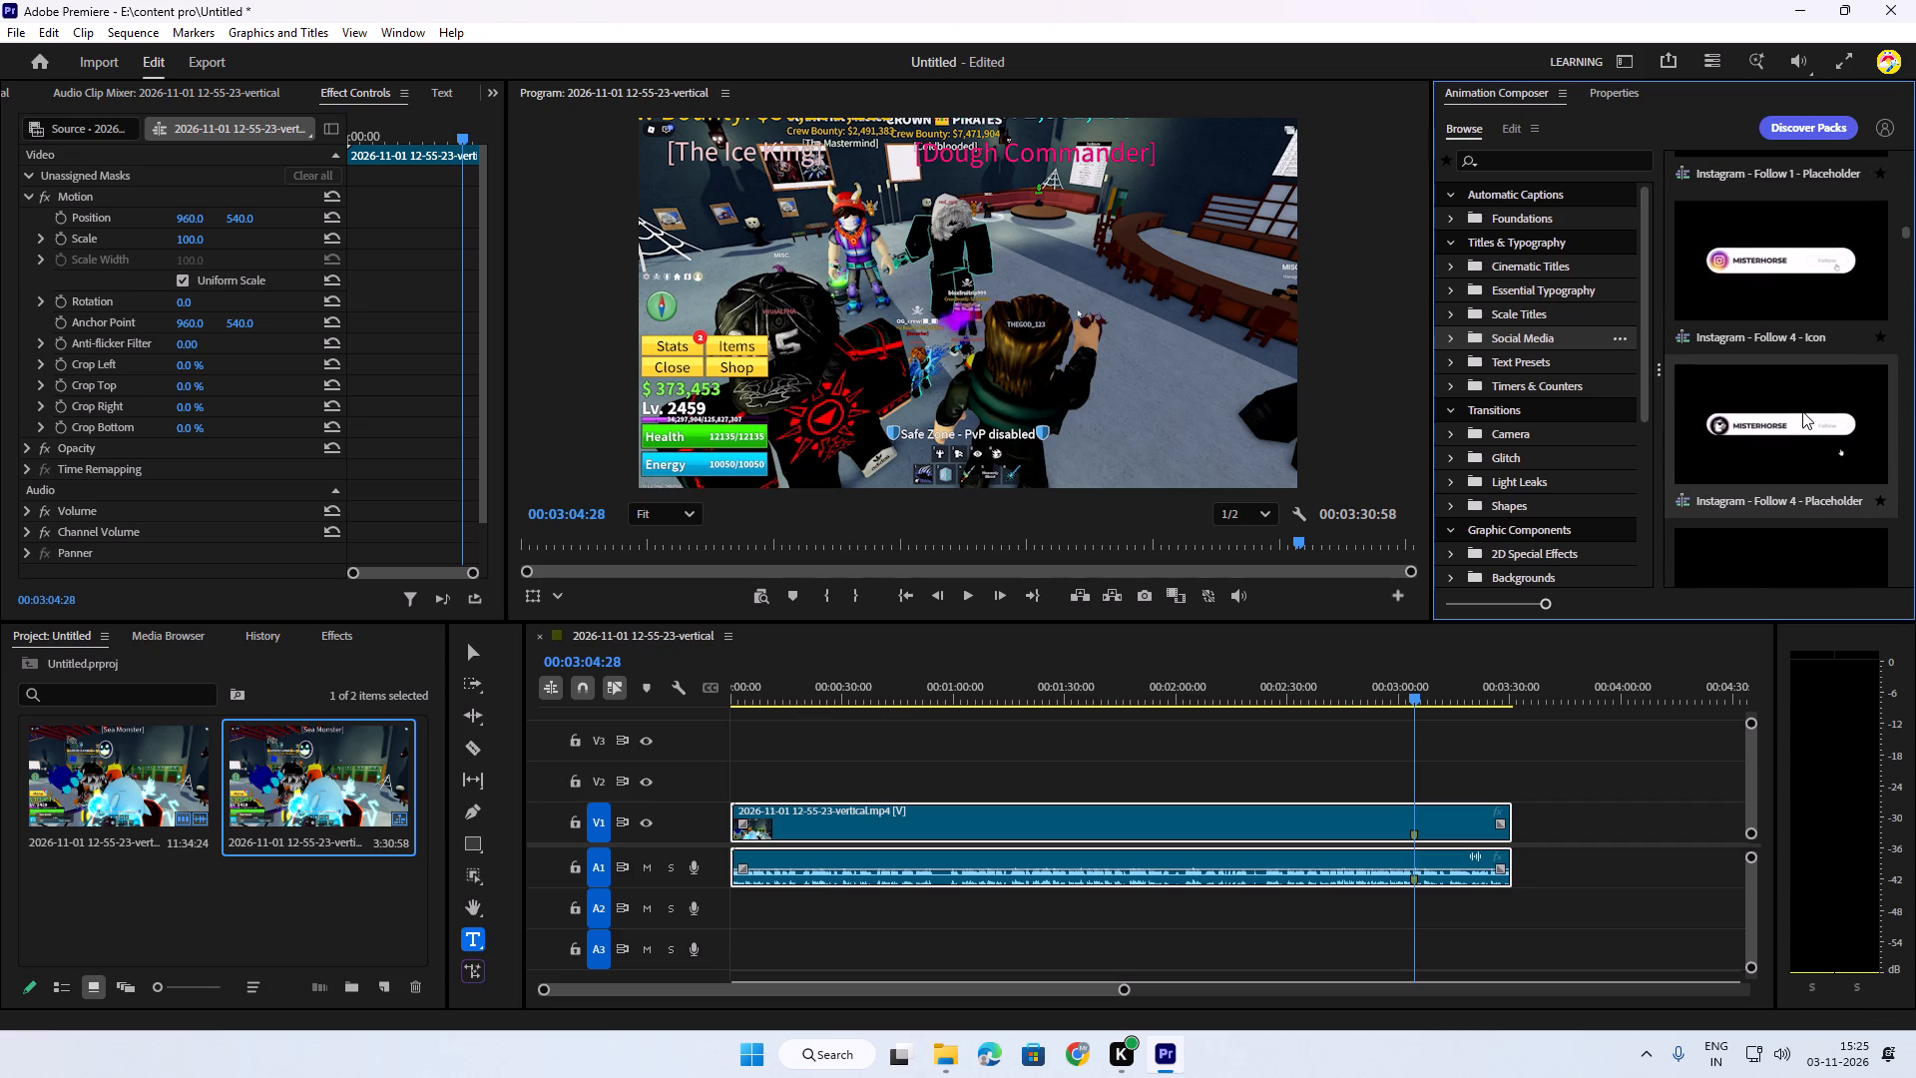
{"action": "left_click_drag", "start_coordinate": [1781, 415], "coordinate": [1452, 767]}
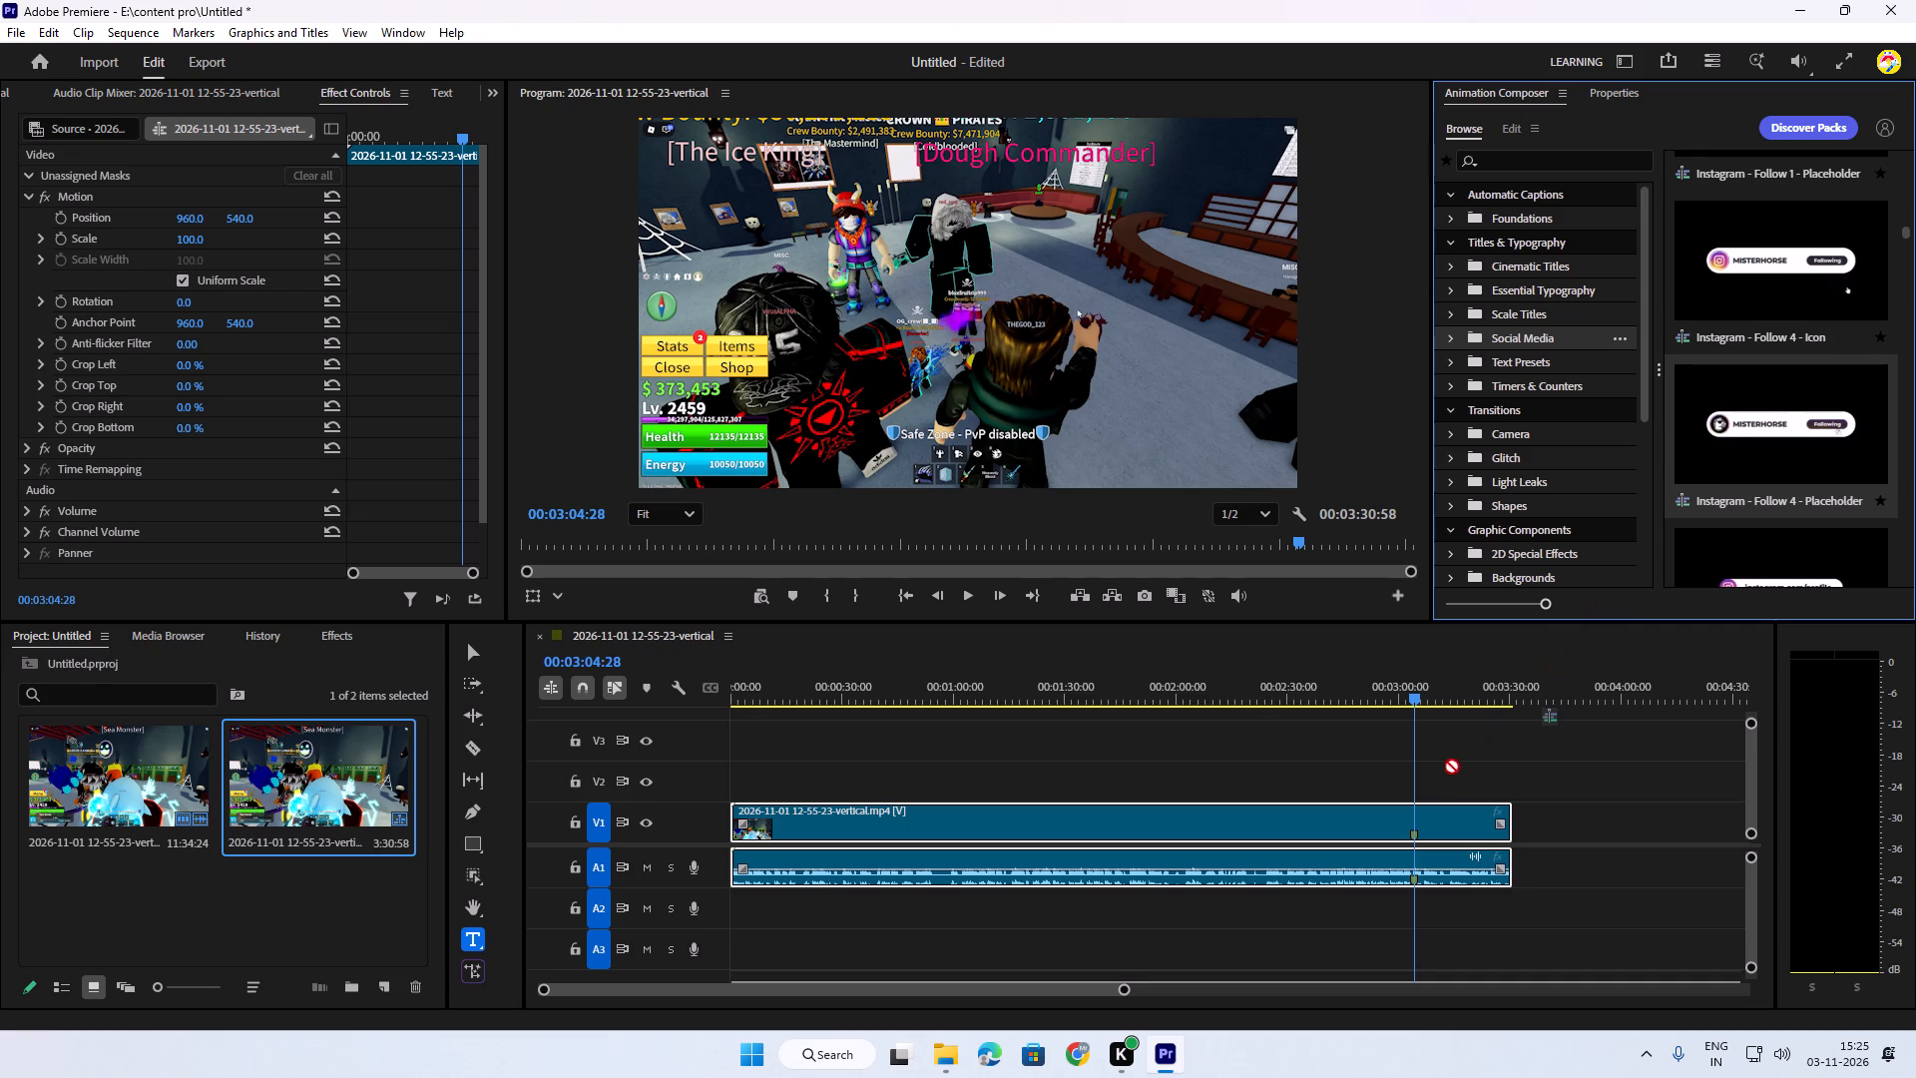
{"action": "left_click_drag", "start_coordinate": [1452, 767], "coordinate": [1424, 785]}
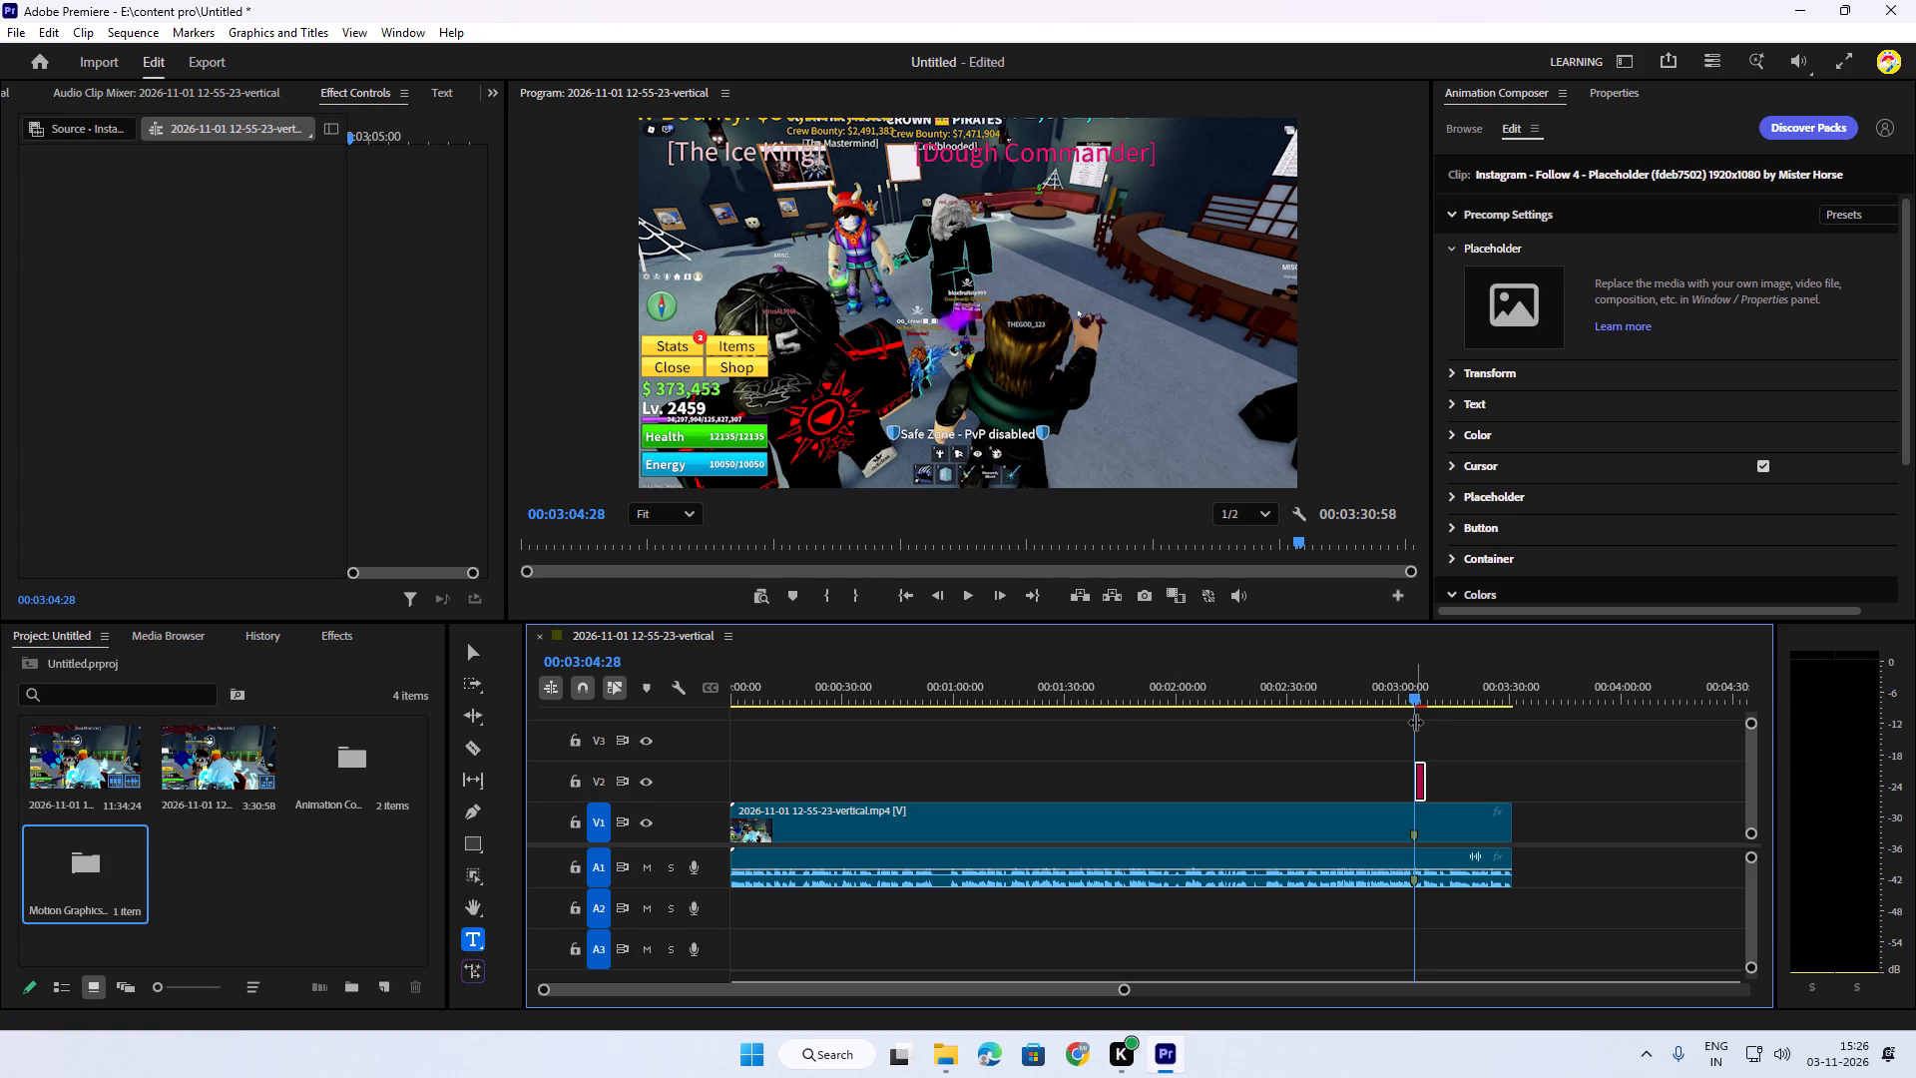
Play the follow overlay to preview its animation, and return the playhead to 00:03:04:28.
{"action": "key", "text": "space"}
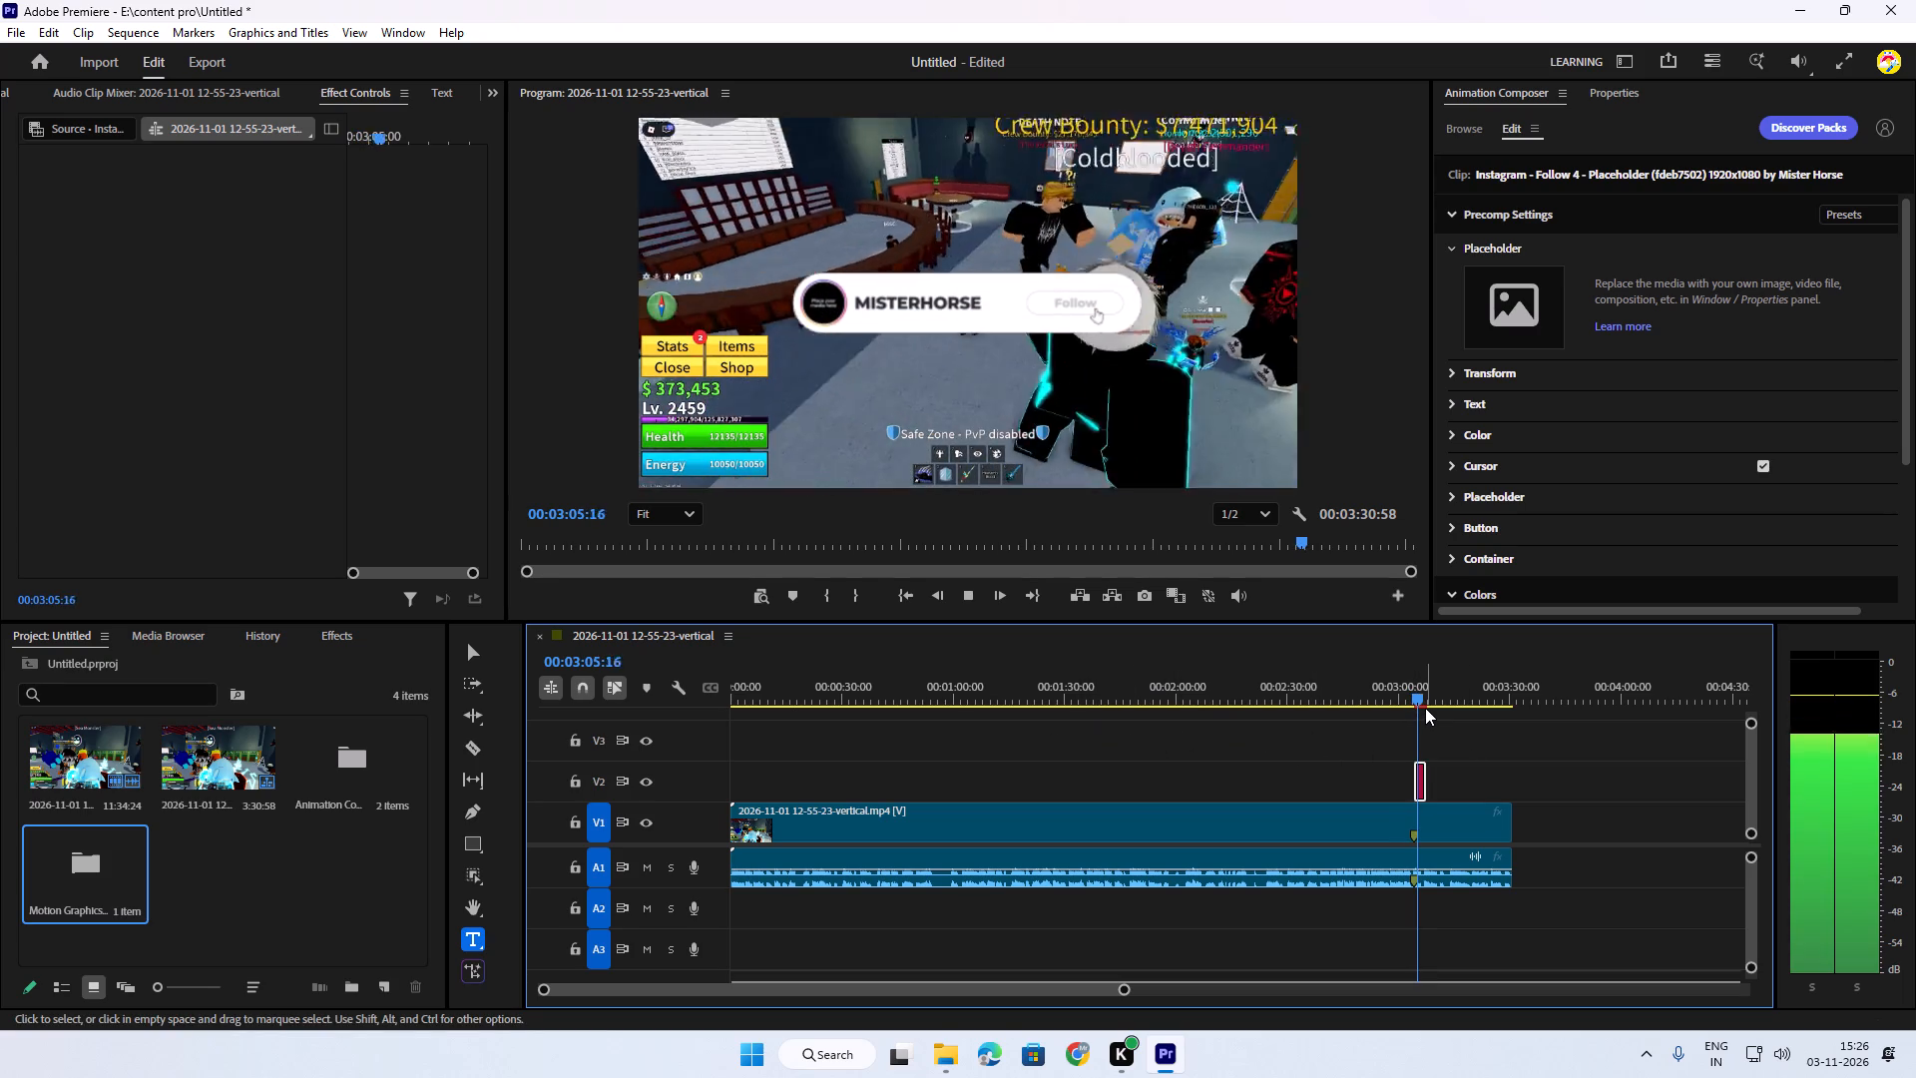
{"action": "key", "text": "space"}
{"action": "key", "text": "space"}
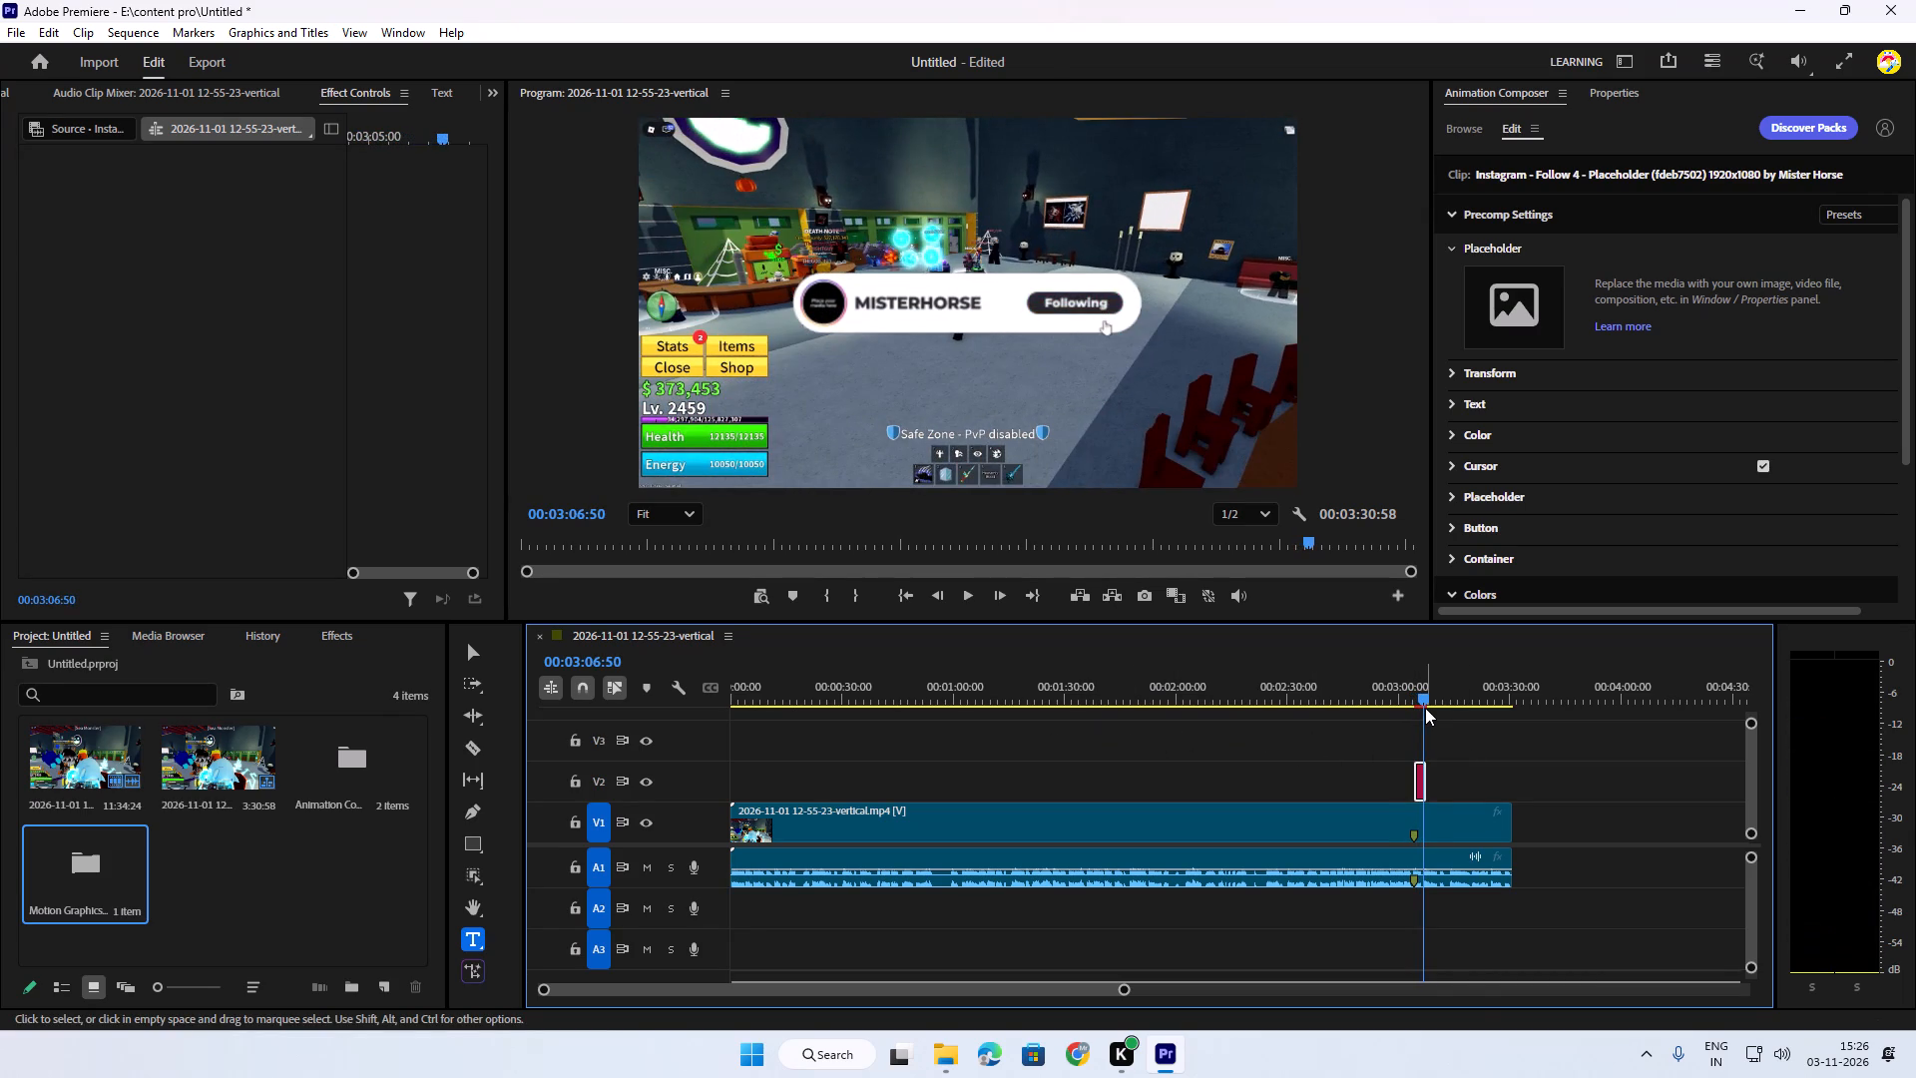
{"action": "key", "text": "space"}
{"action": "left_click_drag", "start_coordinate": [1427, 696], "coordinate": [1410, 695]}
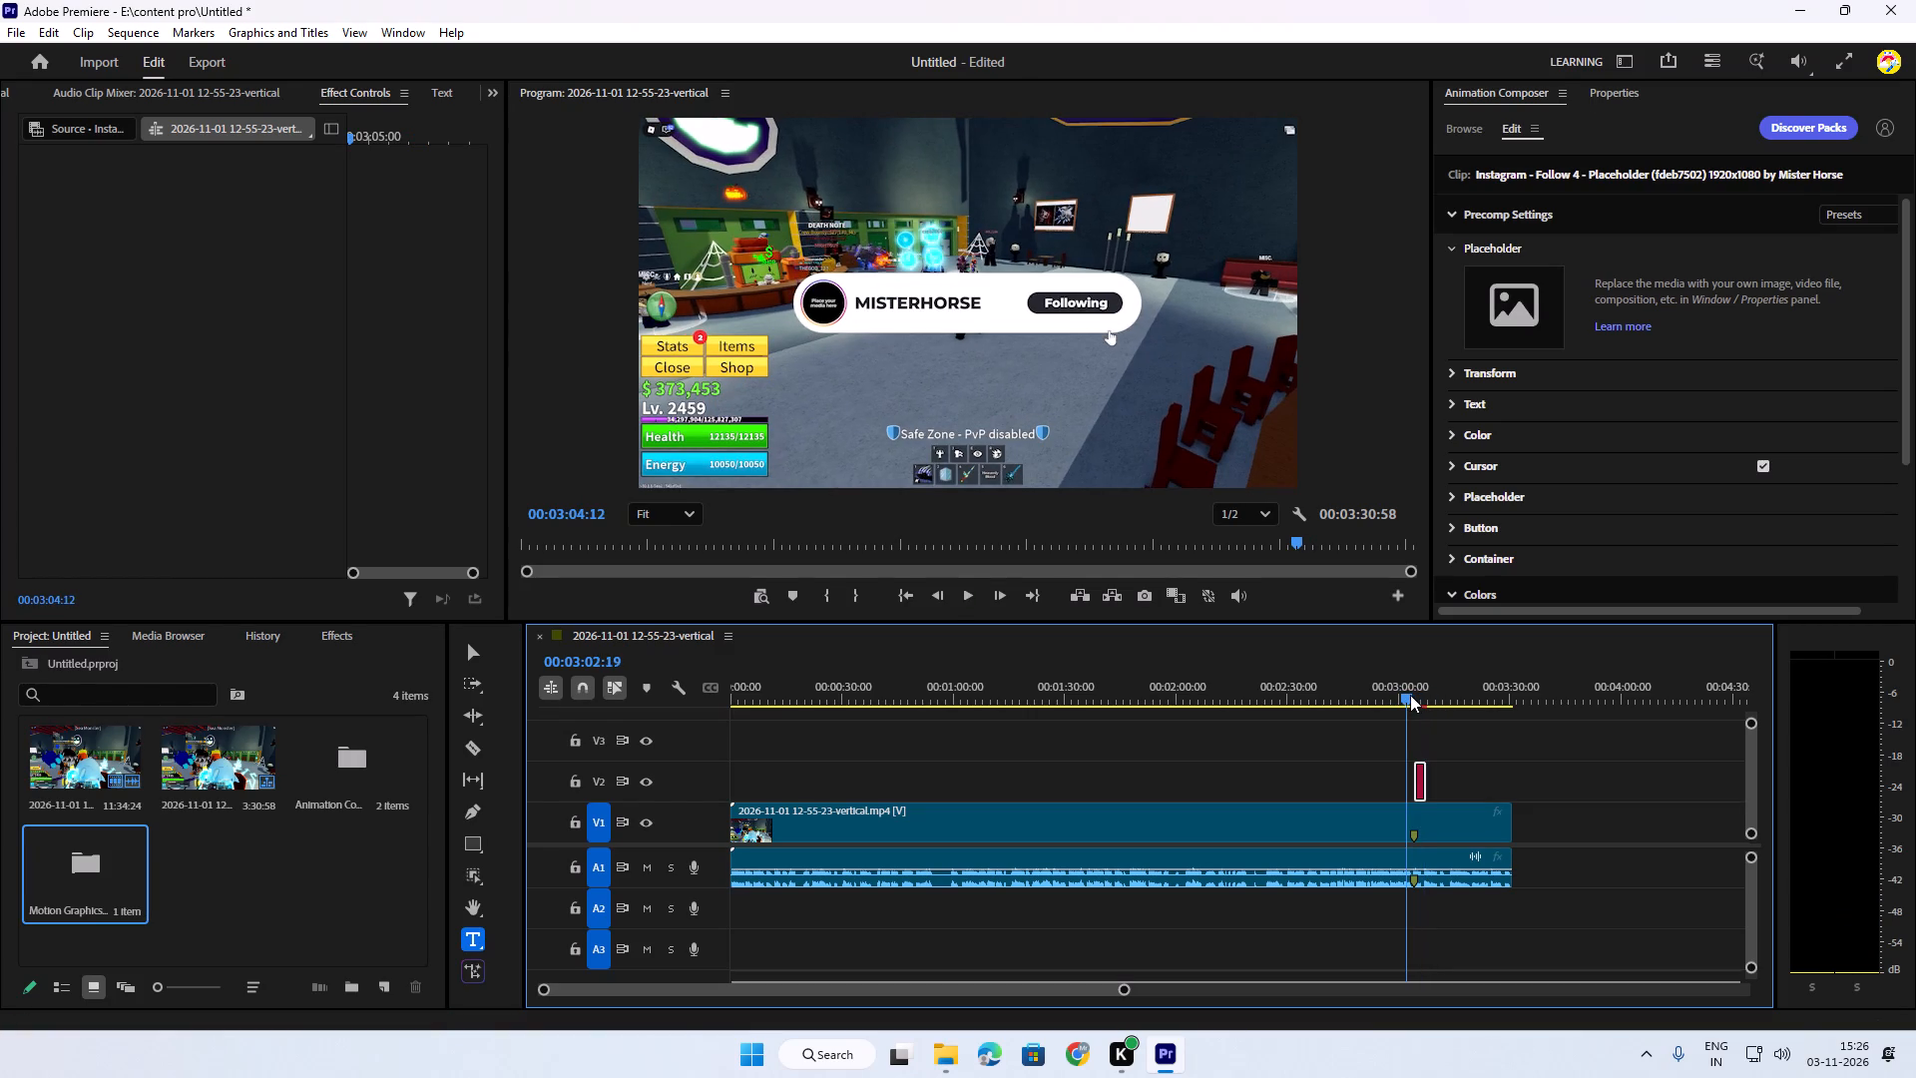
{"action": "left_click_drag", "start_coordinate": [1410, 695], "coordinate": [1418, 700]}
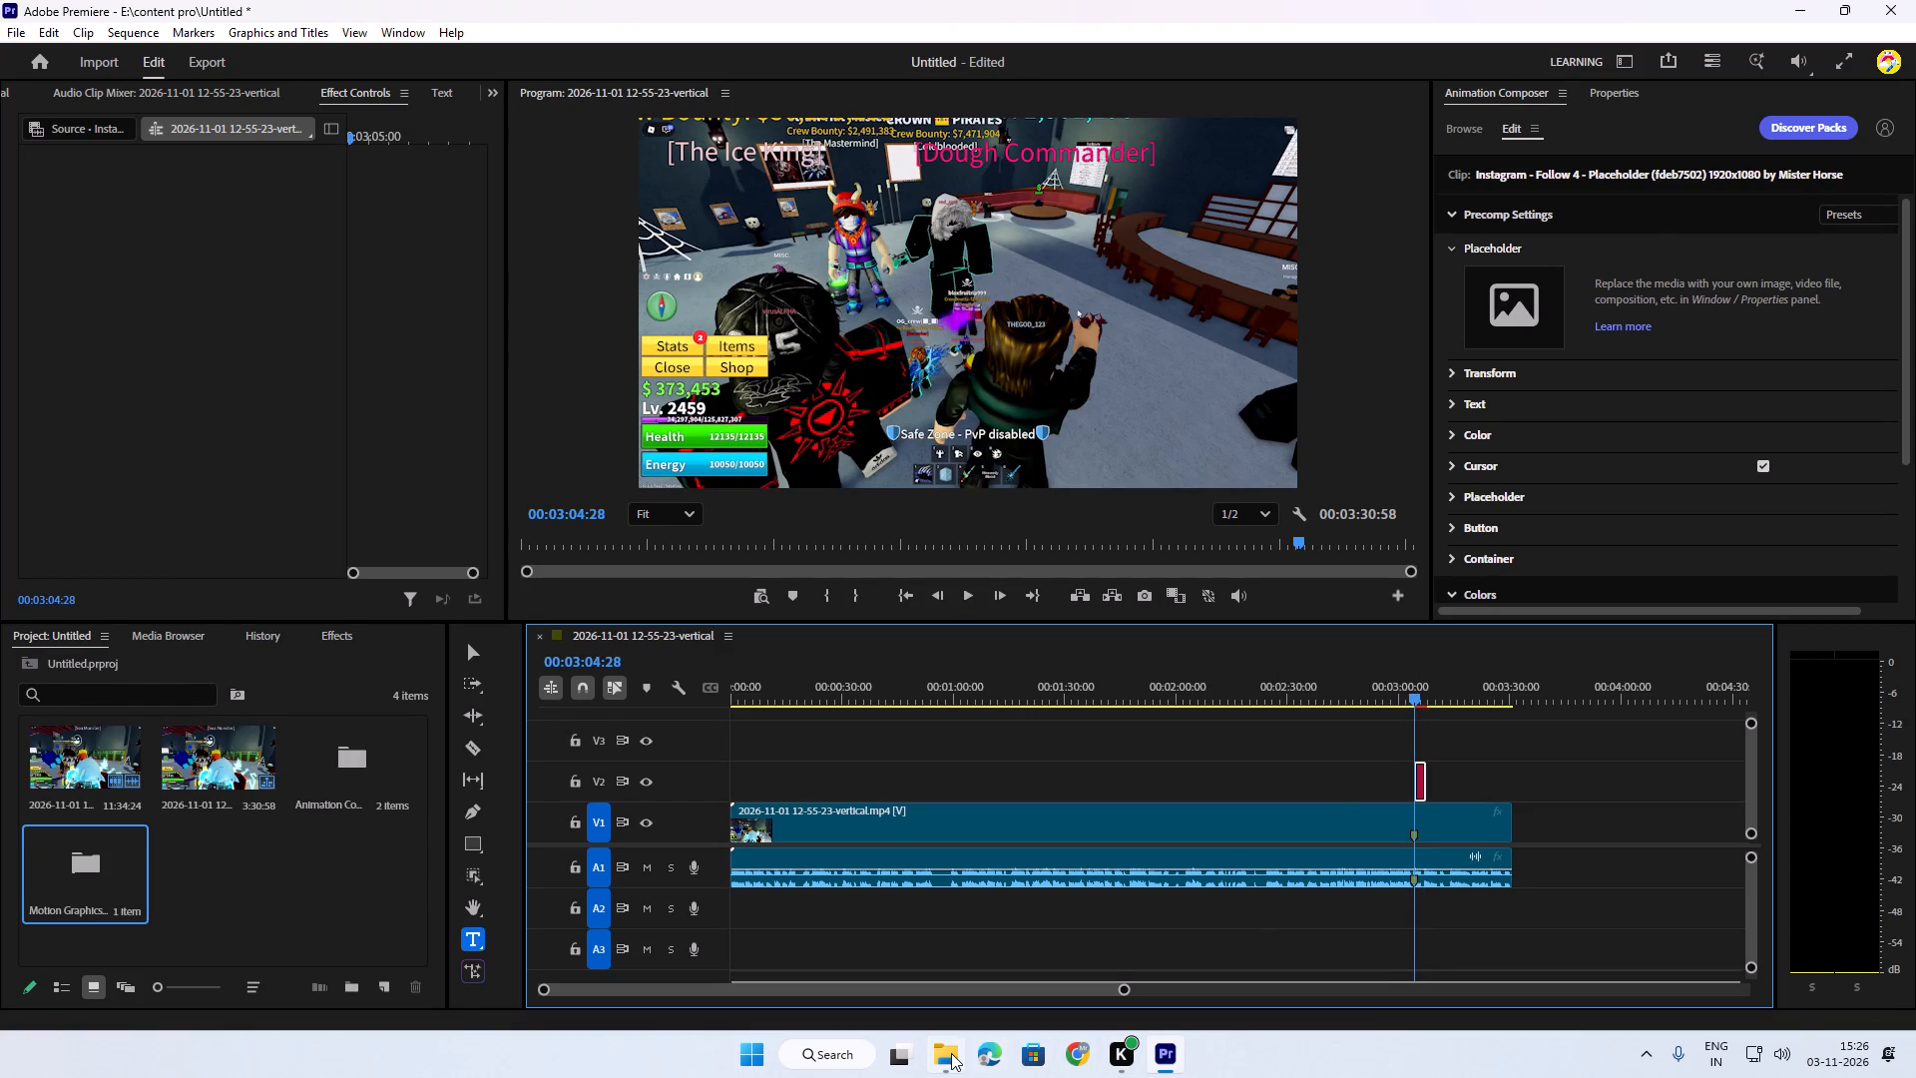
Import the green K logo image no-bg from the Downloads folder into the project.
{"action": "left_click", "coordinate": [951, 1053]}
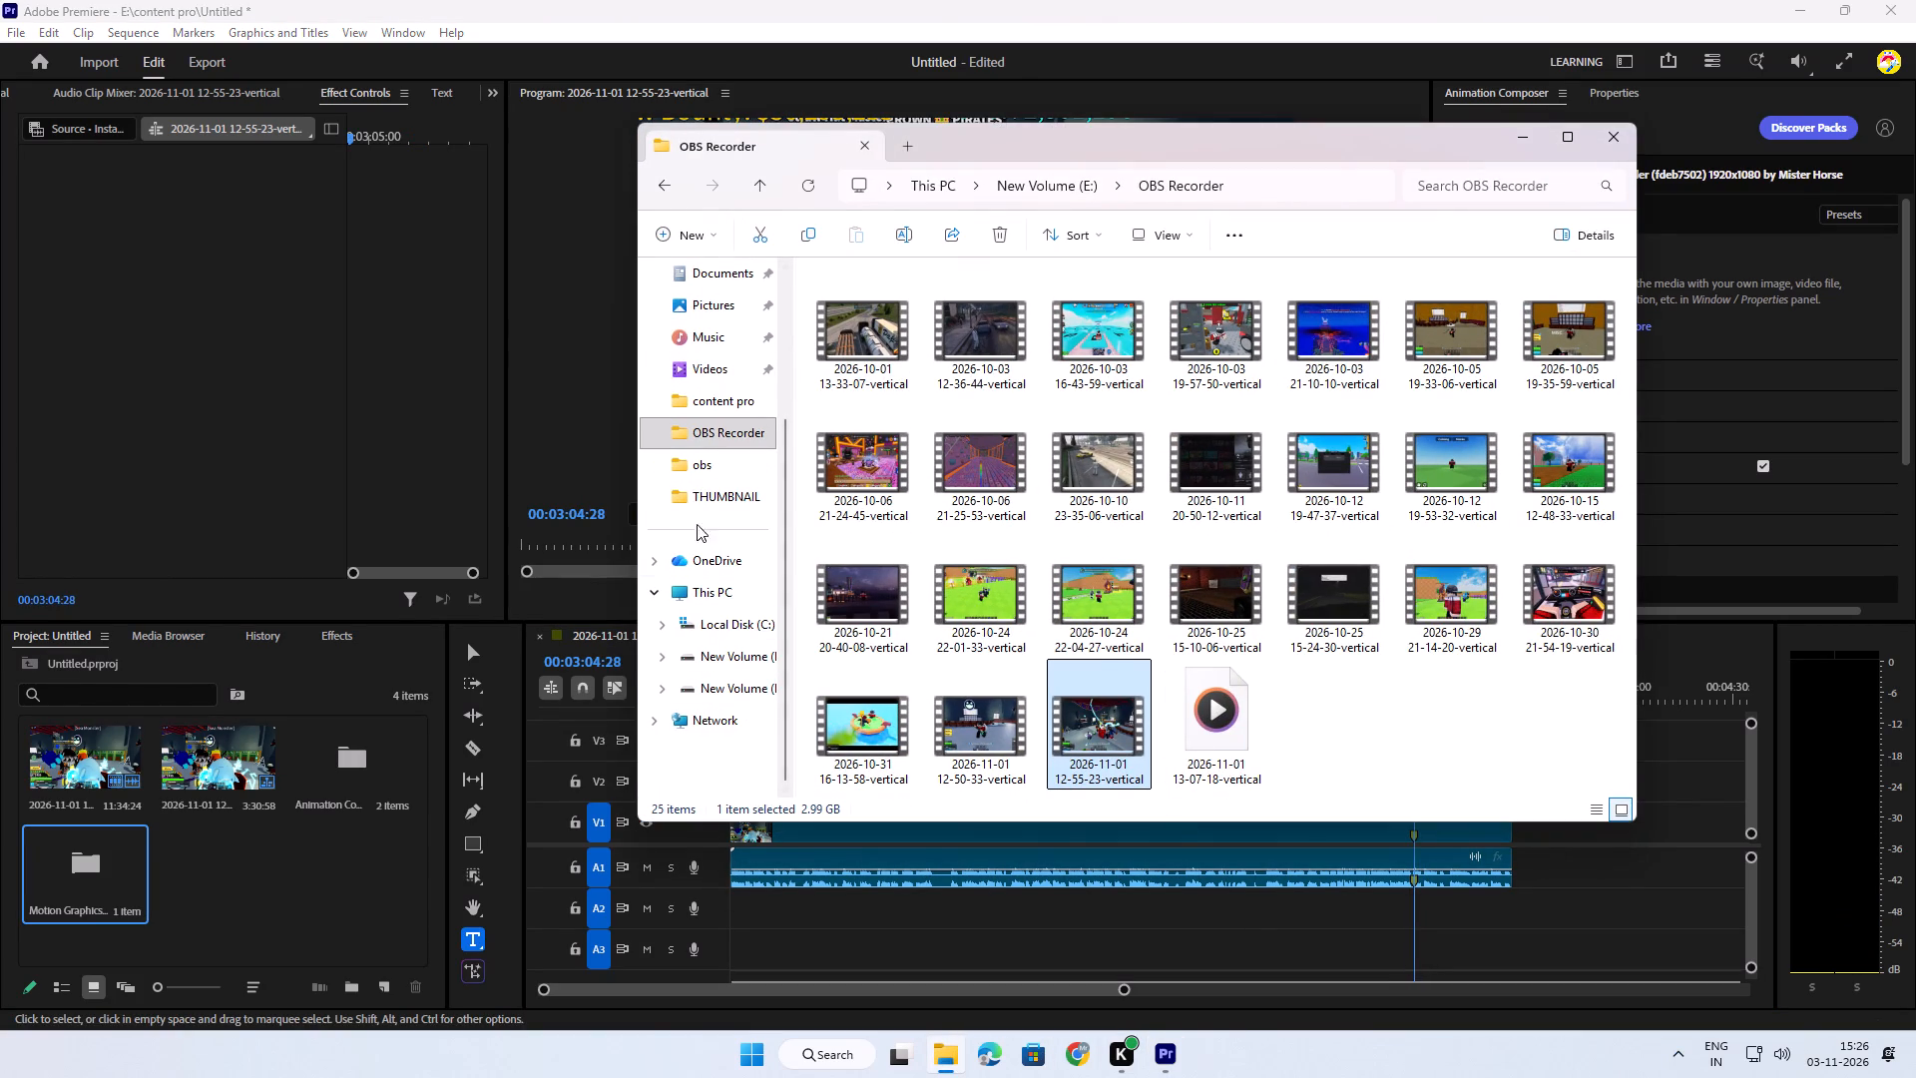
{"action": "scroll", "coordinate": [700, 462], "scroll_direction": "up", "scroll_amount": 2}
{"action": "left_click", "coordinate": [717, 436]}
{"action": "scroll", "coordinate": [1185, 533], "scroll_direction": "down", "scroll_amount": 4}
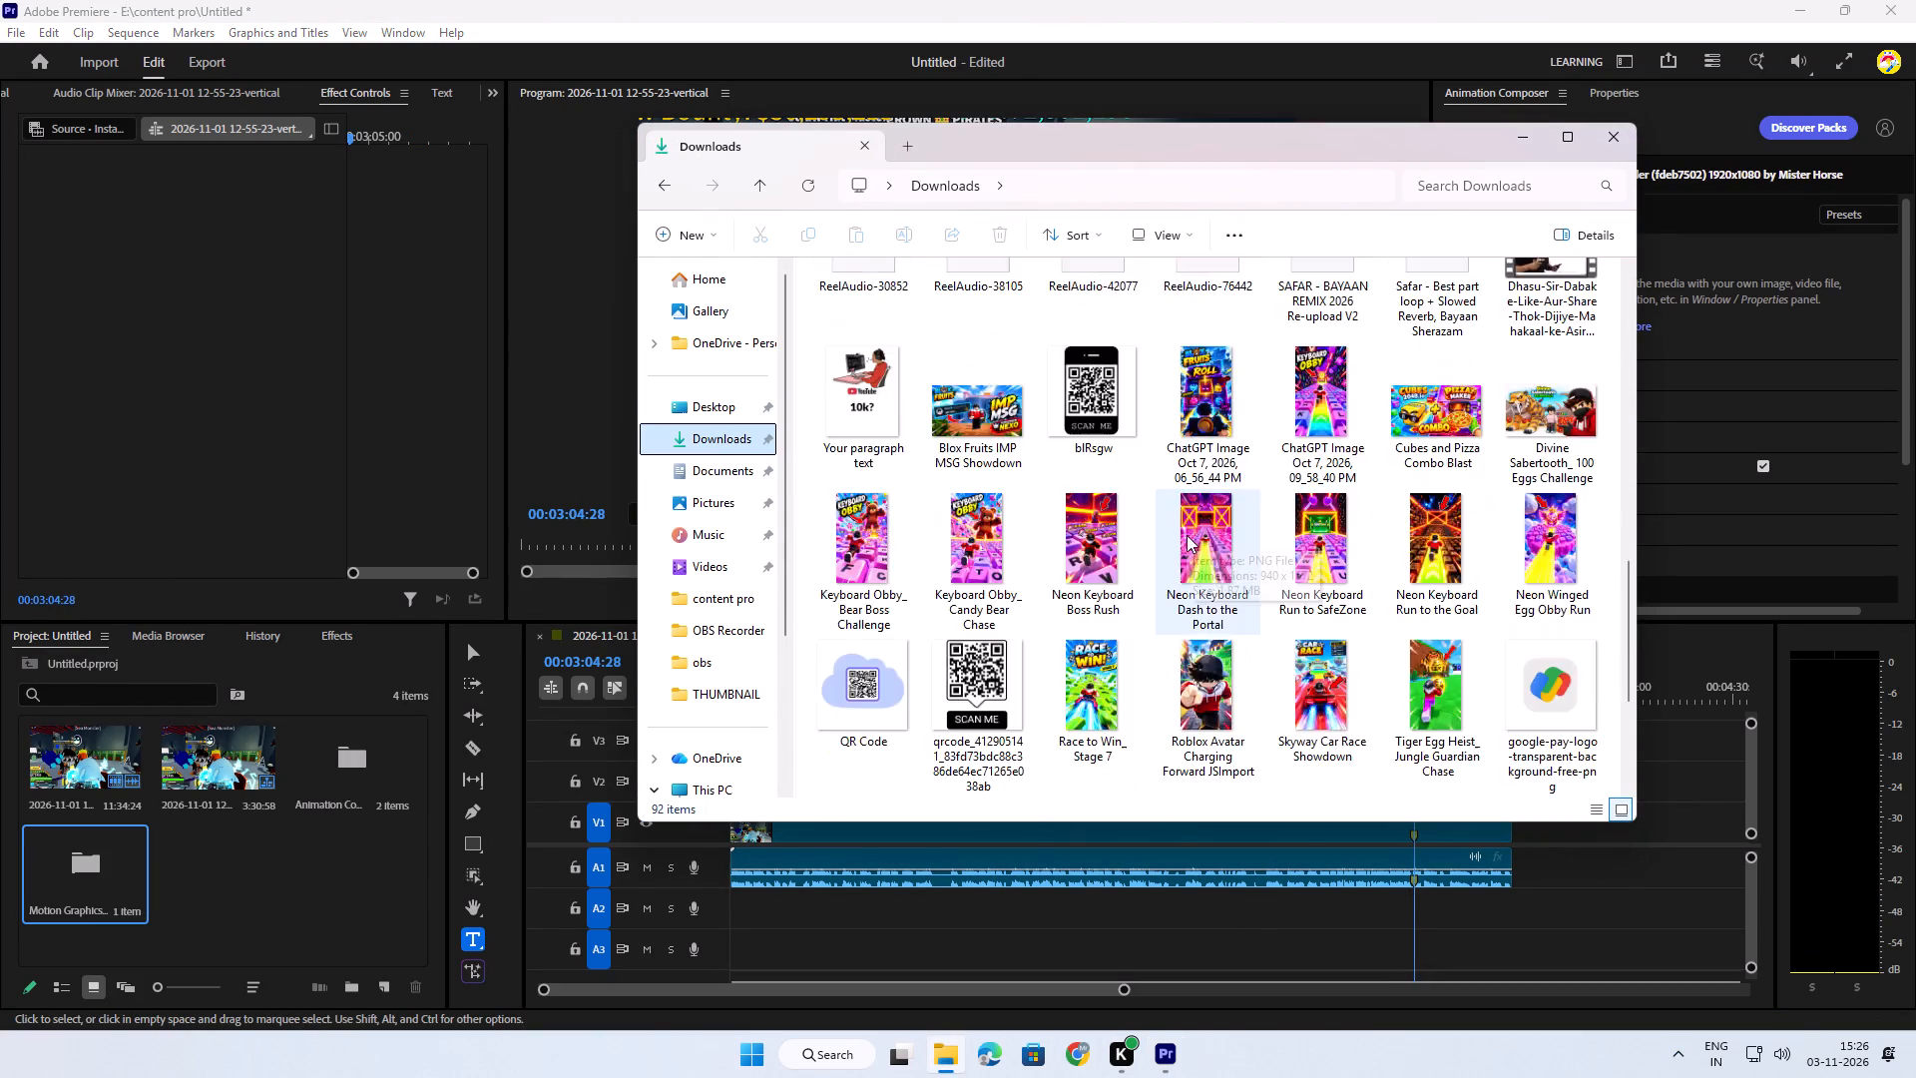
{"action": "scroll", "coordinate": [1181, 544], "scroll_direction": "up", "scroll_amount": 2}
{"action": "scroll", "coordinate": [1117, 598], "scroll_direction": "up", "scroll_amount": 3}
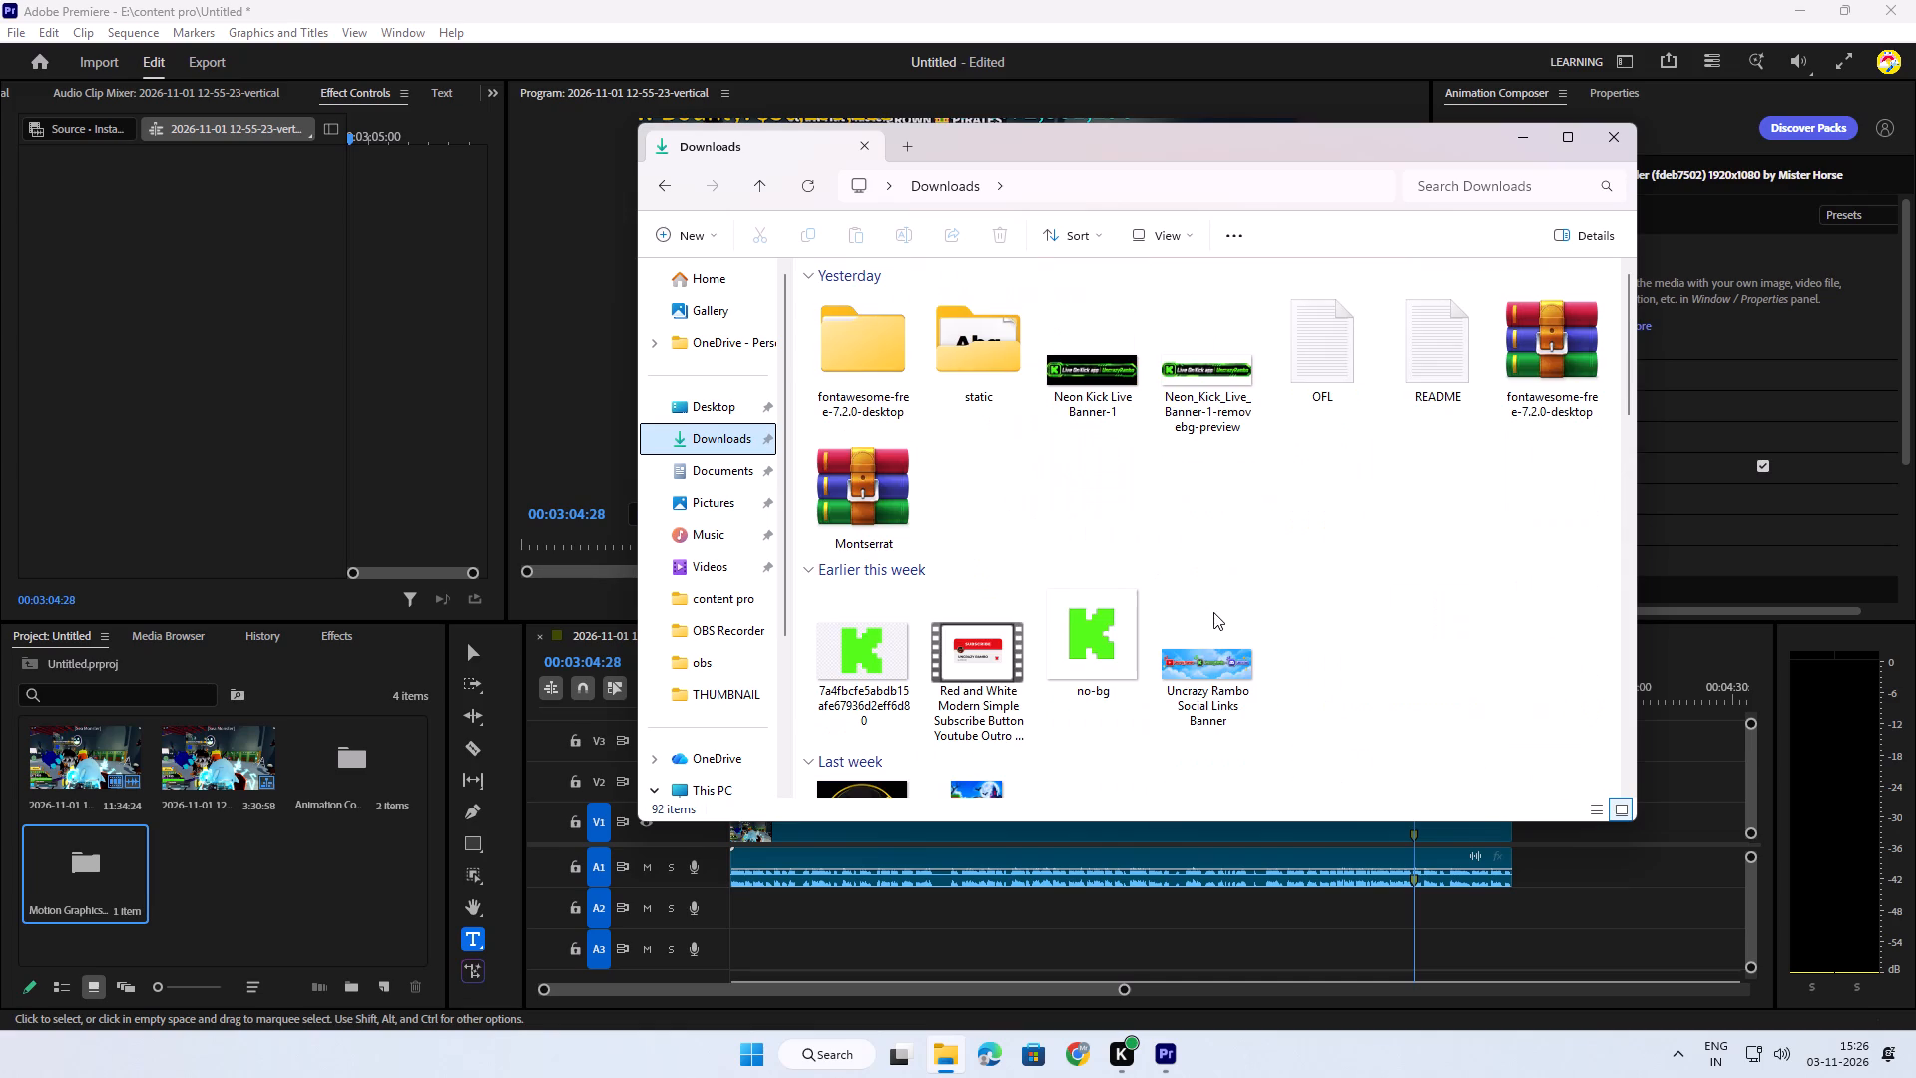
{"action": "left_click_drag", "start_coordinate": [1103, 643], "coordinate": [664, 782]}
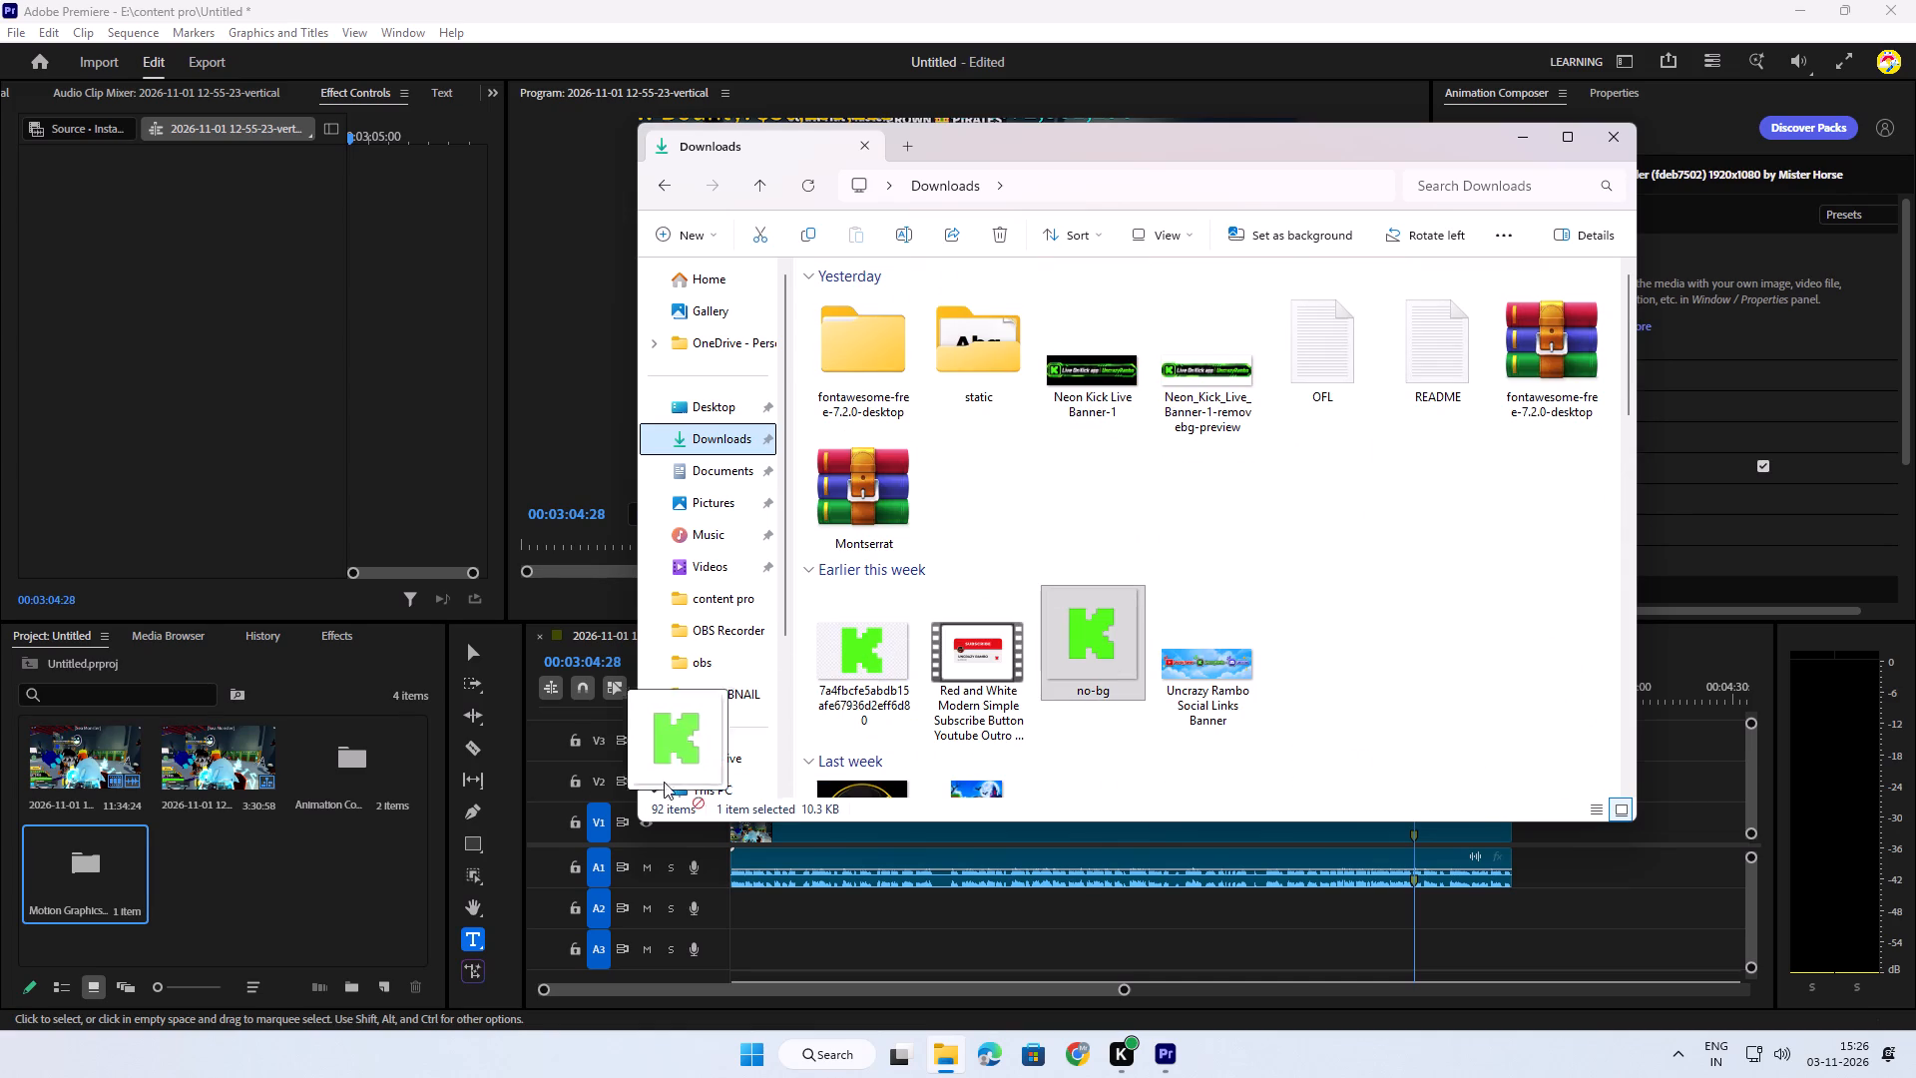
{"action": "left_click_drag", "start_coordinate": [664, 782], "coordinate": [319, 906]}
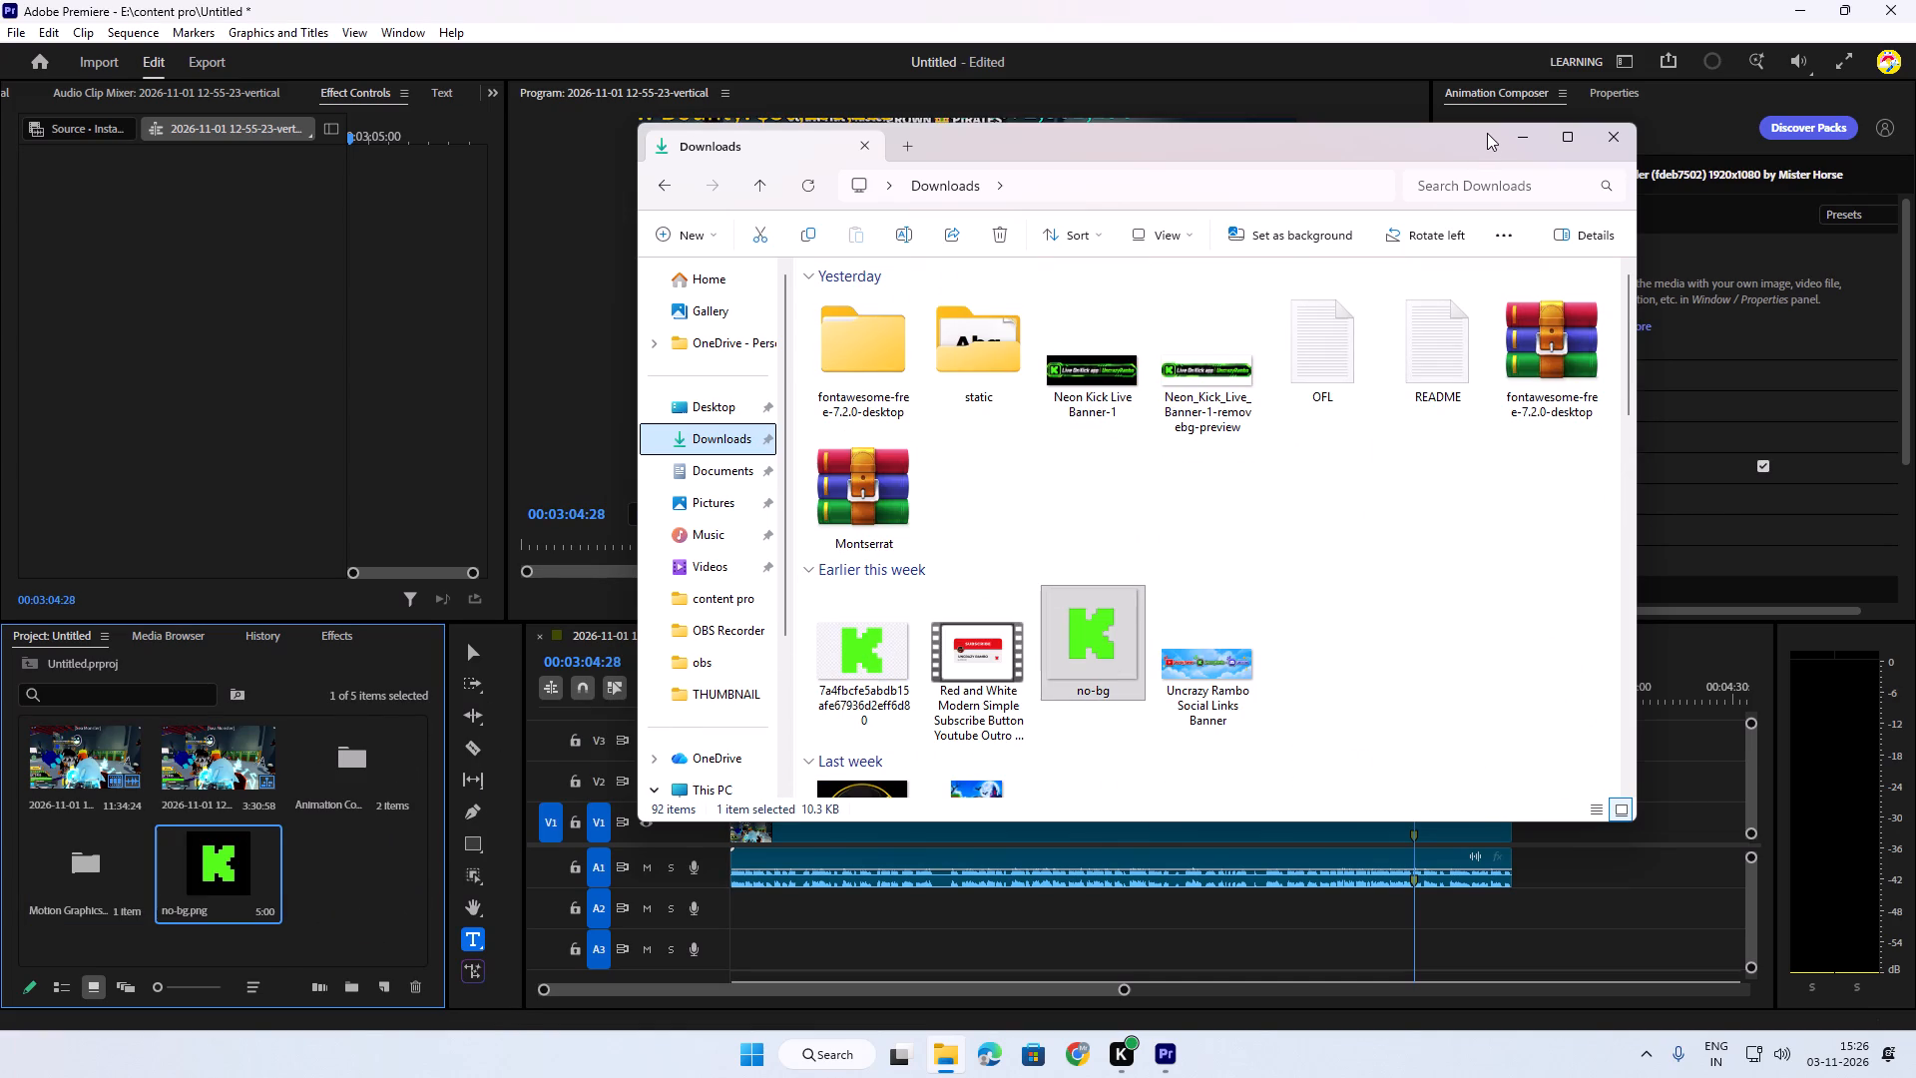
{"action": "left_click", "coordinate": [1509, 132]}
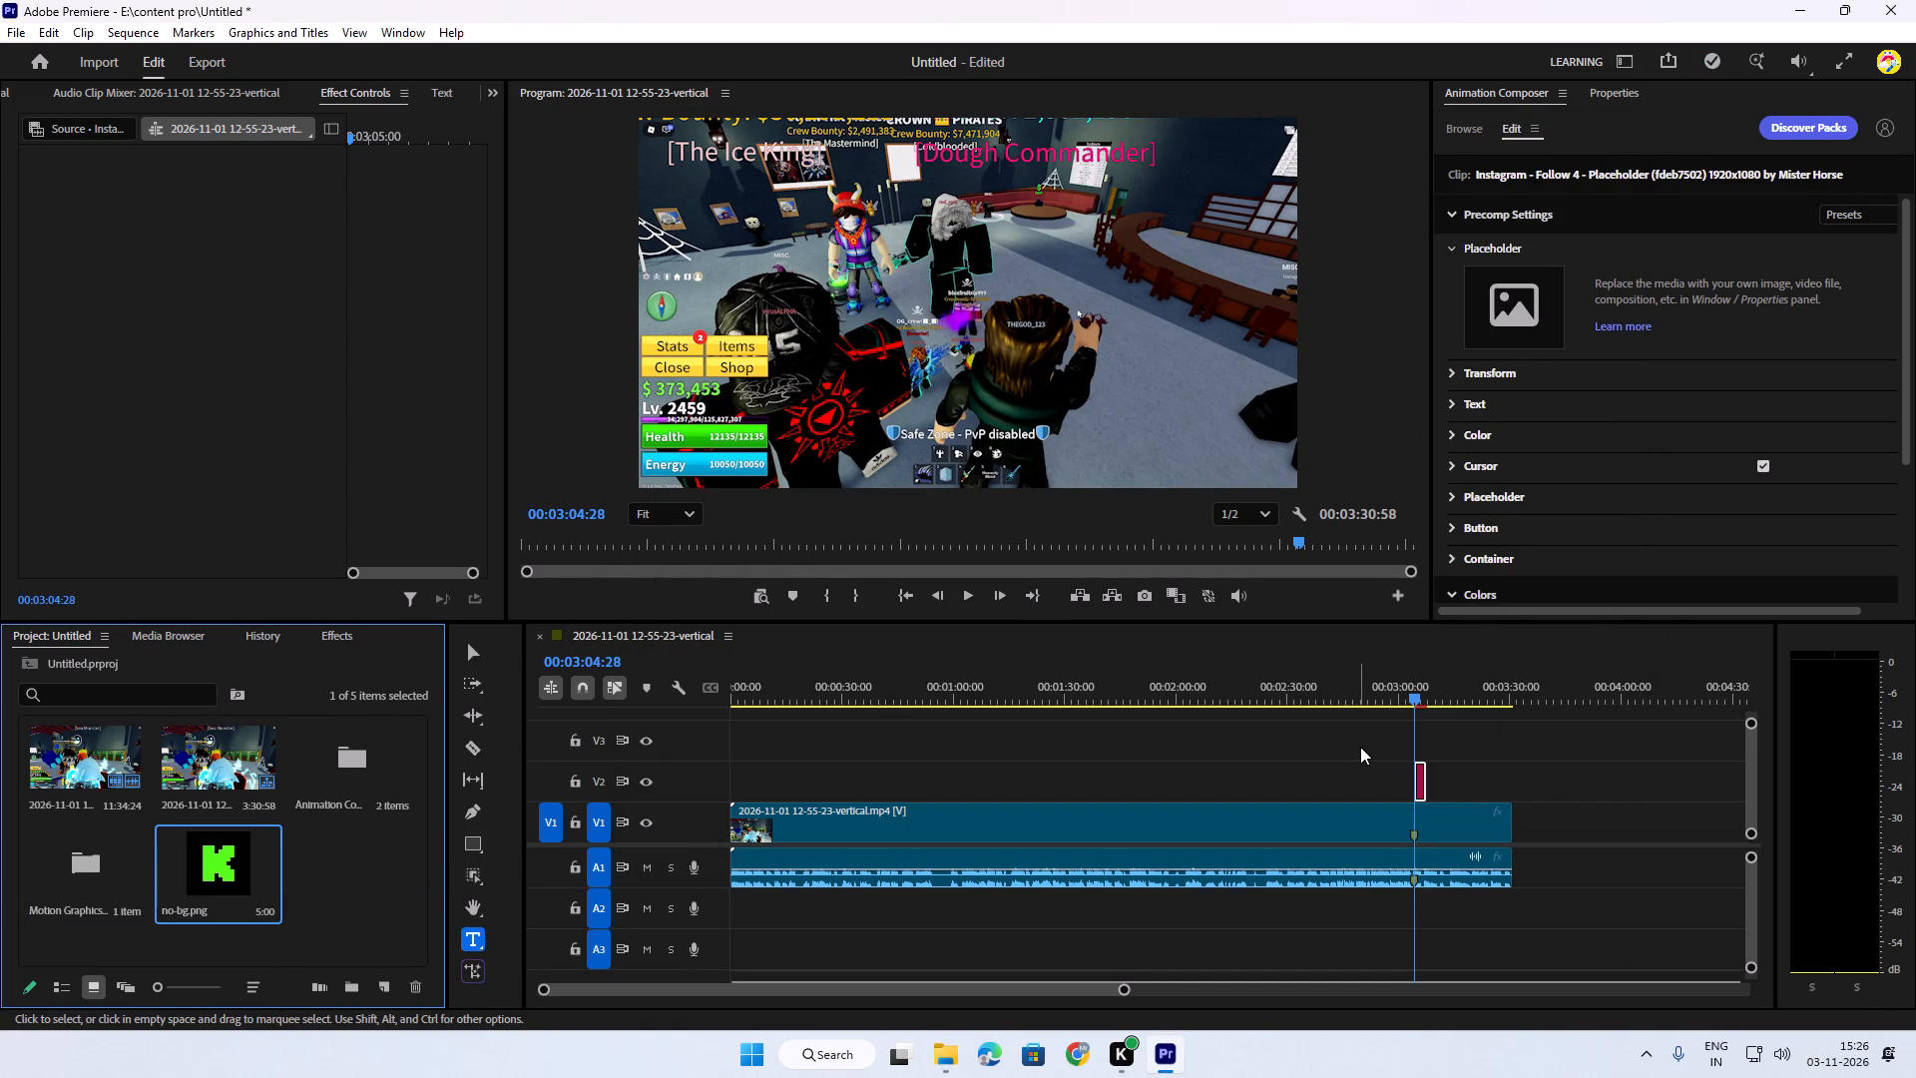
Turn off Linked Selection for the sequence and deselect all clips.
{"action": "left_click", "coordinate": [610, 687]}
{"action": "left_click", "coordinate": [1187, 750]}
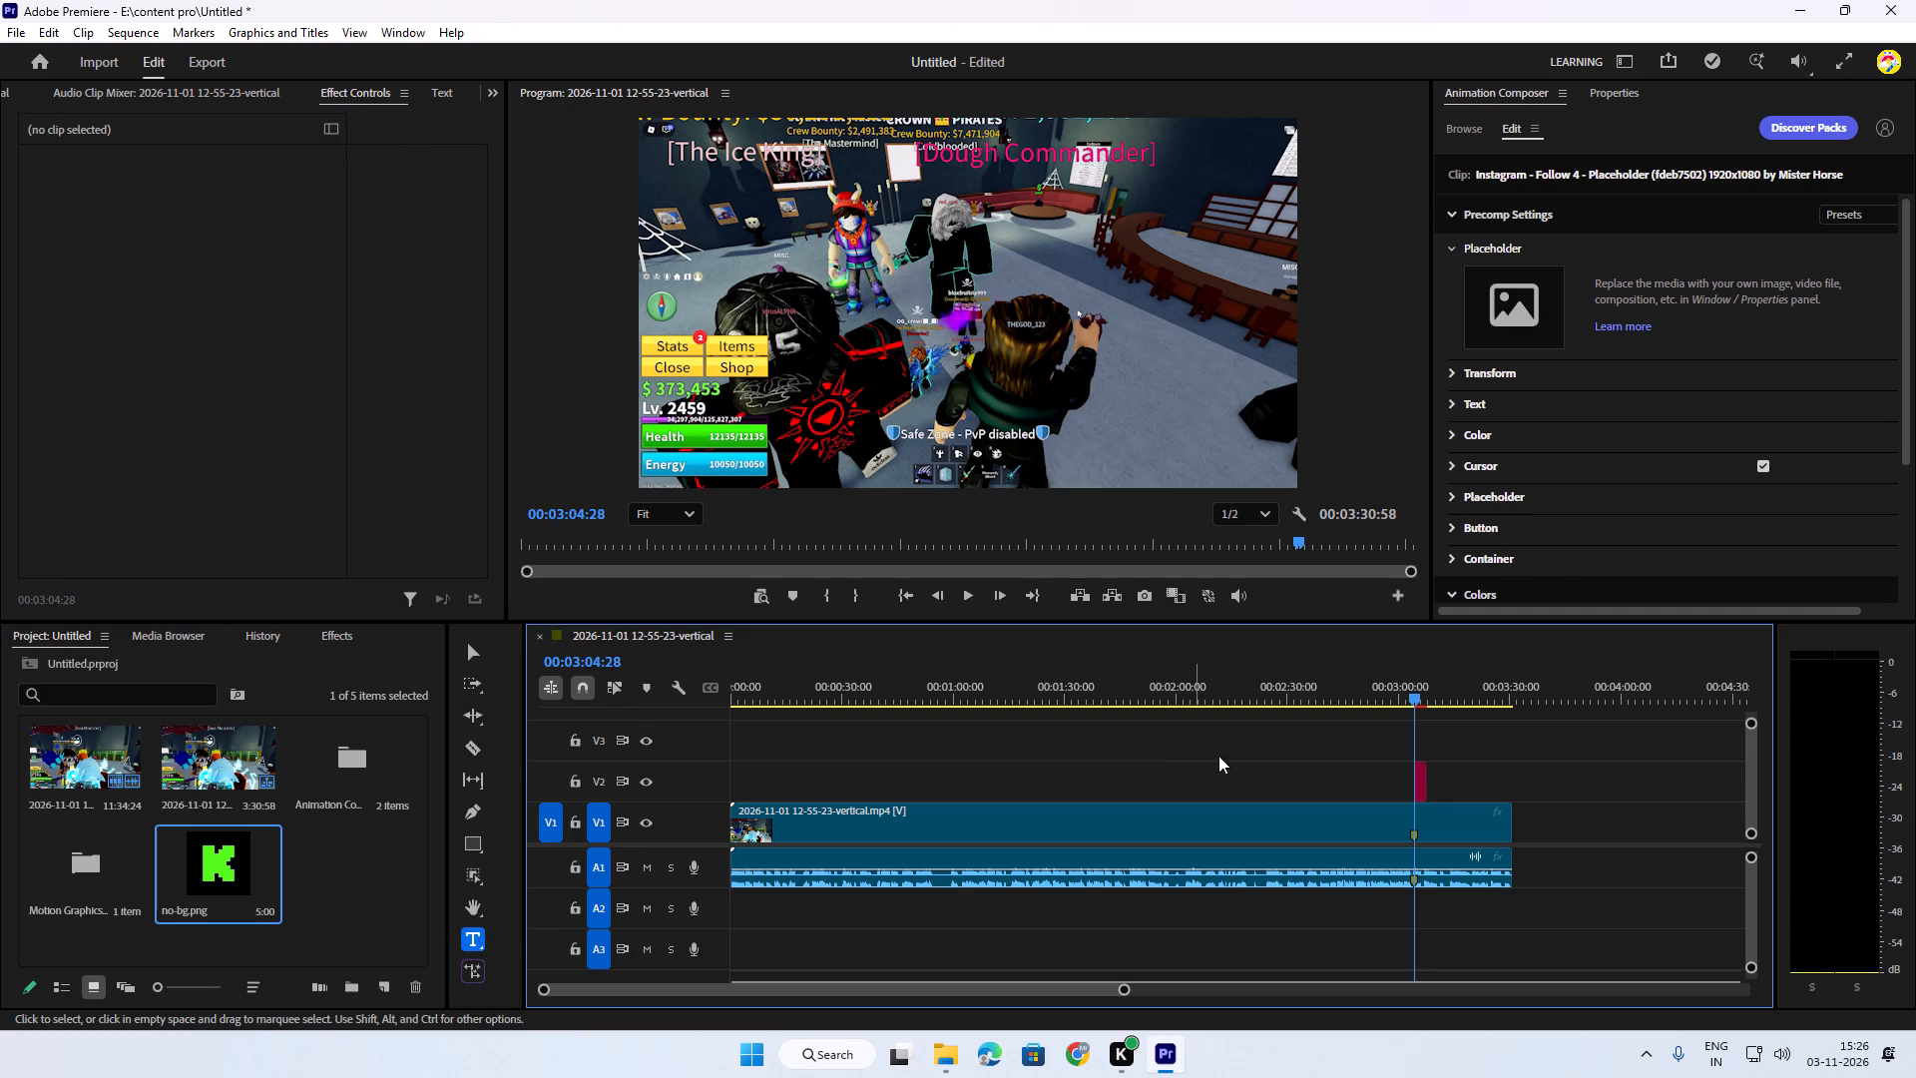
Fill the Placeholder media of the follow overlay on V2 with the no-bg.png logo.
{"action": "left_click_drag", "start_coordinate": [1348, 748], "coordinate": [1486, 776]}
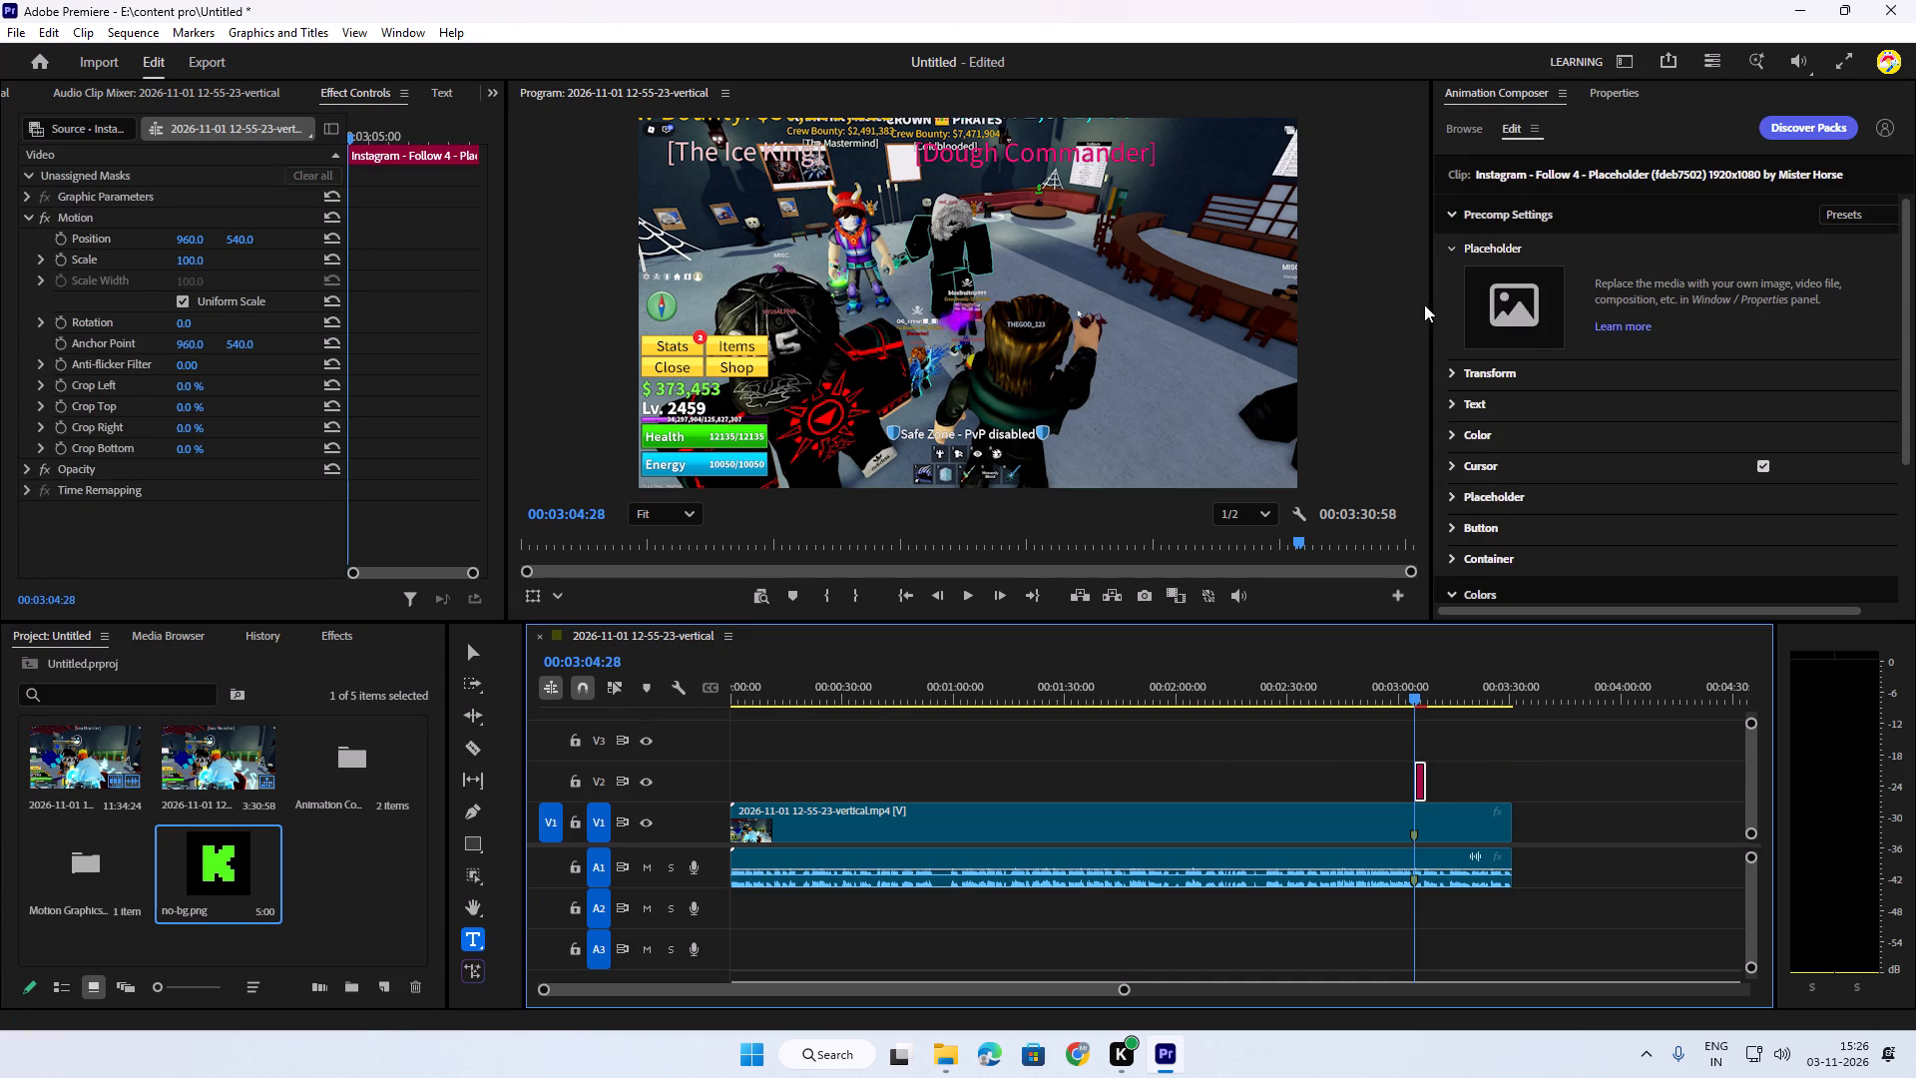
{"action": "left_click_drag", "start_coordinate": [224, 860], "coordinate": [1574, 162]}
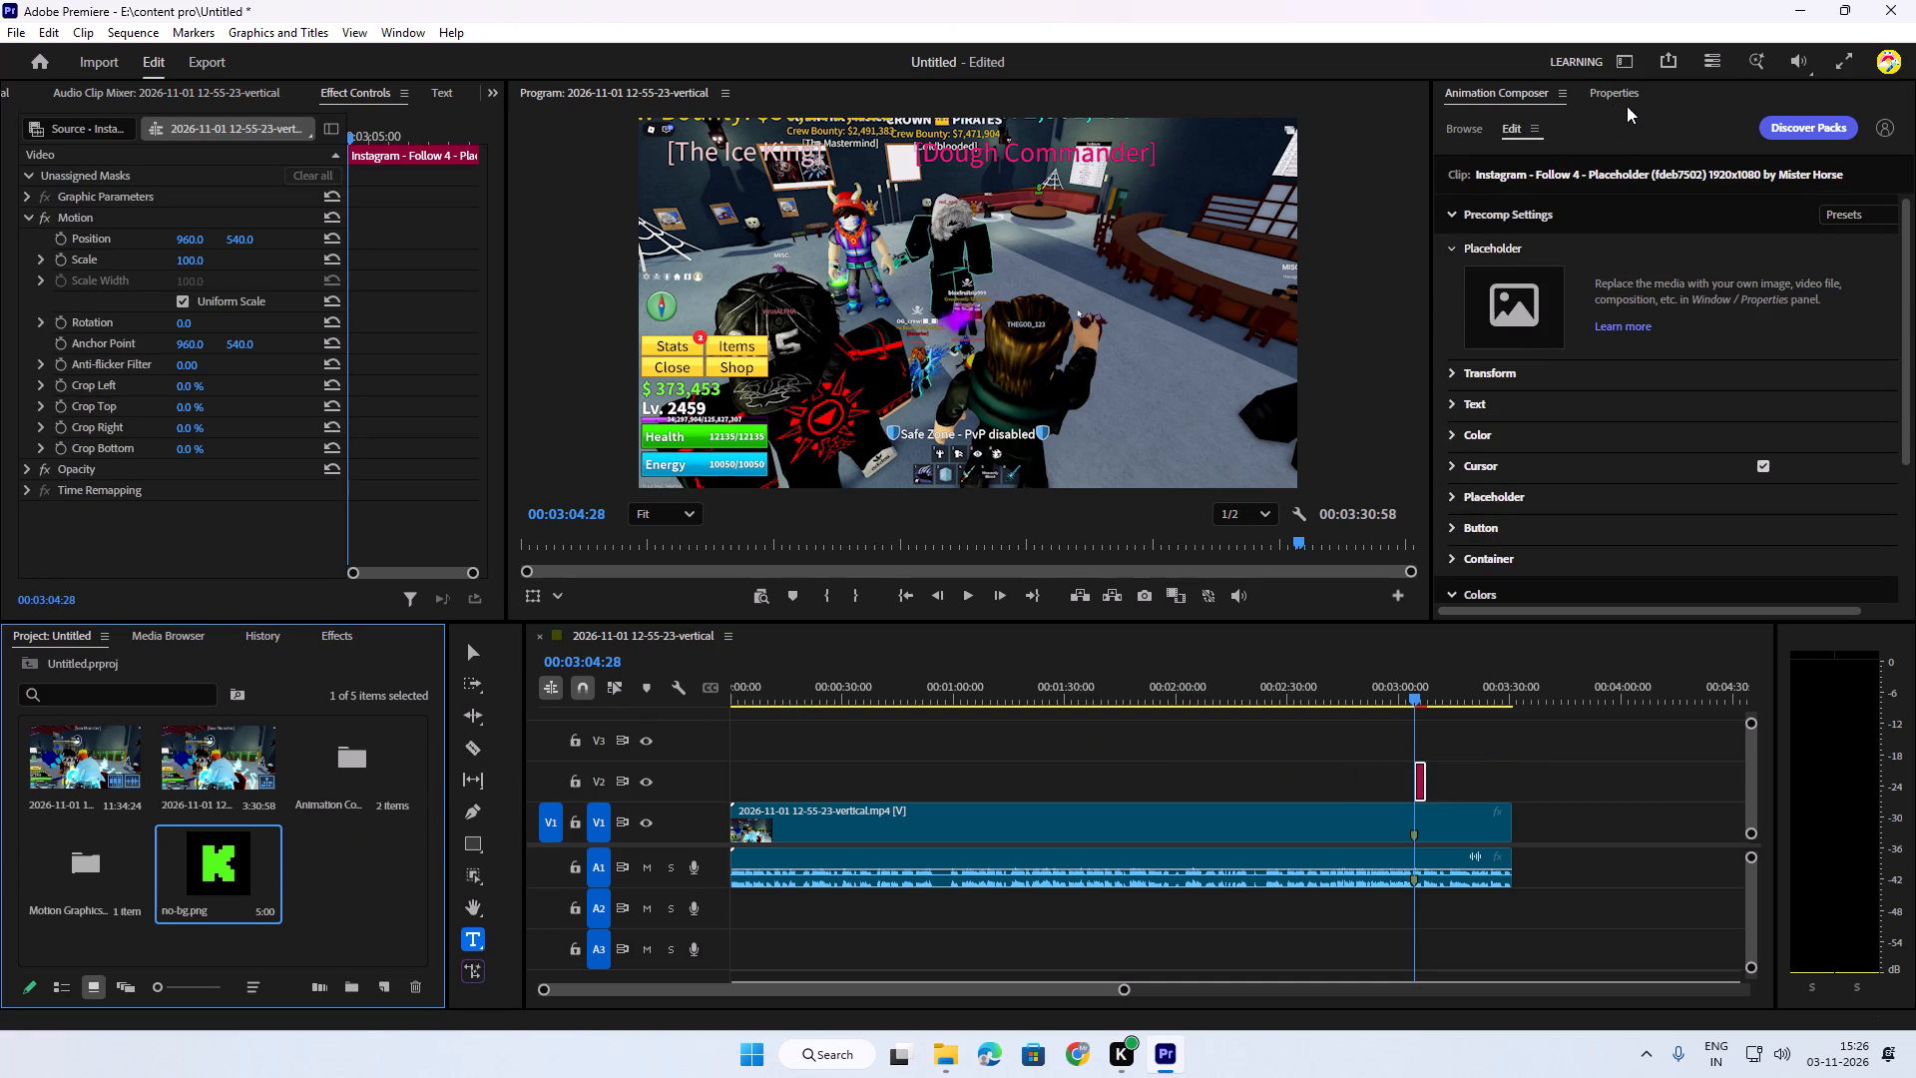
{"action": "left_click", "coordinate": [1628, 97]}
{"action": "left_click_drag", "start_coordinate": [227, 883], "coordinate": [1341, 403]}
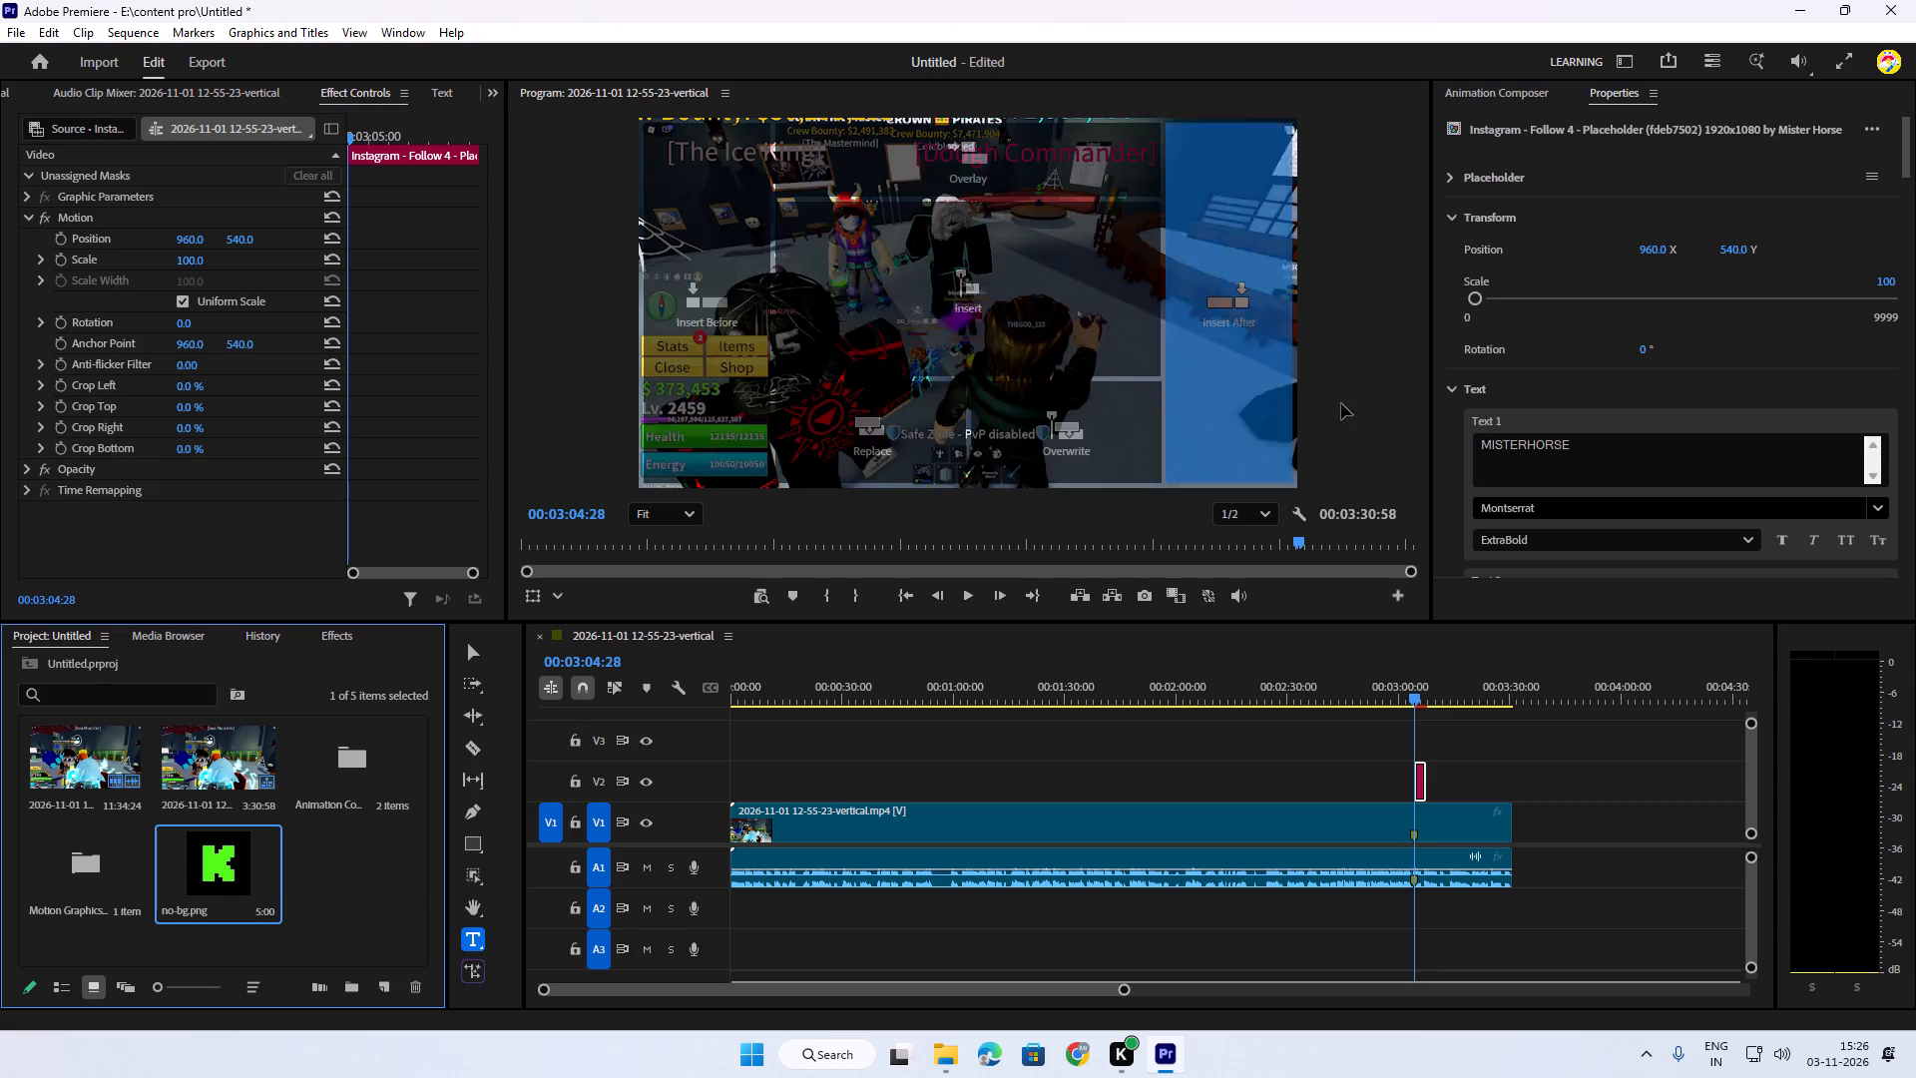
{"action": "left_click_drag", "start_coordinate": [1341, 403], "coordinate": [1630, 173]}
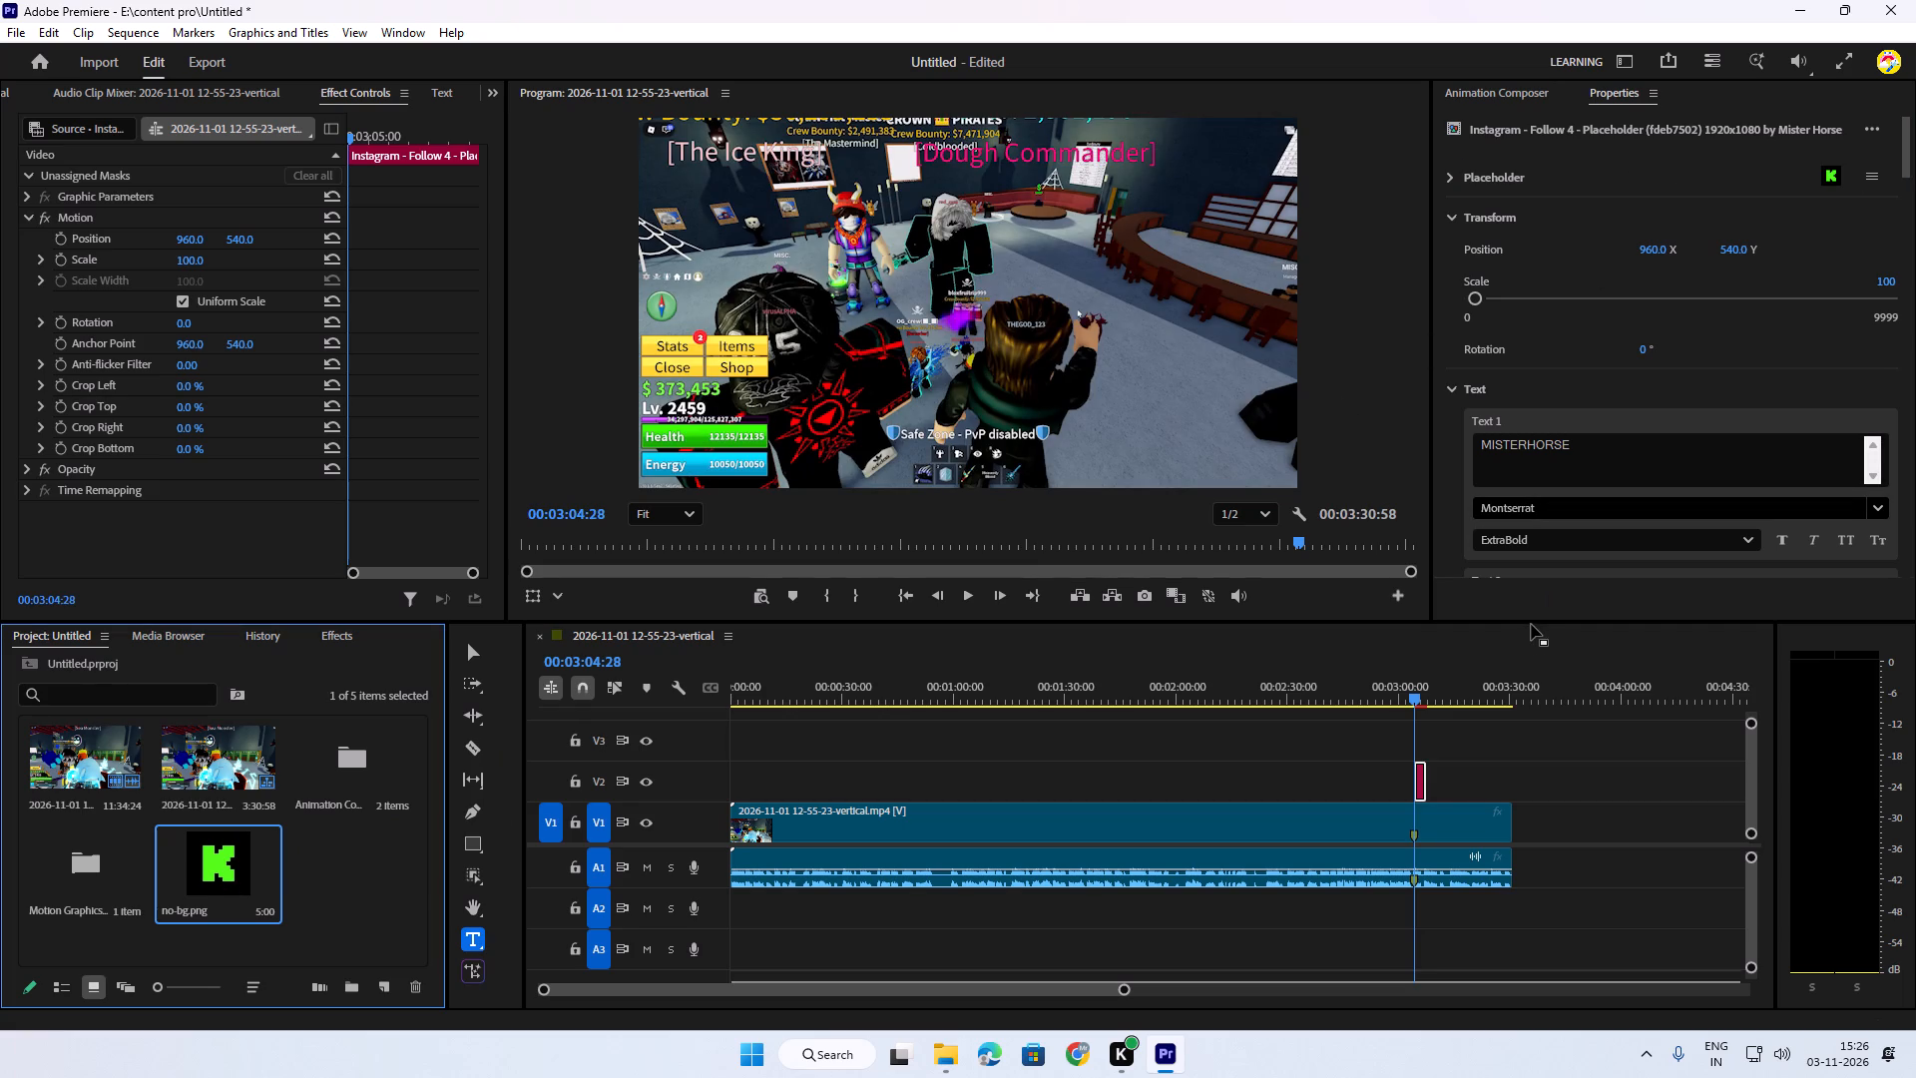
Play the follow overlay to check the logo, and park the playhead at 00:03:05:33.
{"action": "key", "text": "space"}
{"action": "left_click", "coordinate": [1413, 698]}
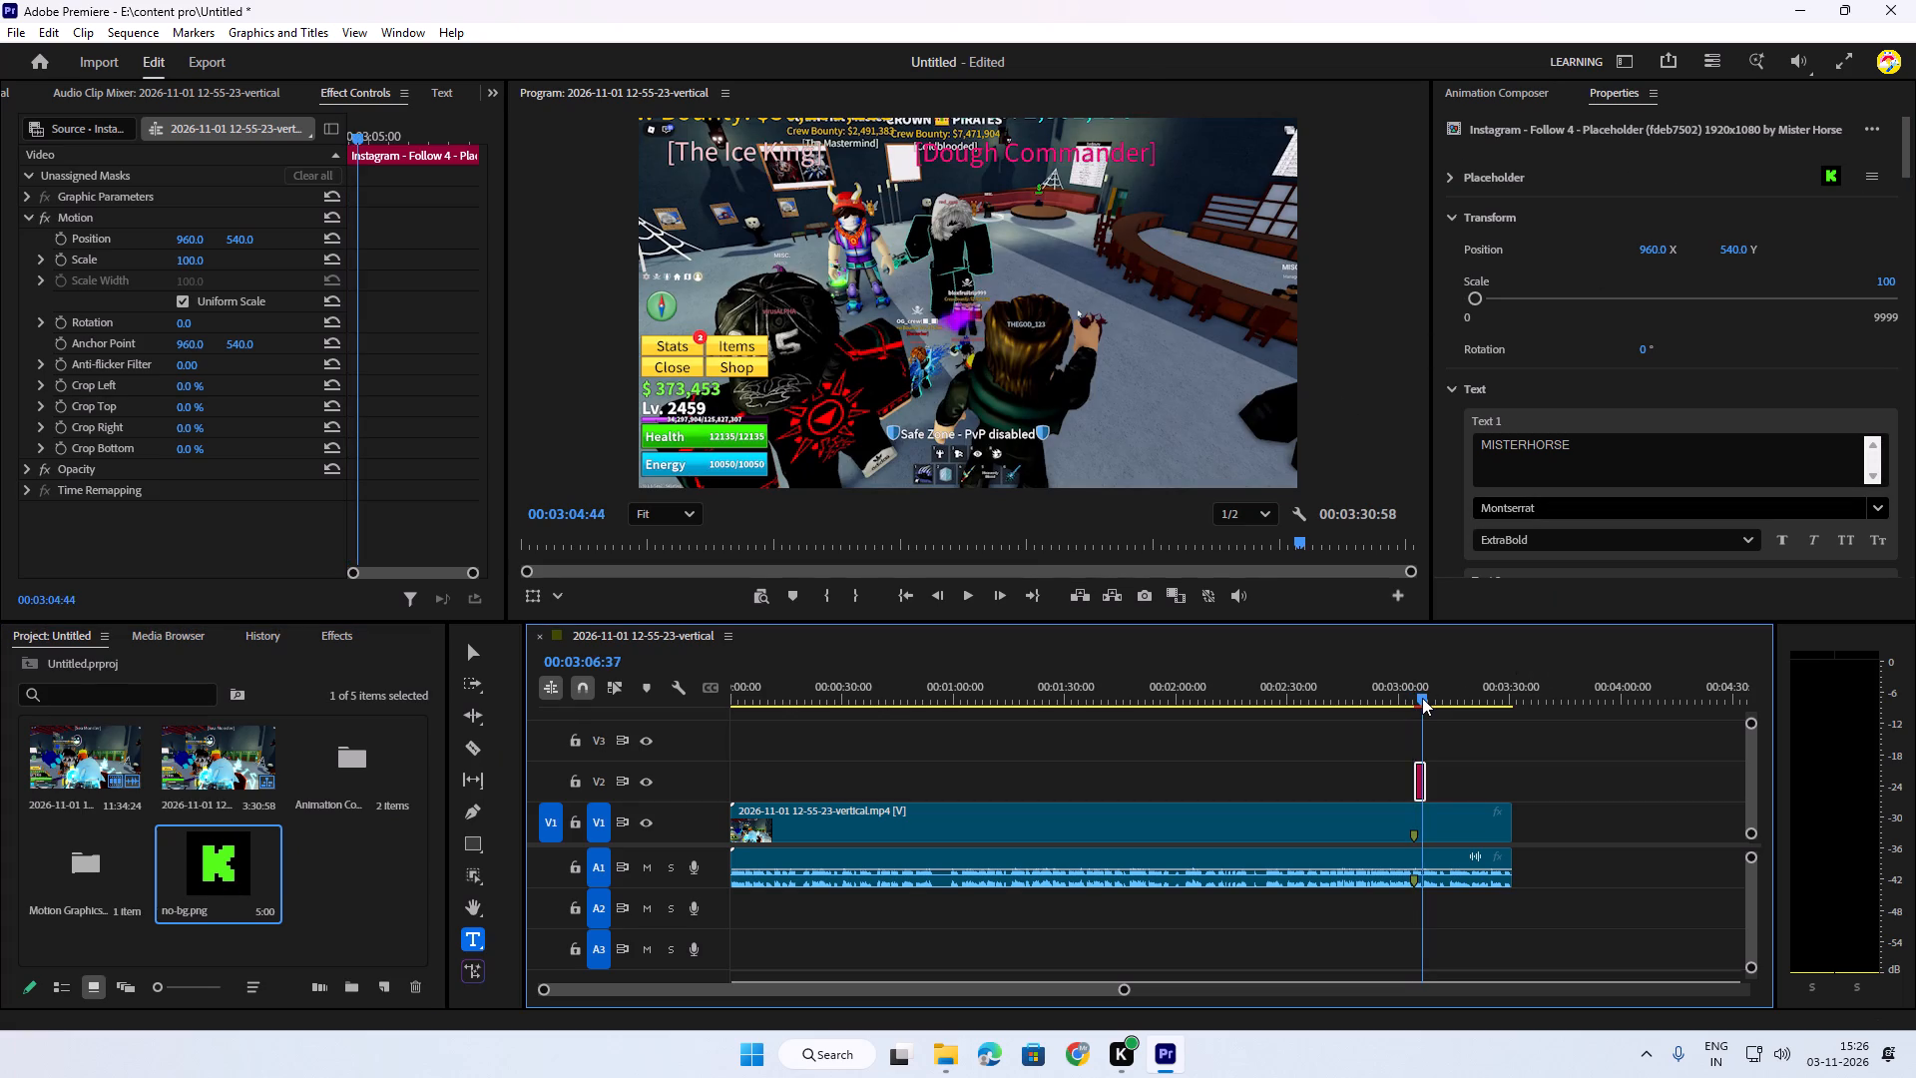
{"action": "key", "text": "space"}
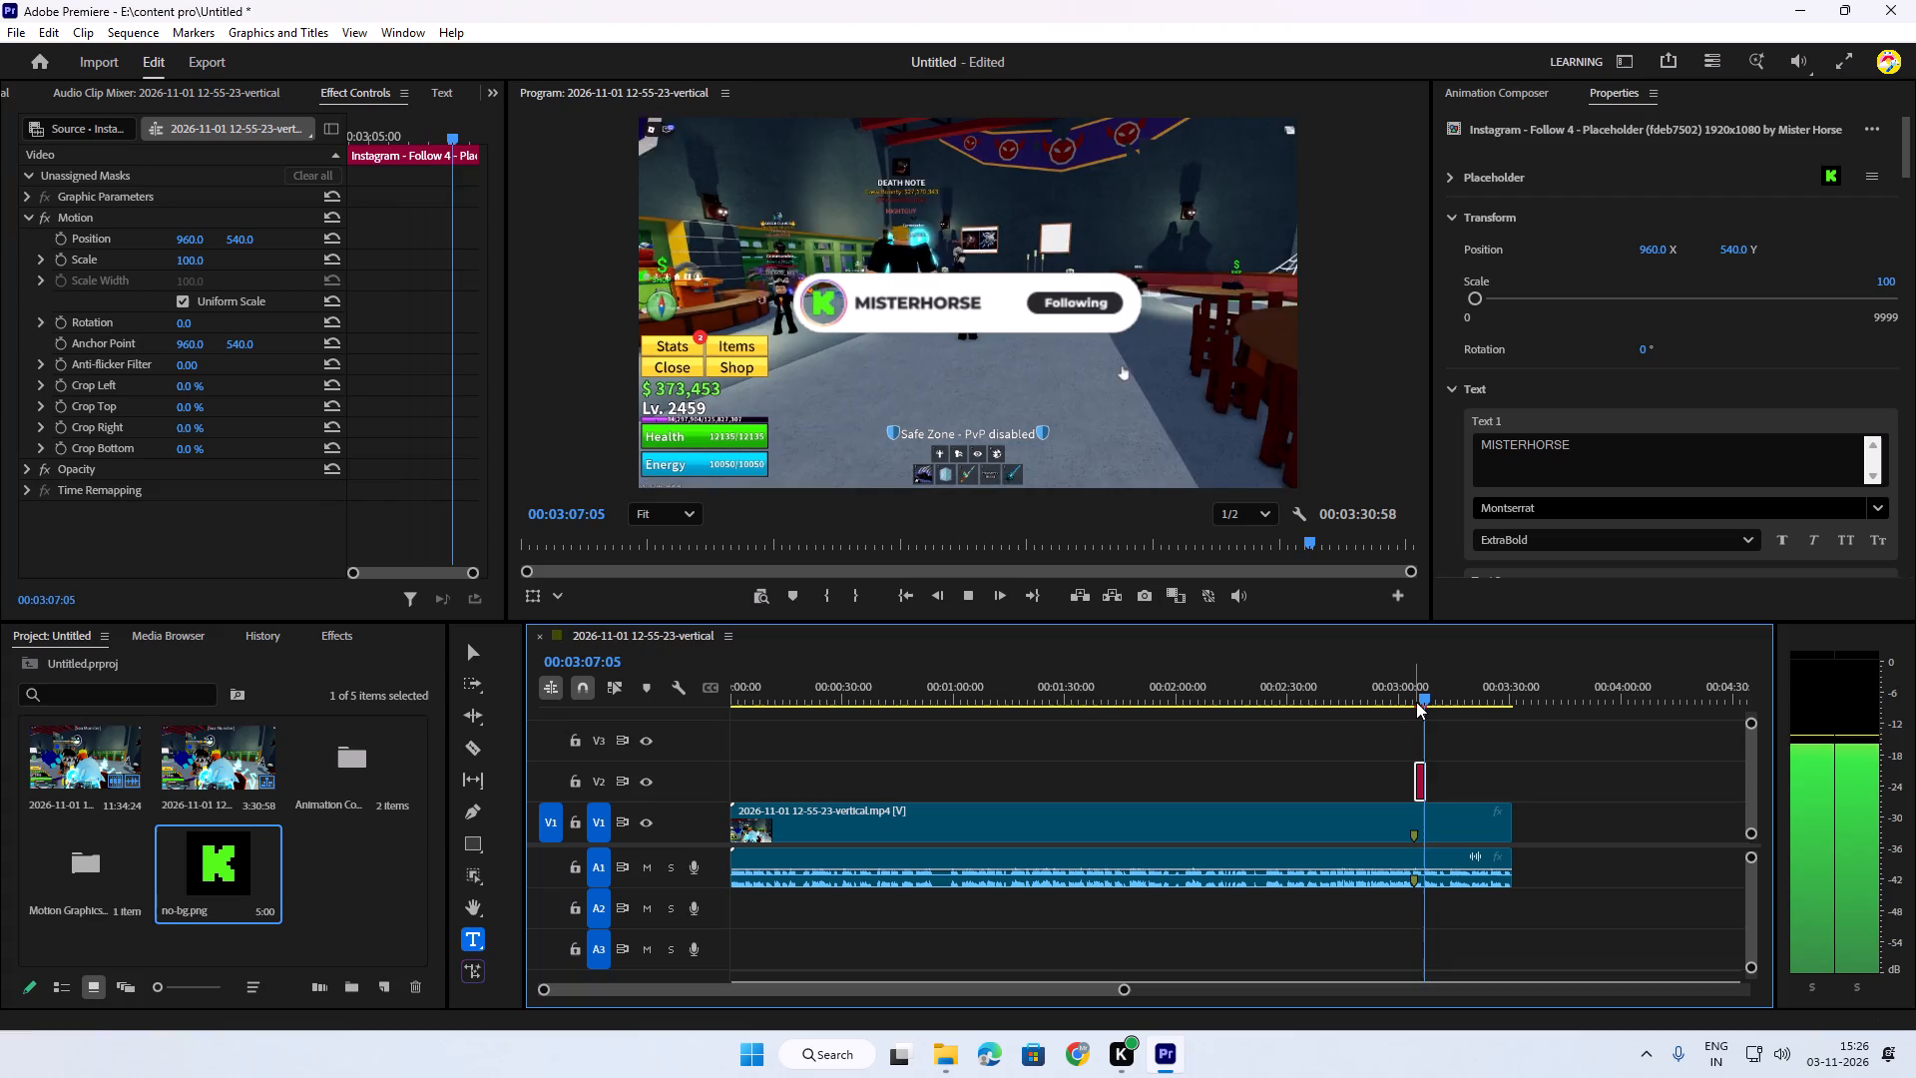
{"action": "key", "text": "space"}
{"action": "left_click", "coordinate": [1425, 698]}
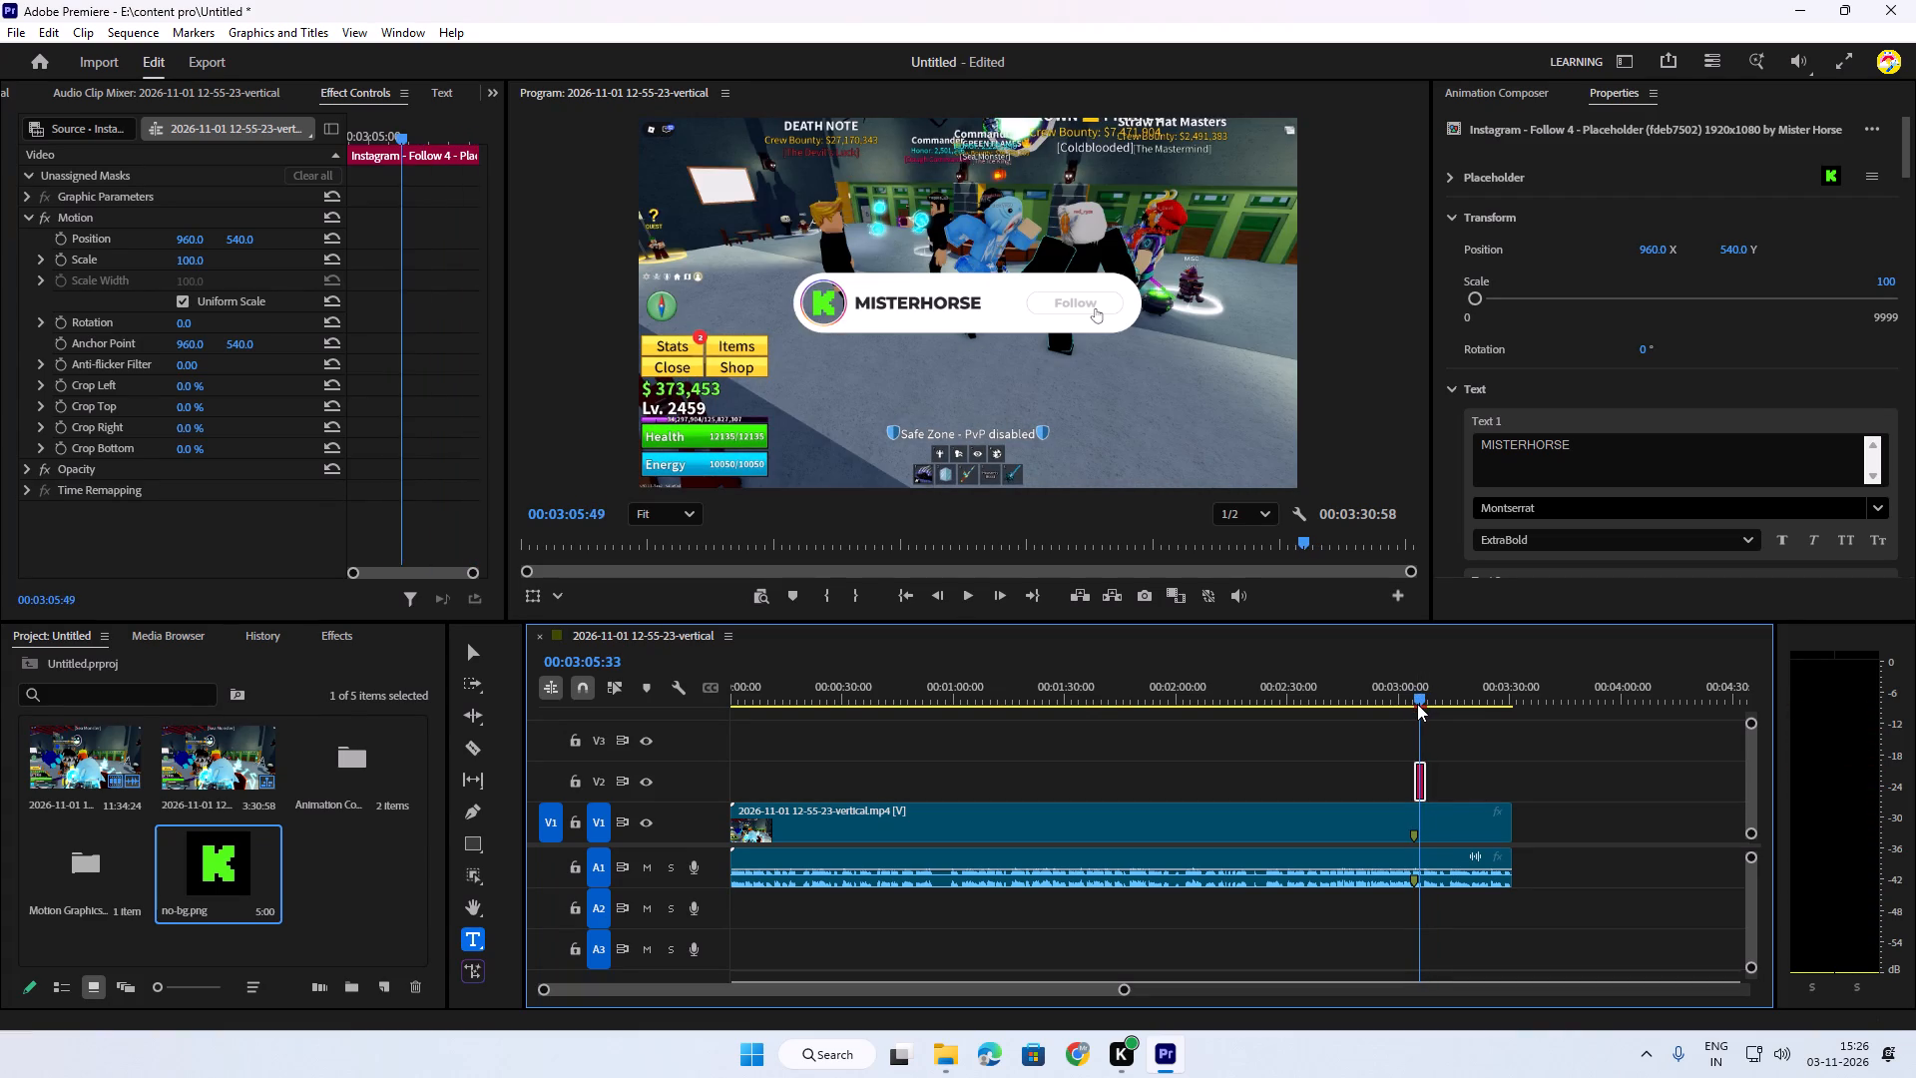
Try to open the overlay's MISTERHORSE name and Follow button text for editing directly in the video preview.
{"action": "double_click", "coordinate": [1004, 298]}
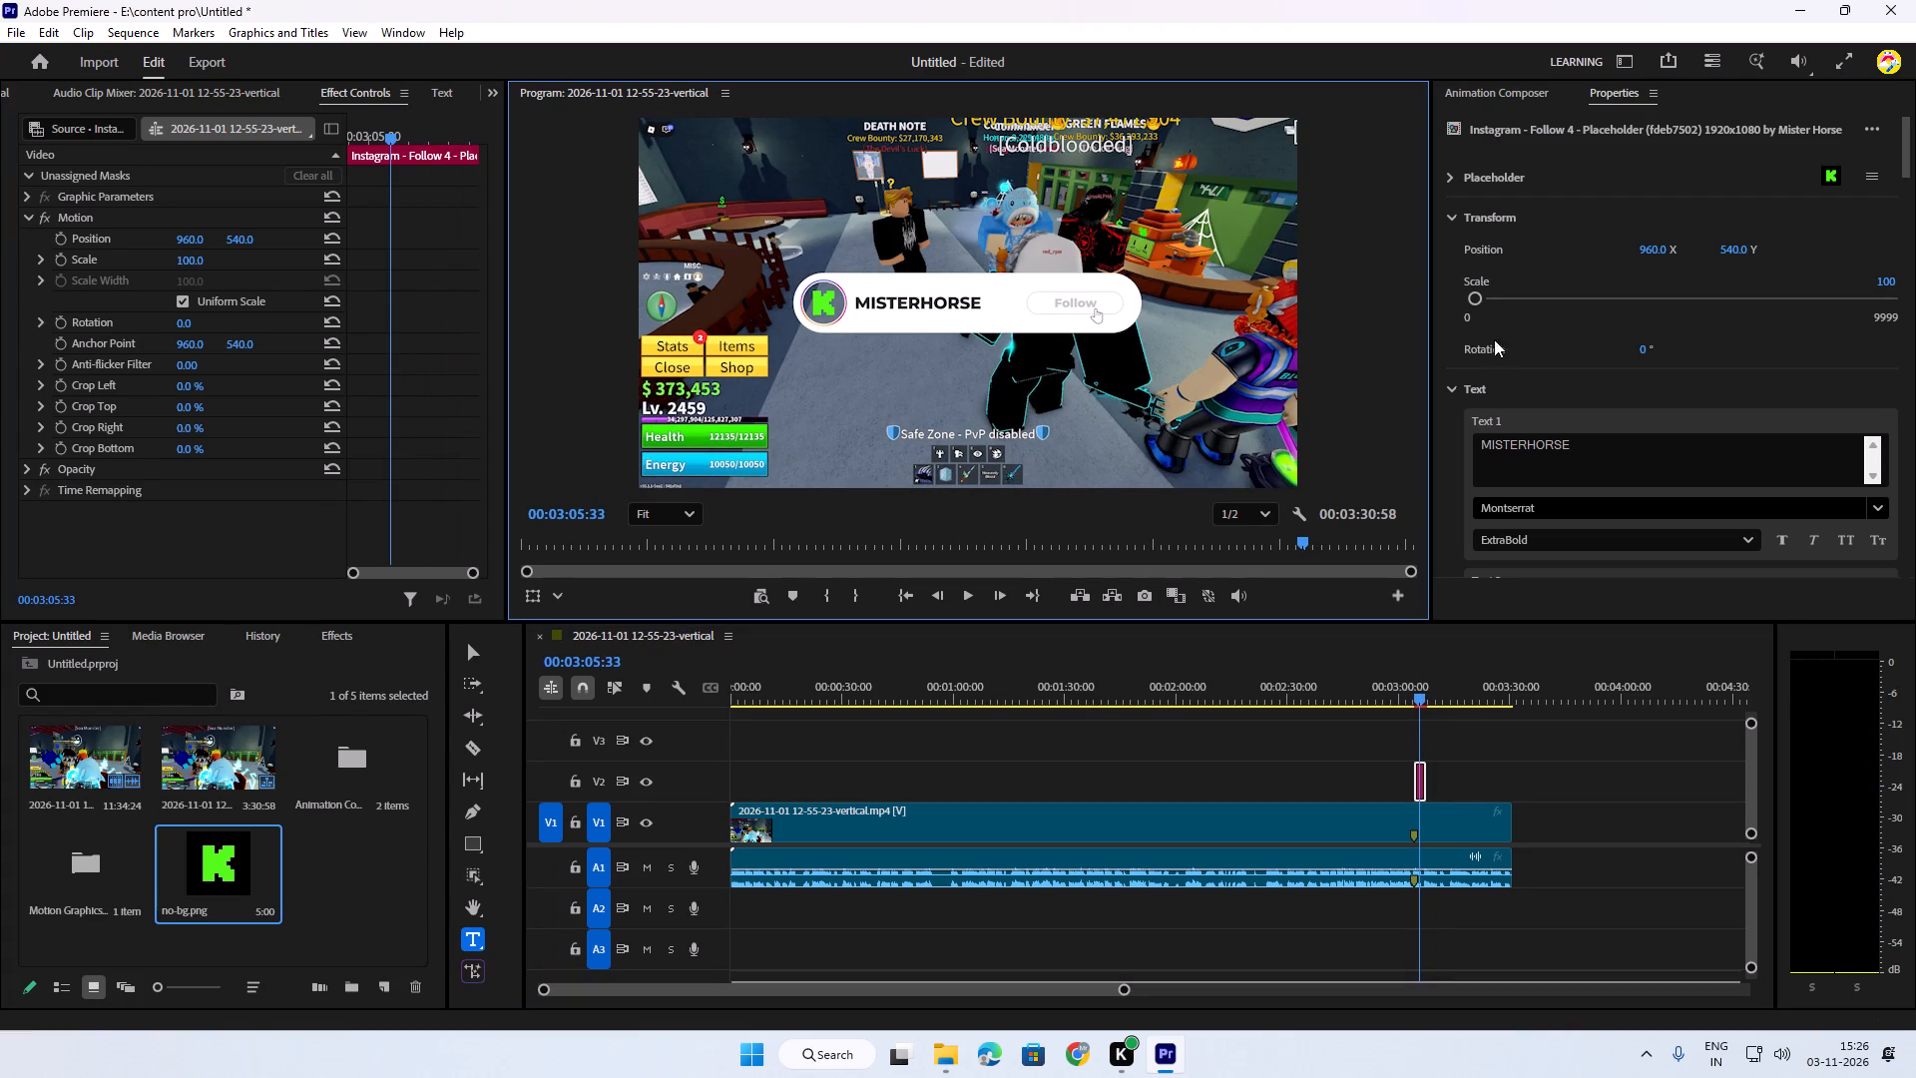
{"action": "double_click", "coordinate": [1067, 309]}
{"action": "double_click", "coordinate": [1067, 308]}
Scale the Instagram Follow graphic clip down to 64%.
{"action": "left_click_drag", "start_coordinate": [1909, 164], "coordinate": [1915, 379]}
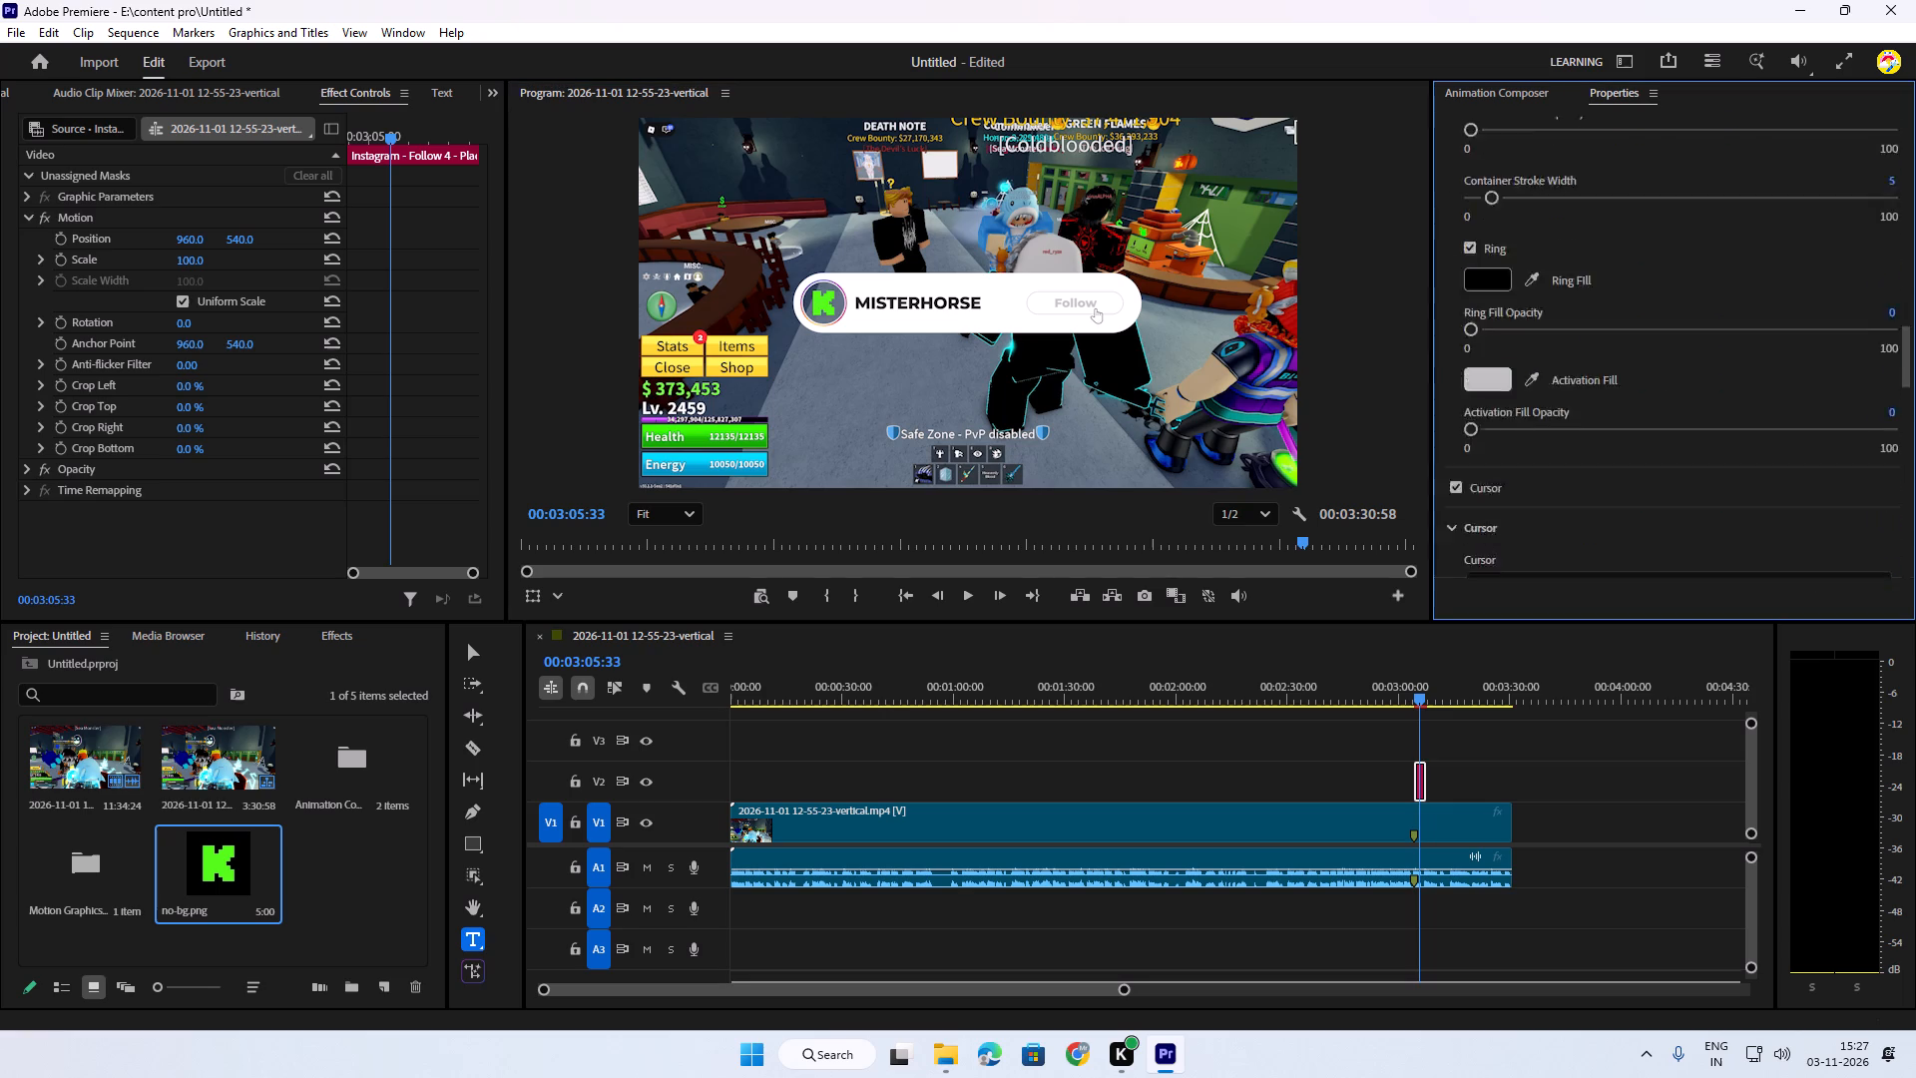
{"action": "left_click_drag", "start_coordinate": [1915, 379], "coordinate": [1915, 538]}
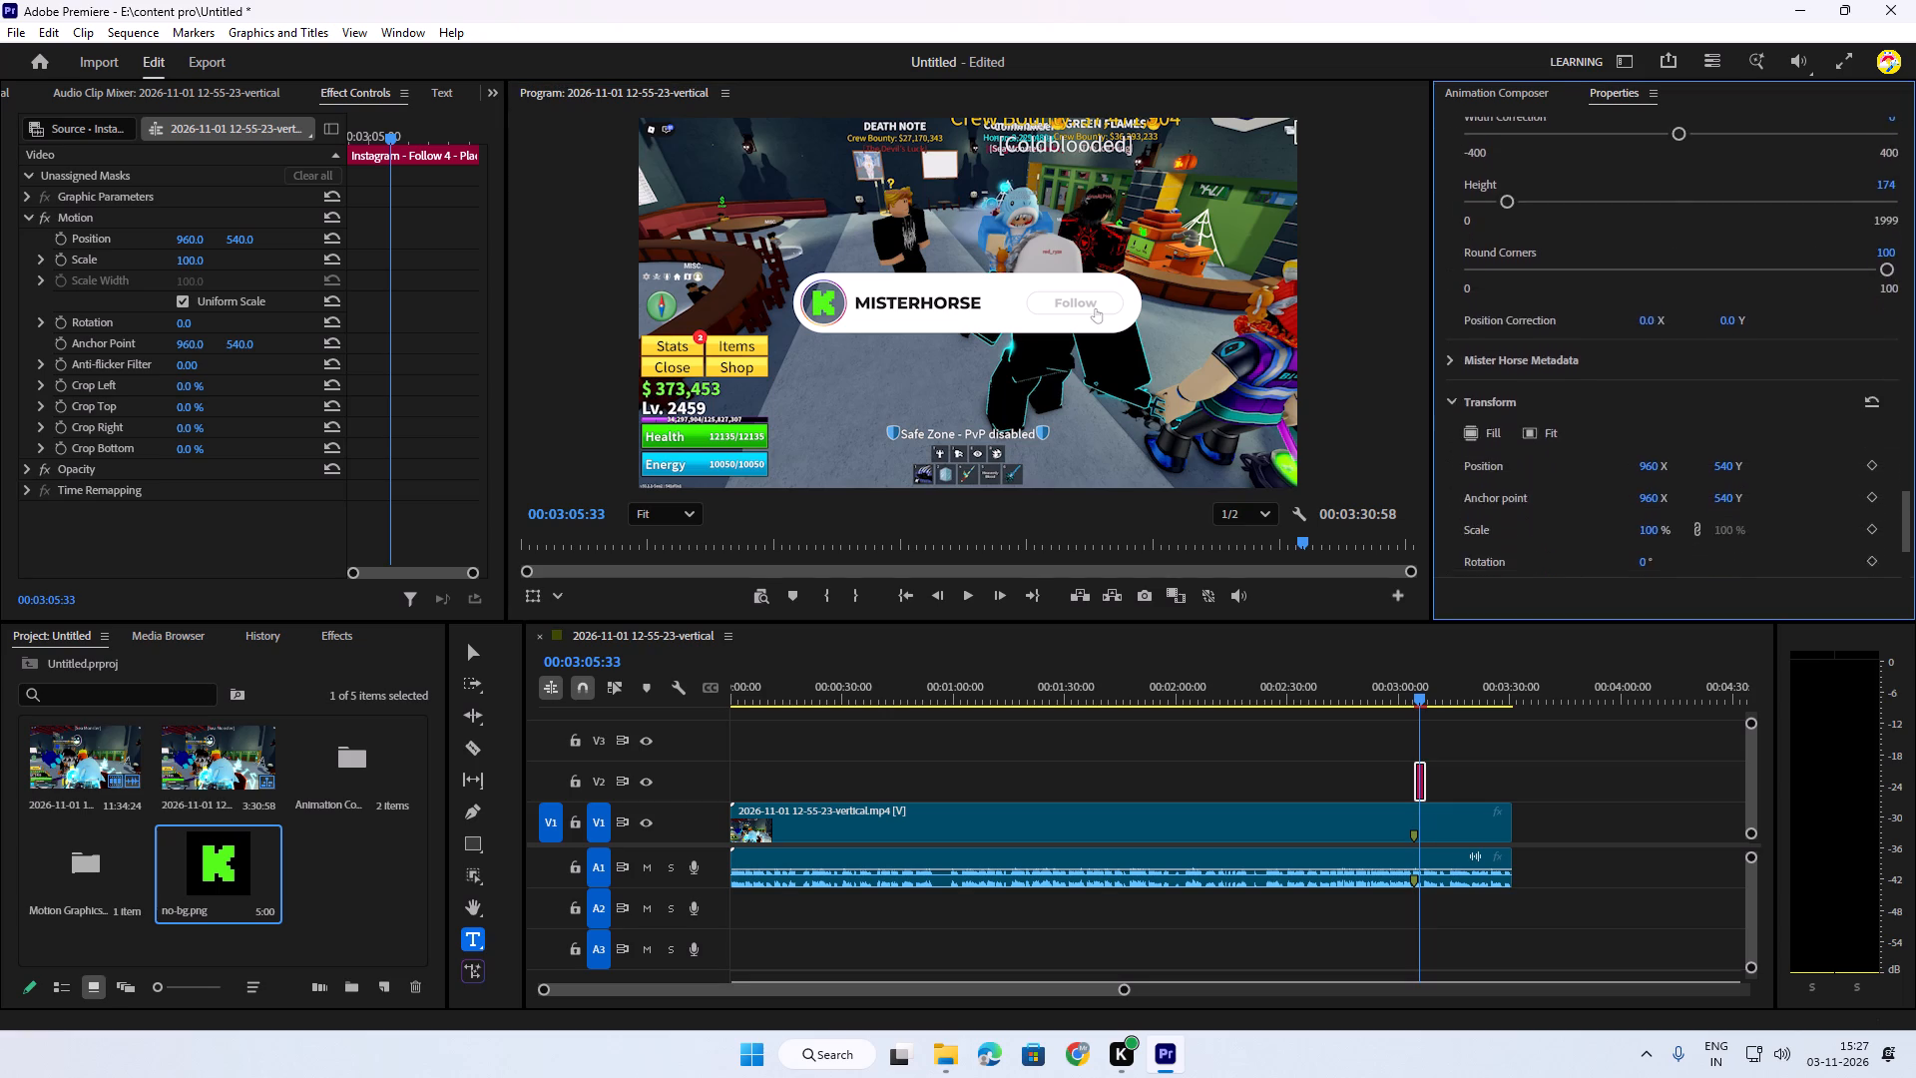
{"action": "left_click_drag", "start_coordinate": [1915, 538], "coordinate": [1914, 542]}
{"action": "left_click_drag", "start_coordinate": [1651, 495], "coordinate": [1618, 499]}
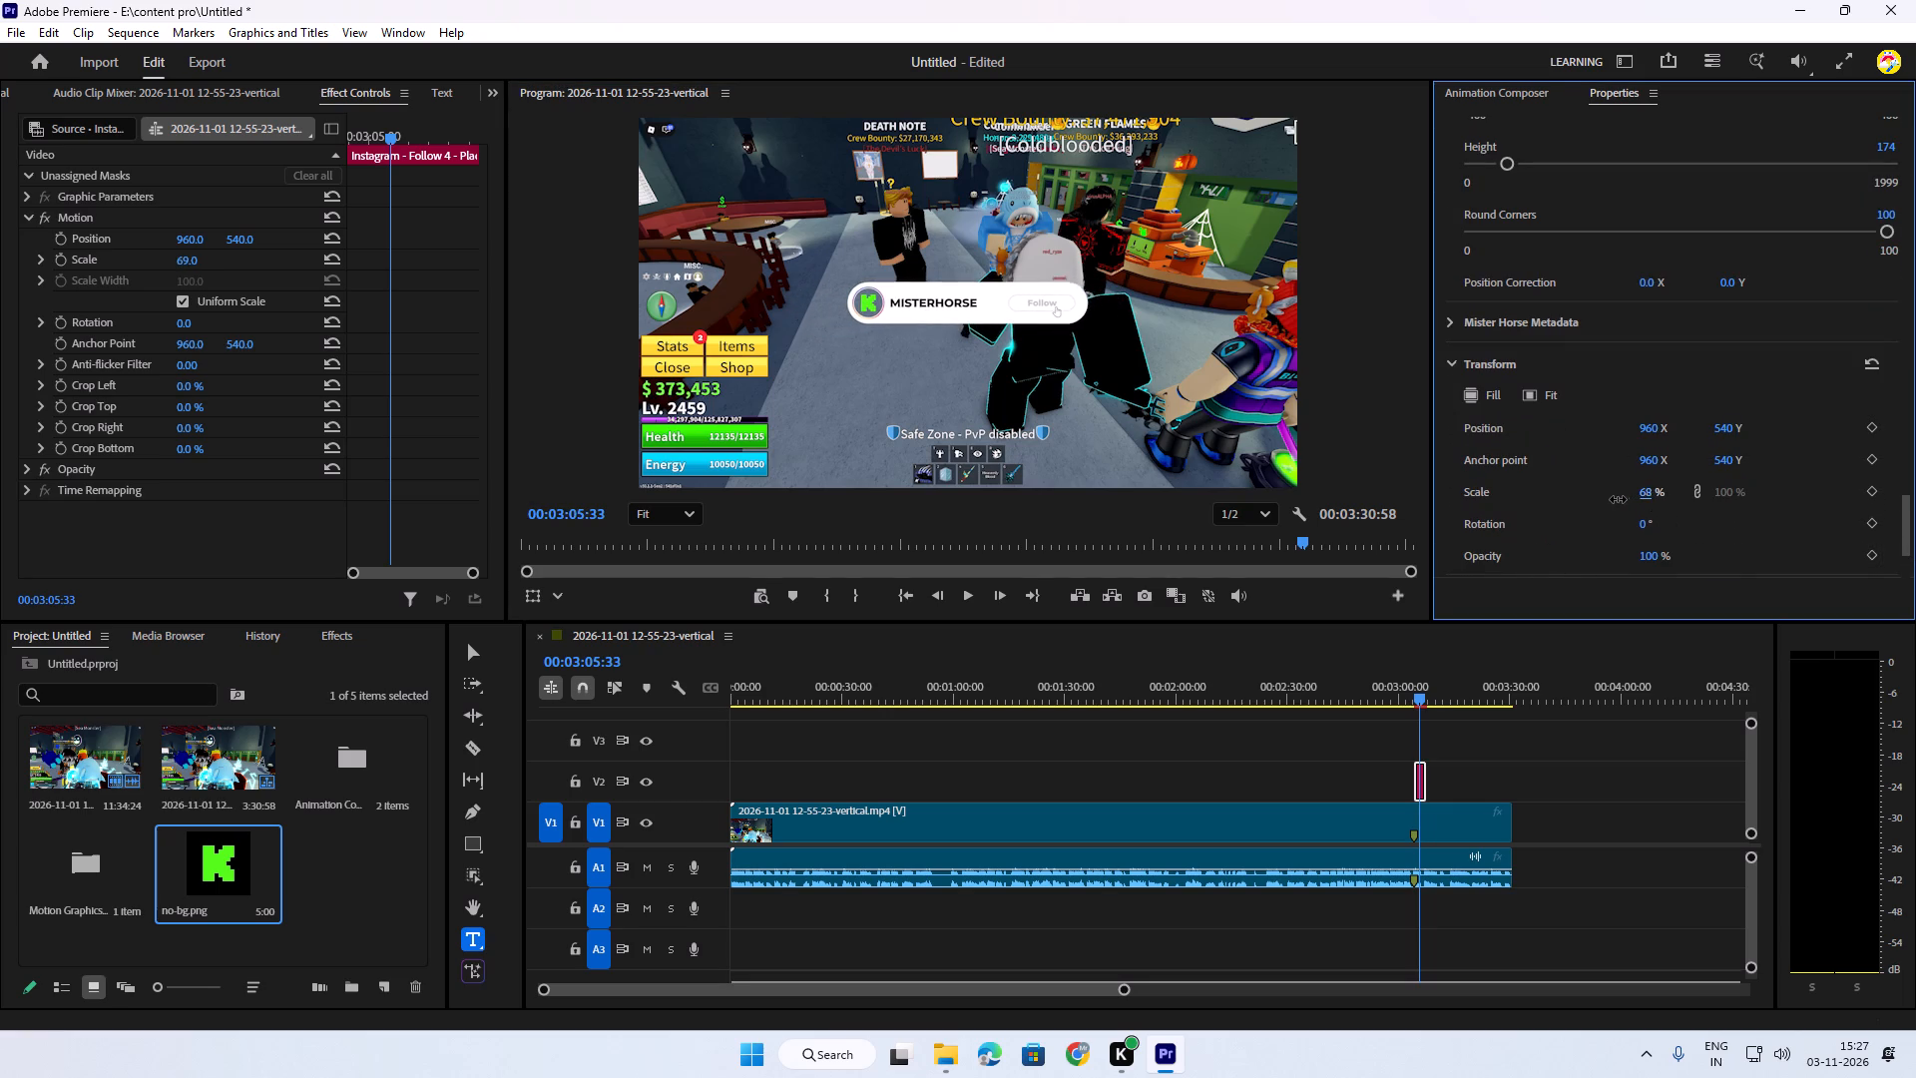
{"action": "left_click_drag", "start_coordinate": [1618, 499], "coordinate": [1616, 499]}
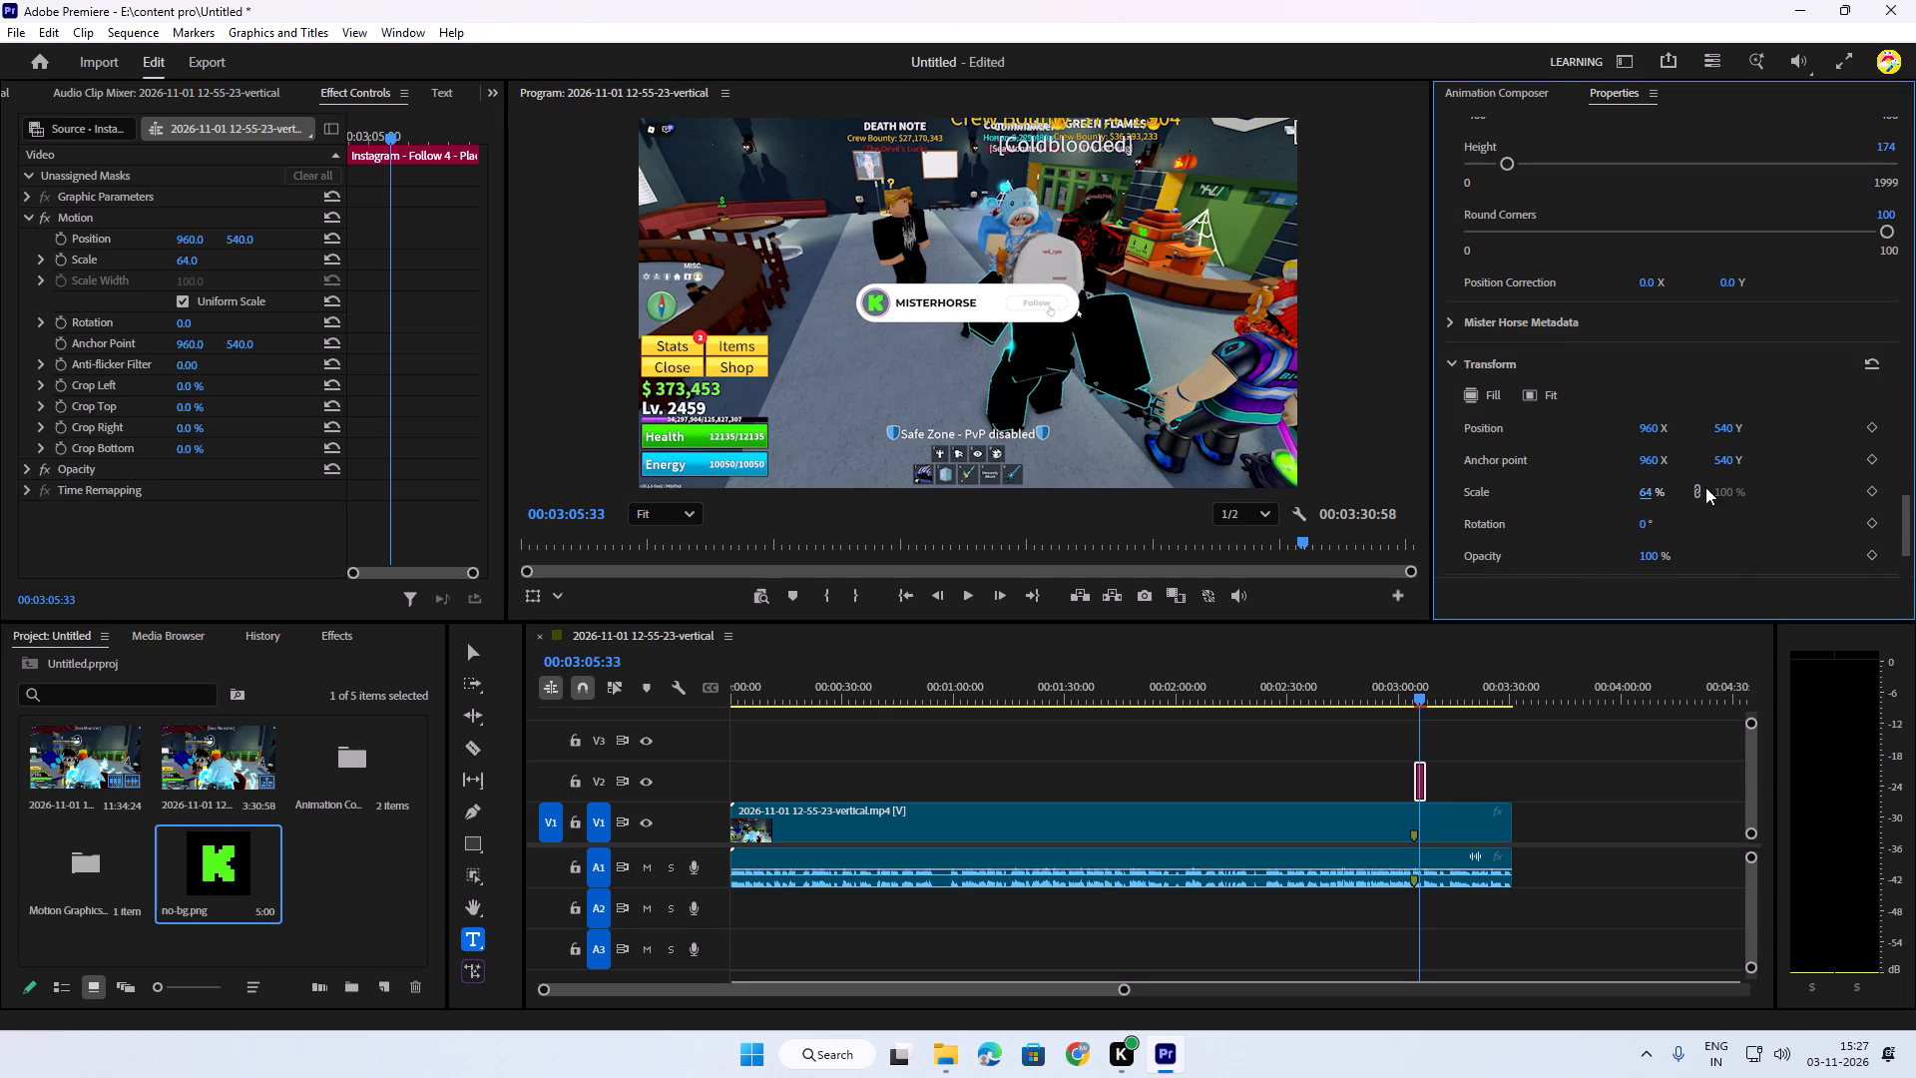
Replace the placeholder name in Text 1 of the Follow graphic with the copied channel name, itsVivaan.
{"action": "left_click_drag", "start_coordinate": [1902, 528], "coordinate": [1903, 204]}
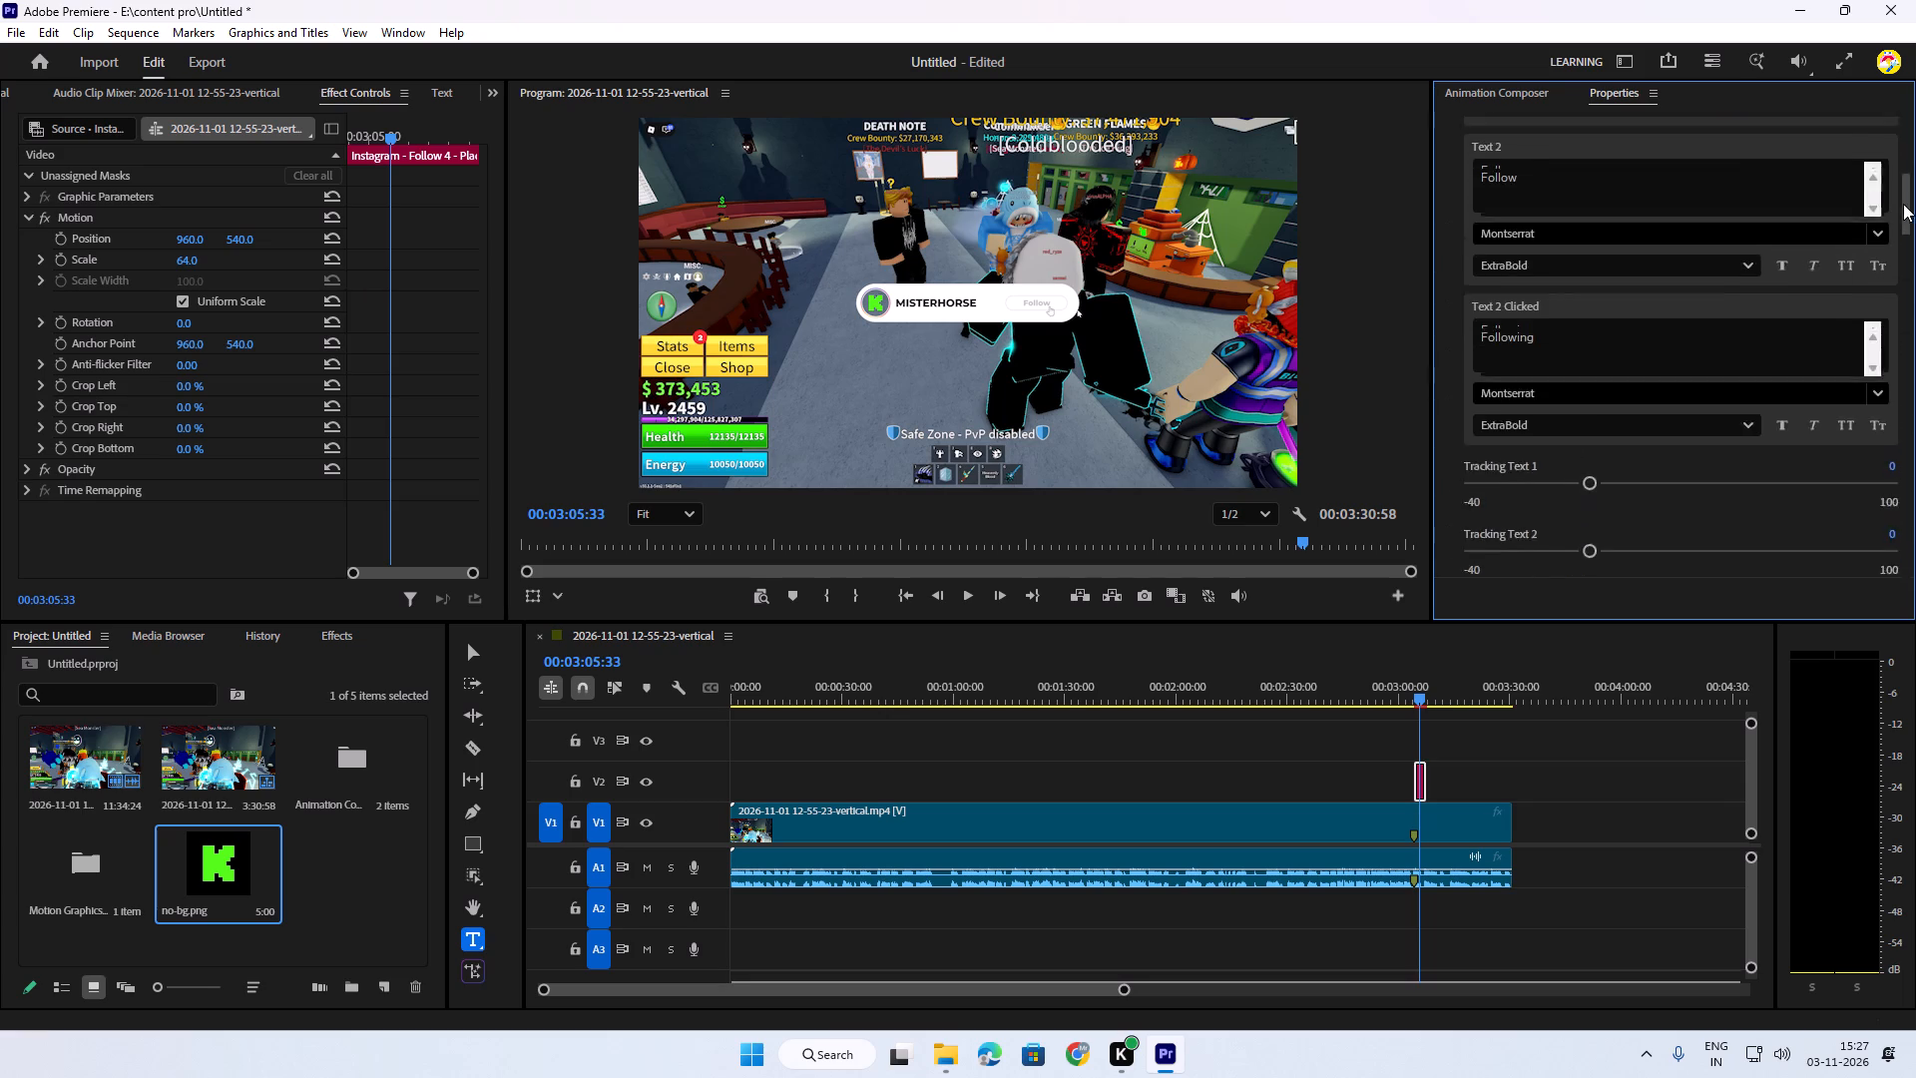
{"action": "left_click_drag", "start_coordinate": [1903, 204], "coordinate": [1912, 160]}
{"action": "left_click_drag", "start_coordinate": [1588, 366], "coordinate": [1548, 374]}
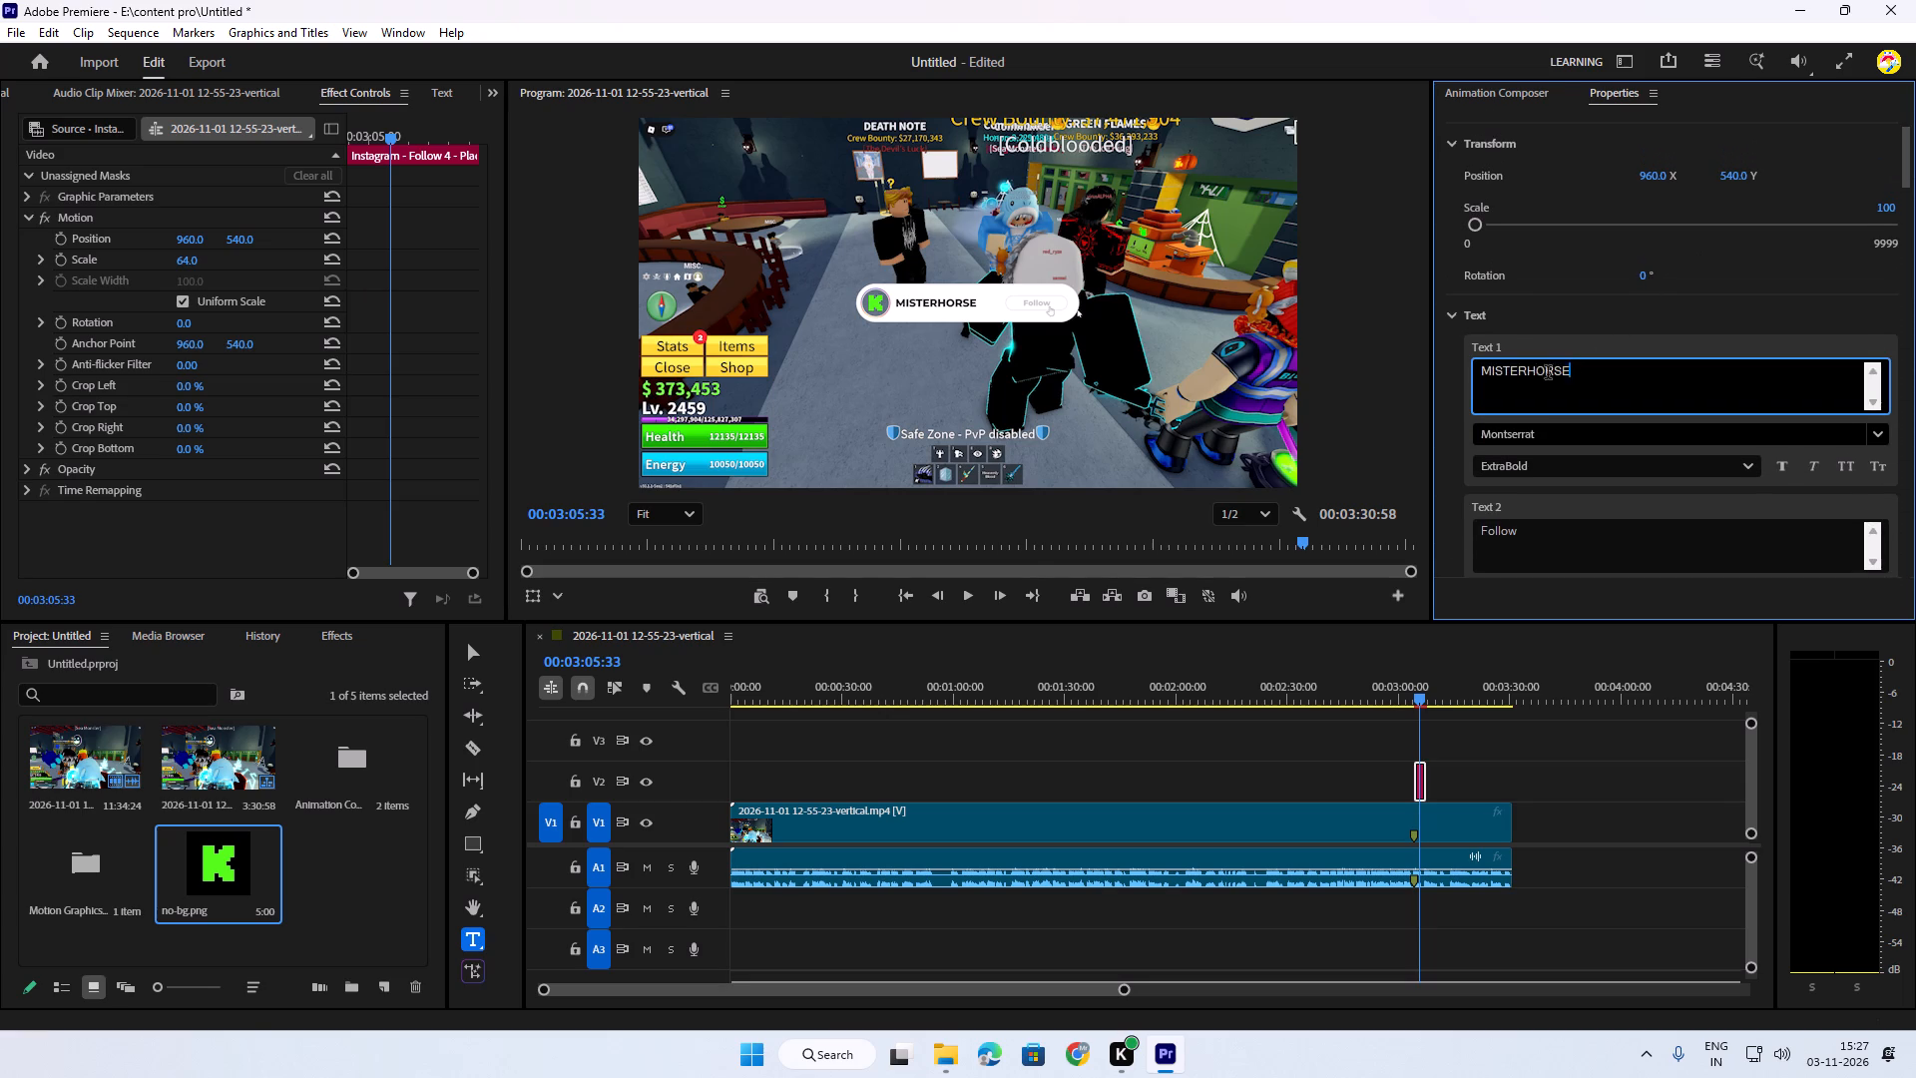
{"action": "left_click_drag", "start_coordinate": [1548, 374], "coordinate": [1392, 379]}
{"action": "key", "text": "ctrl+v"}
Play back the section around the Follow graphic, near 00:03:05, to review its animation and the new name.
{"action": "left_click_drag", "start_coordinate": [1418, 703], "coordinate": [1408, 703]}
{"action": "key", "text": "space"}
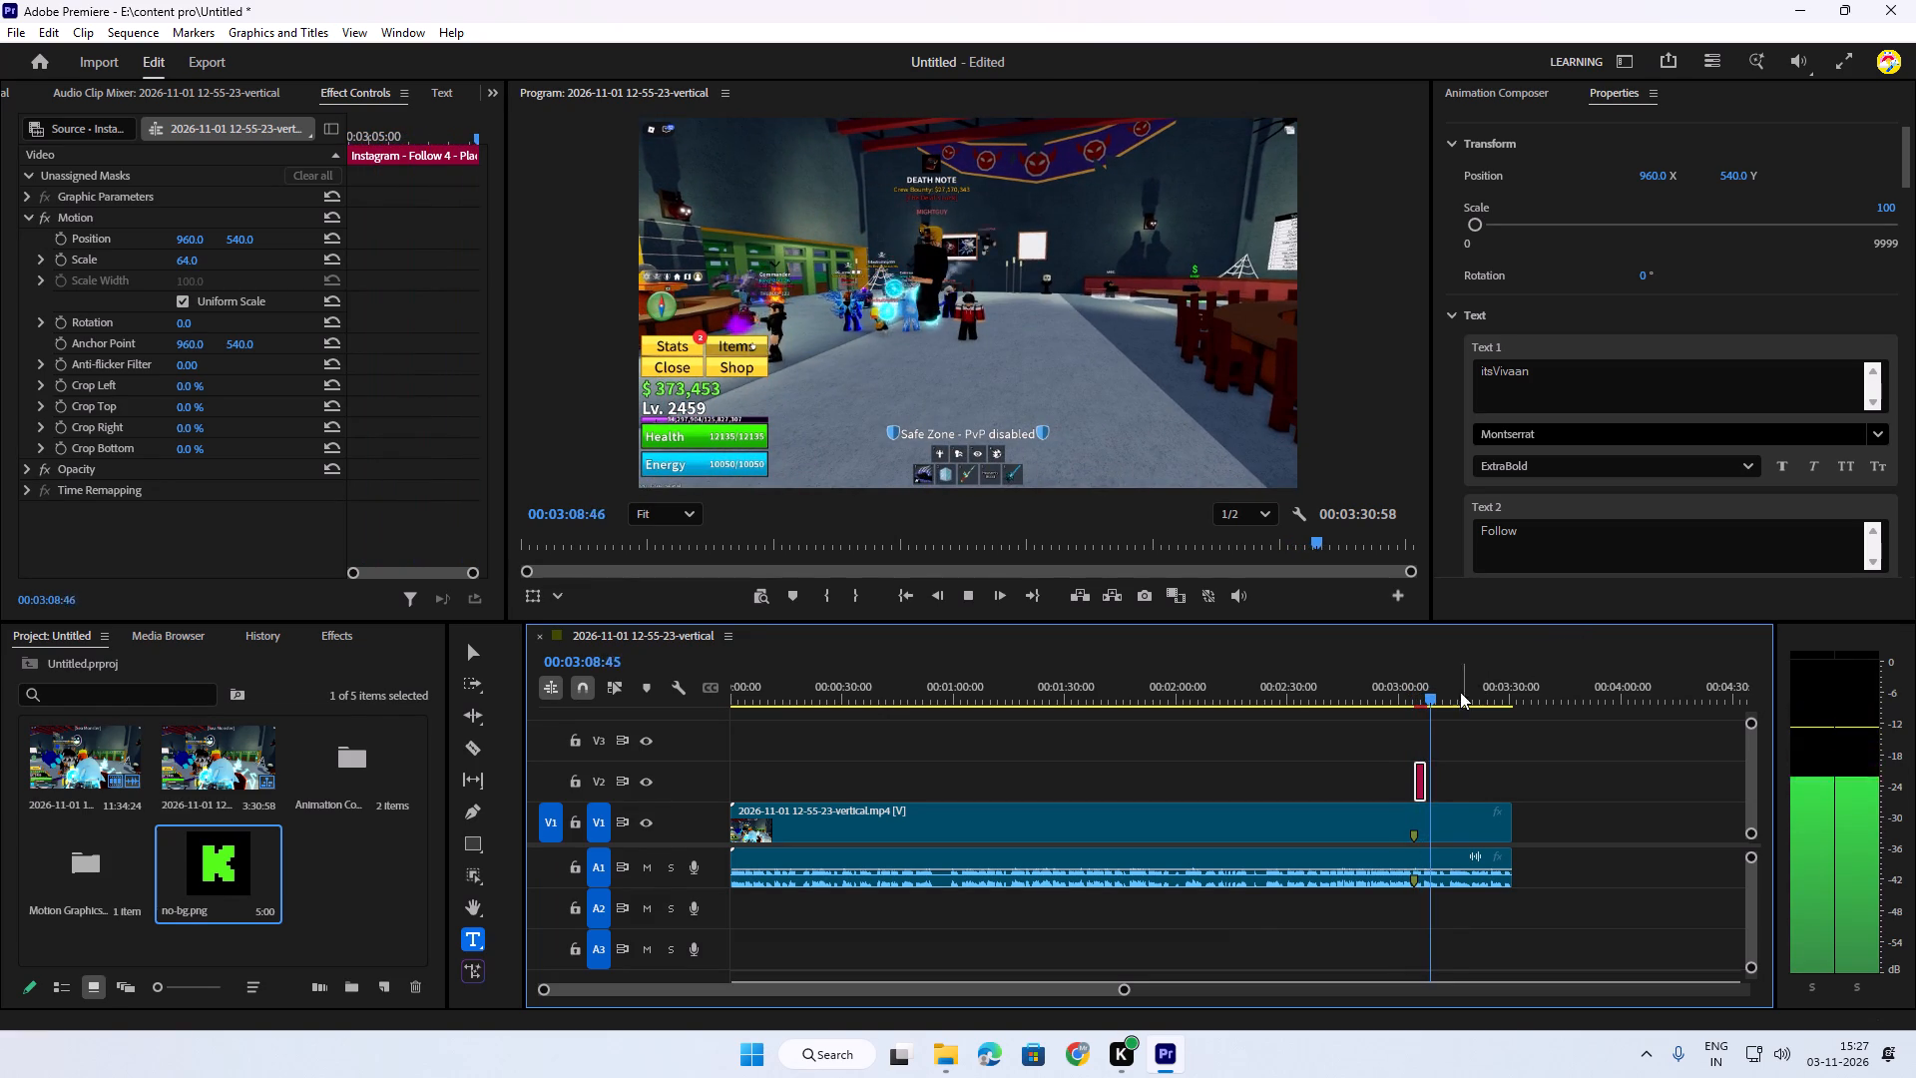
{"action": "left_click_drag", "start_coordinate": [1444, 700], "coordinate": [1429, 707]}
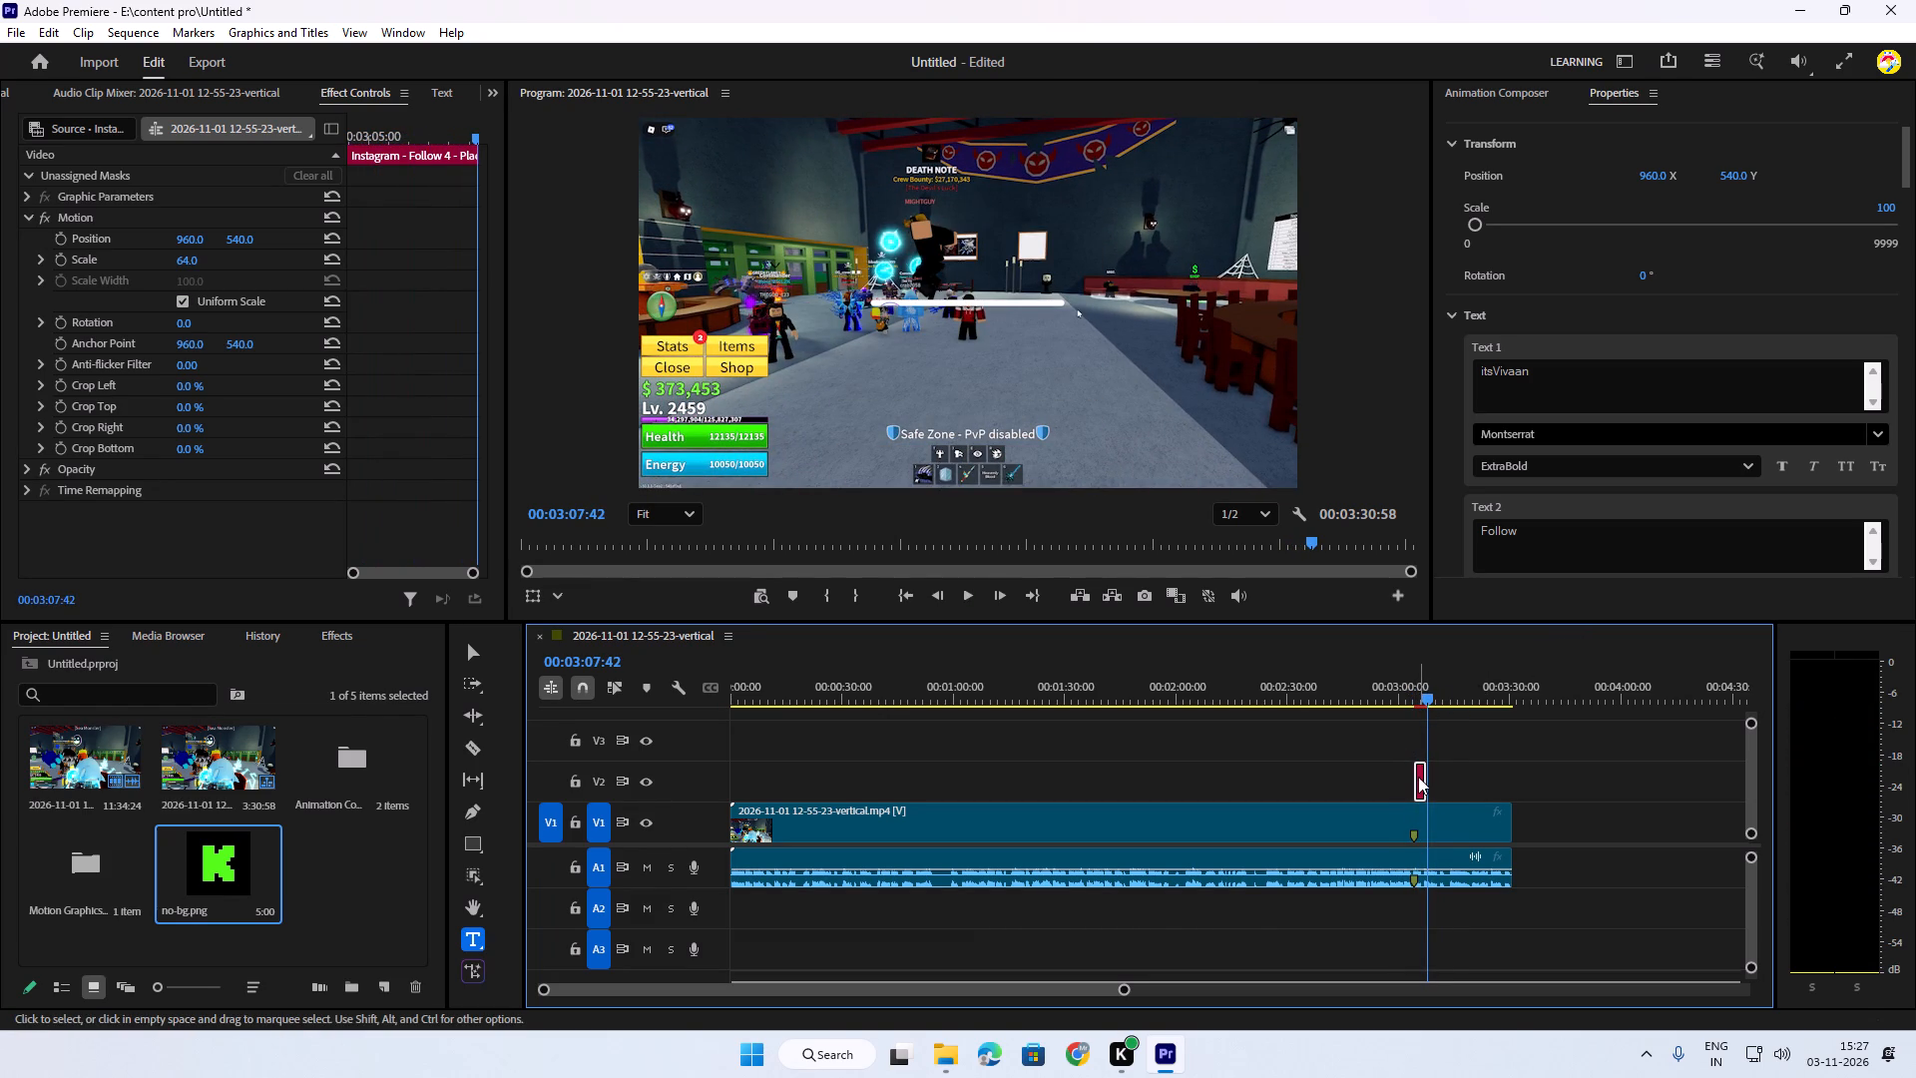
{"action": "key", "text": "space"}
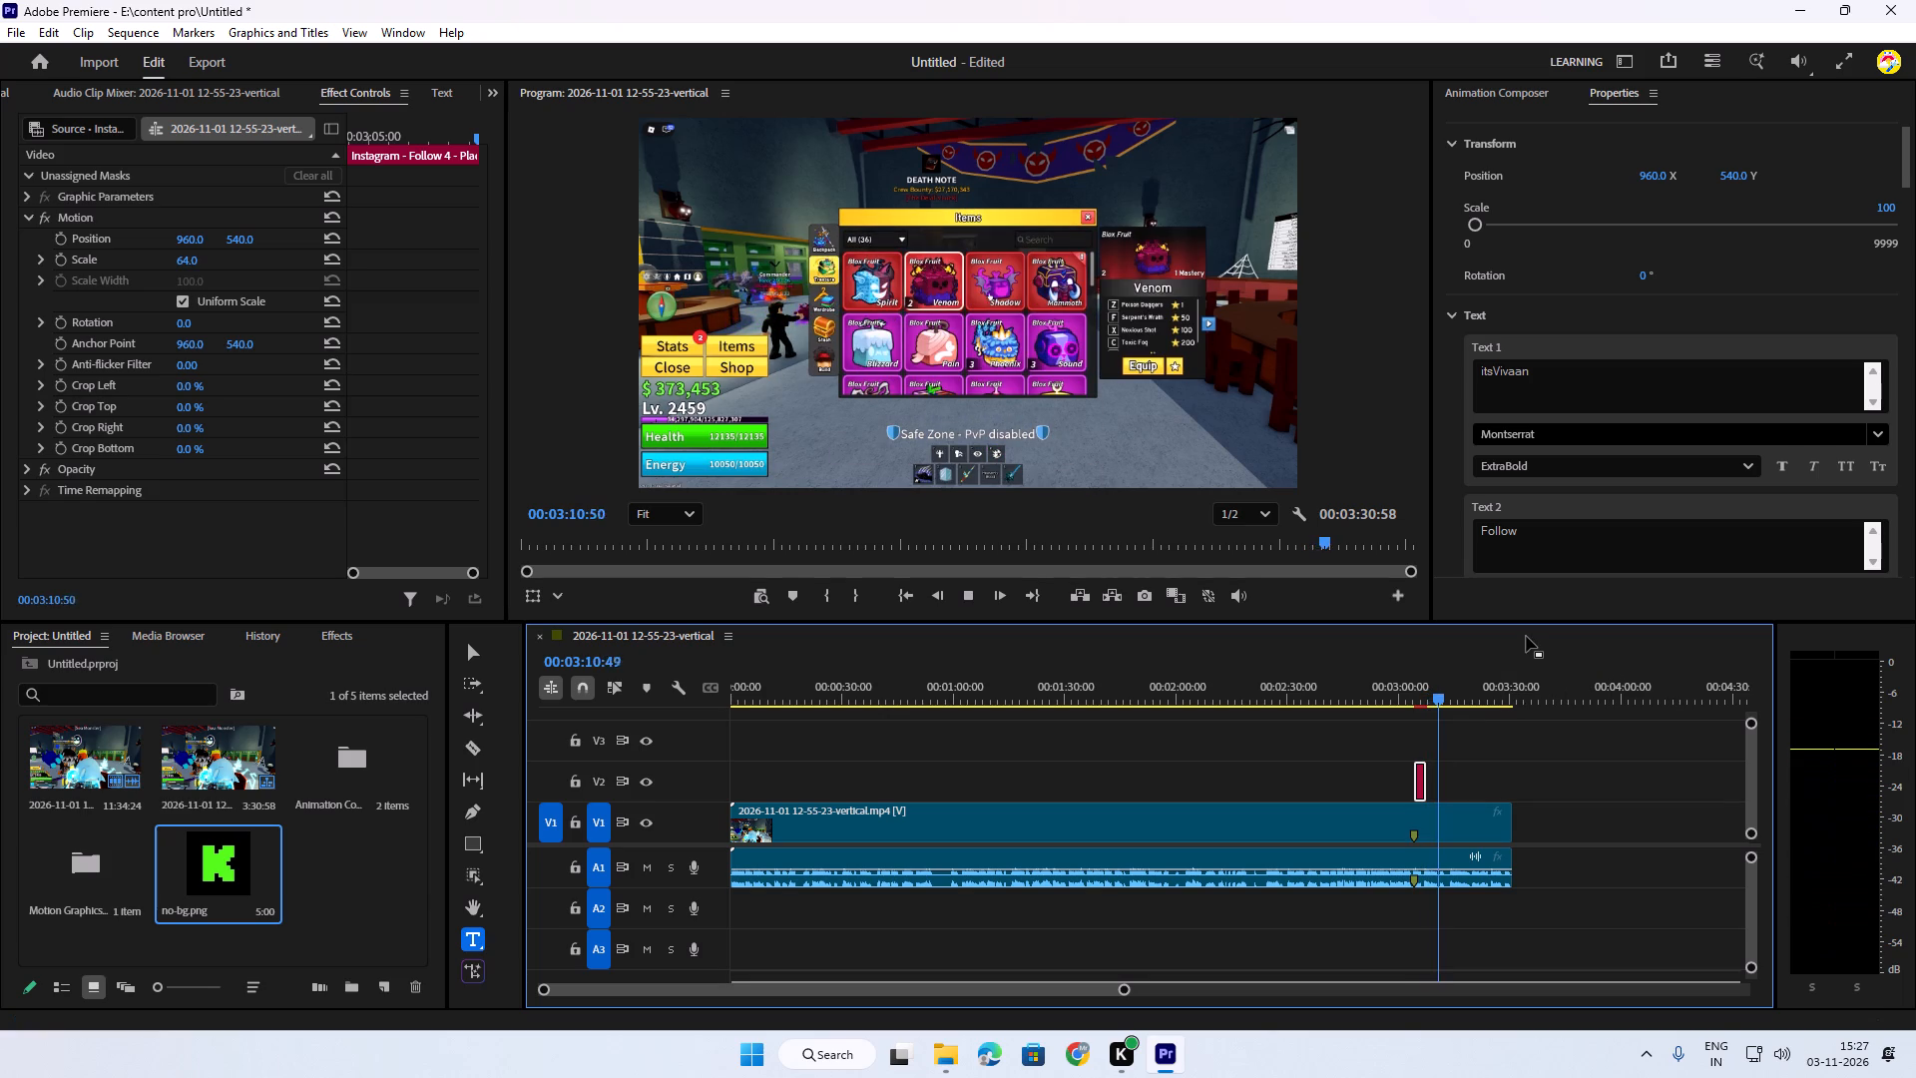
{"action": "left_click_drag", "start_coordinate": [1449, 698], "coordinate": [1420, 710]}
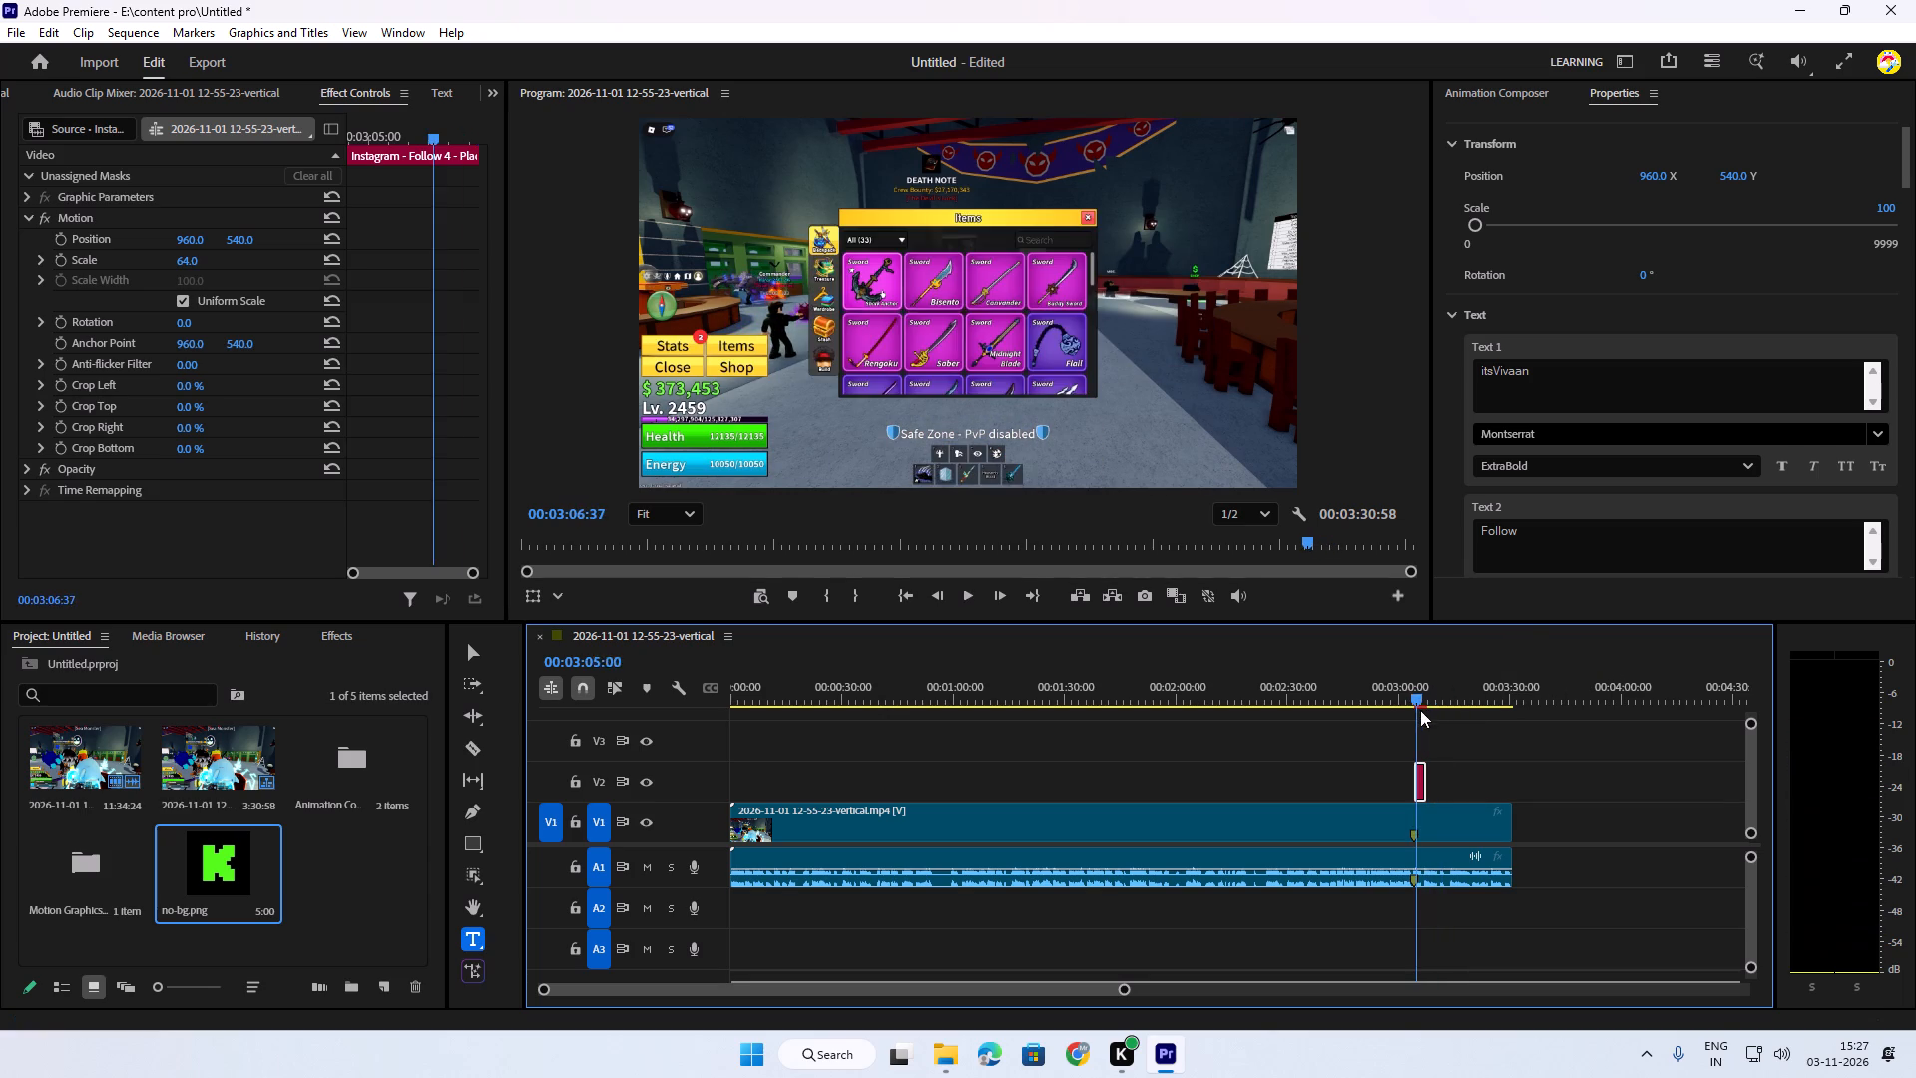
{"action": "left_click_drag", "start_coordinate": [1420, 710], "coordinate": [1418, 711]}
{"action": "key", "text": "space"}
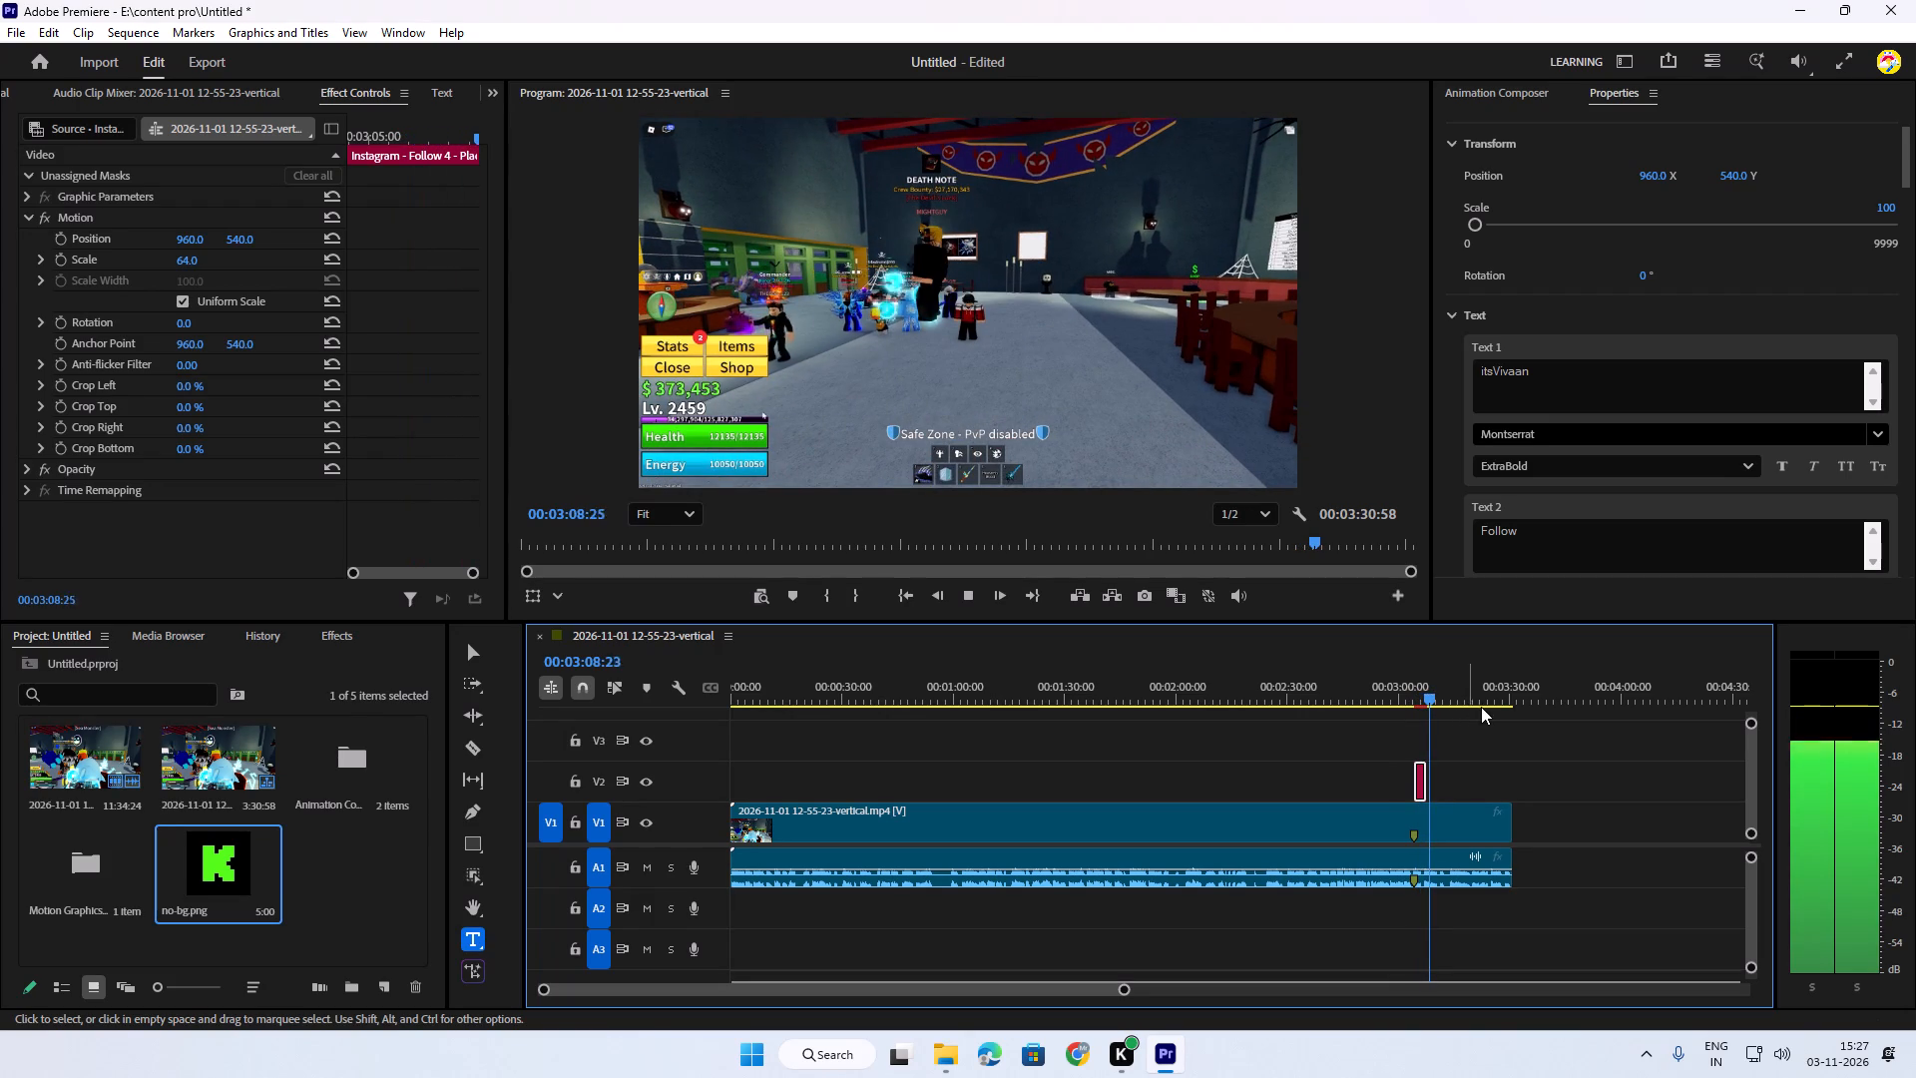
With the playhead at 00:03:04:44, set the Follow graphic clip's scale to 88%.
{"action": "left_click_drag", "start_coordinate": [1434, 698], "coordinate": [1417, 701]}
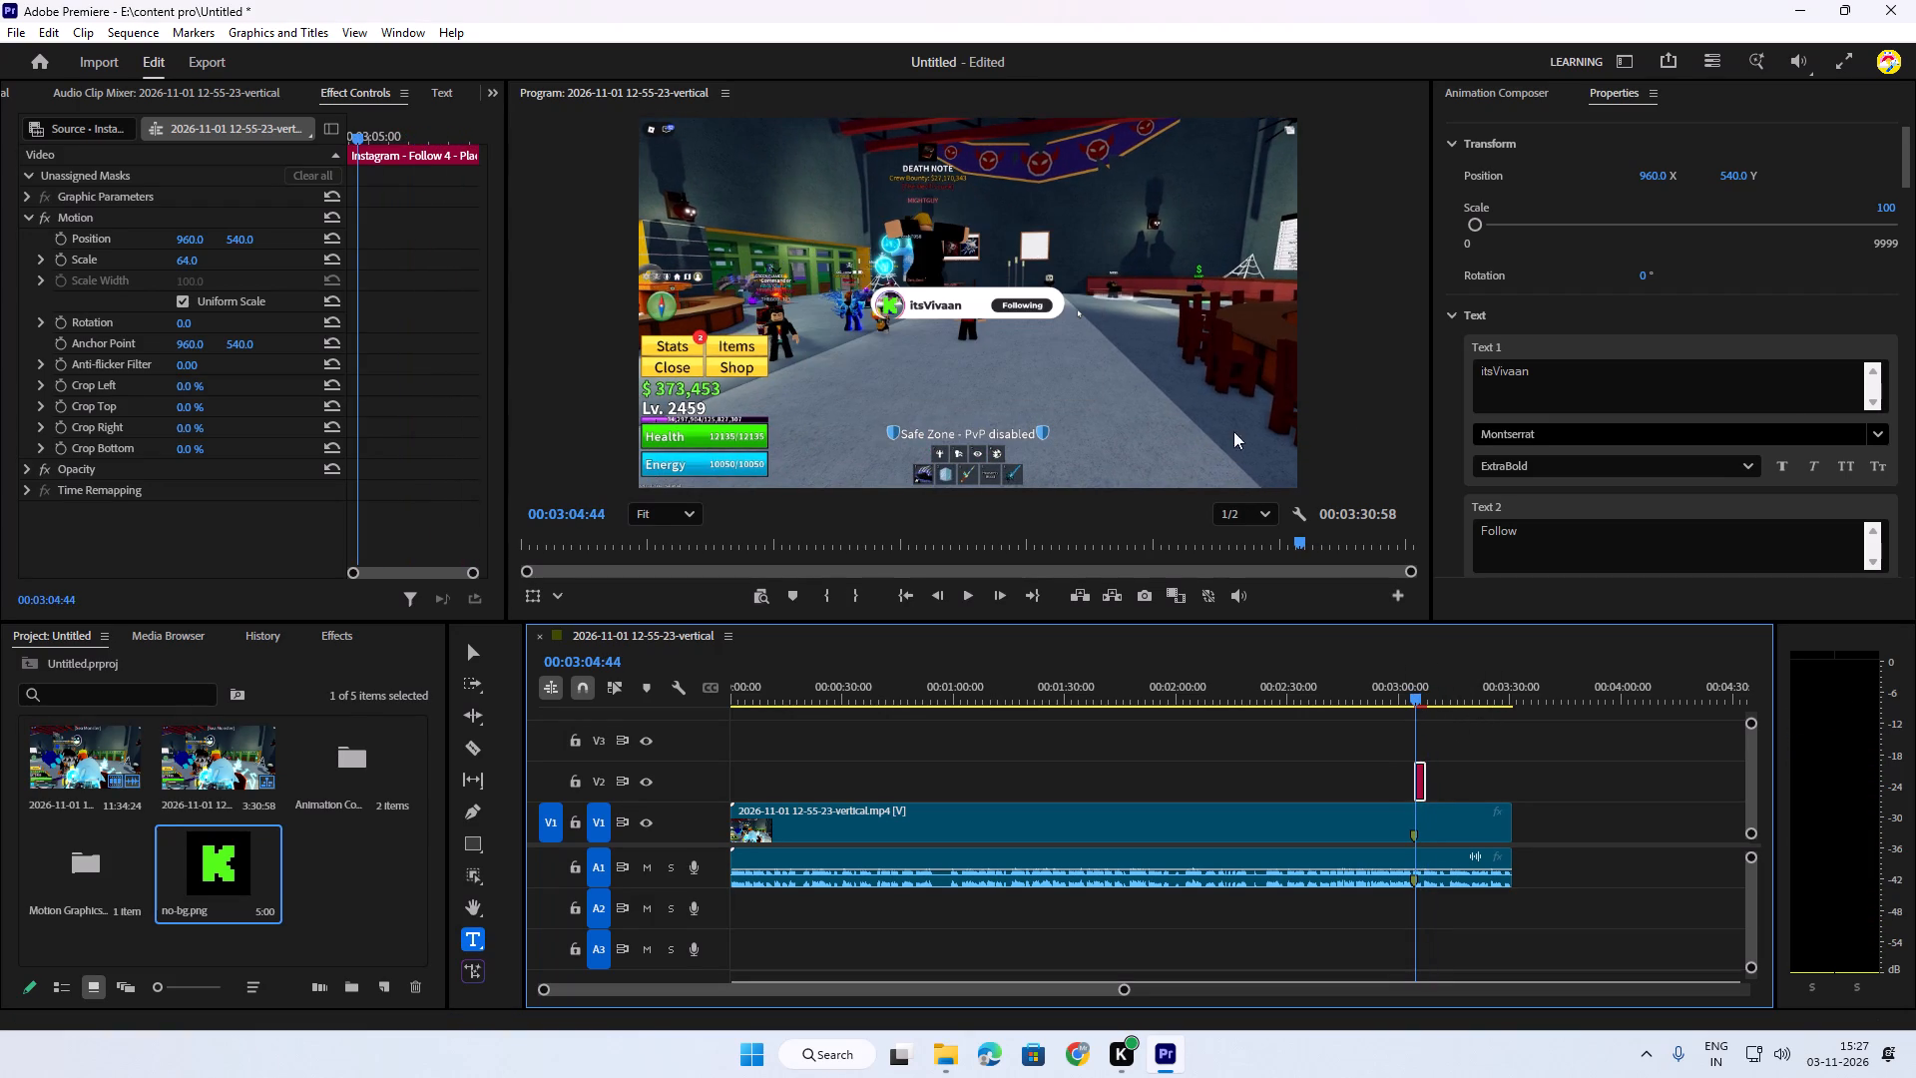
{"action": "double_click", "coordinate": [998, 314]}
{"action": "left_click", "coordinate": [998, 310]}
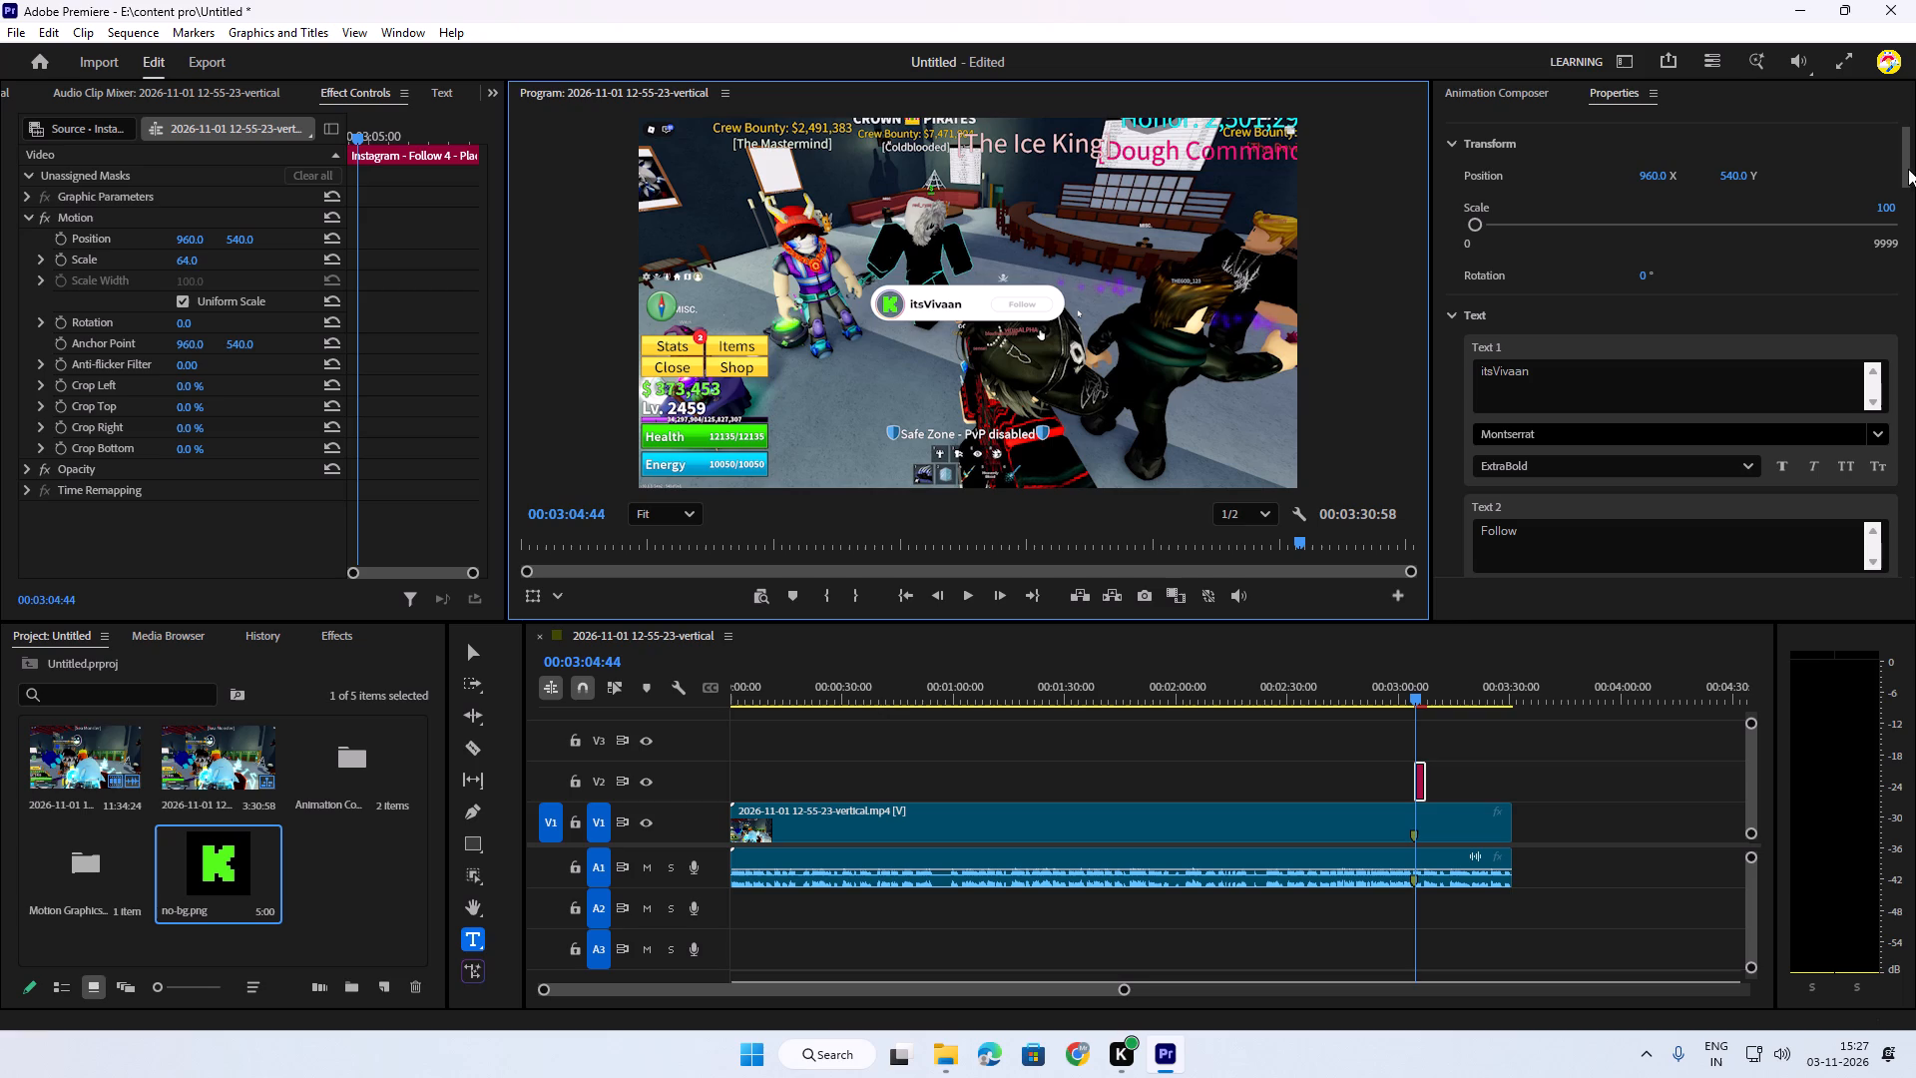
{"action": "left_click_drag", "start_coordinate": [1904, 164], "coordinate": [1915, 592]}
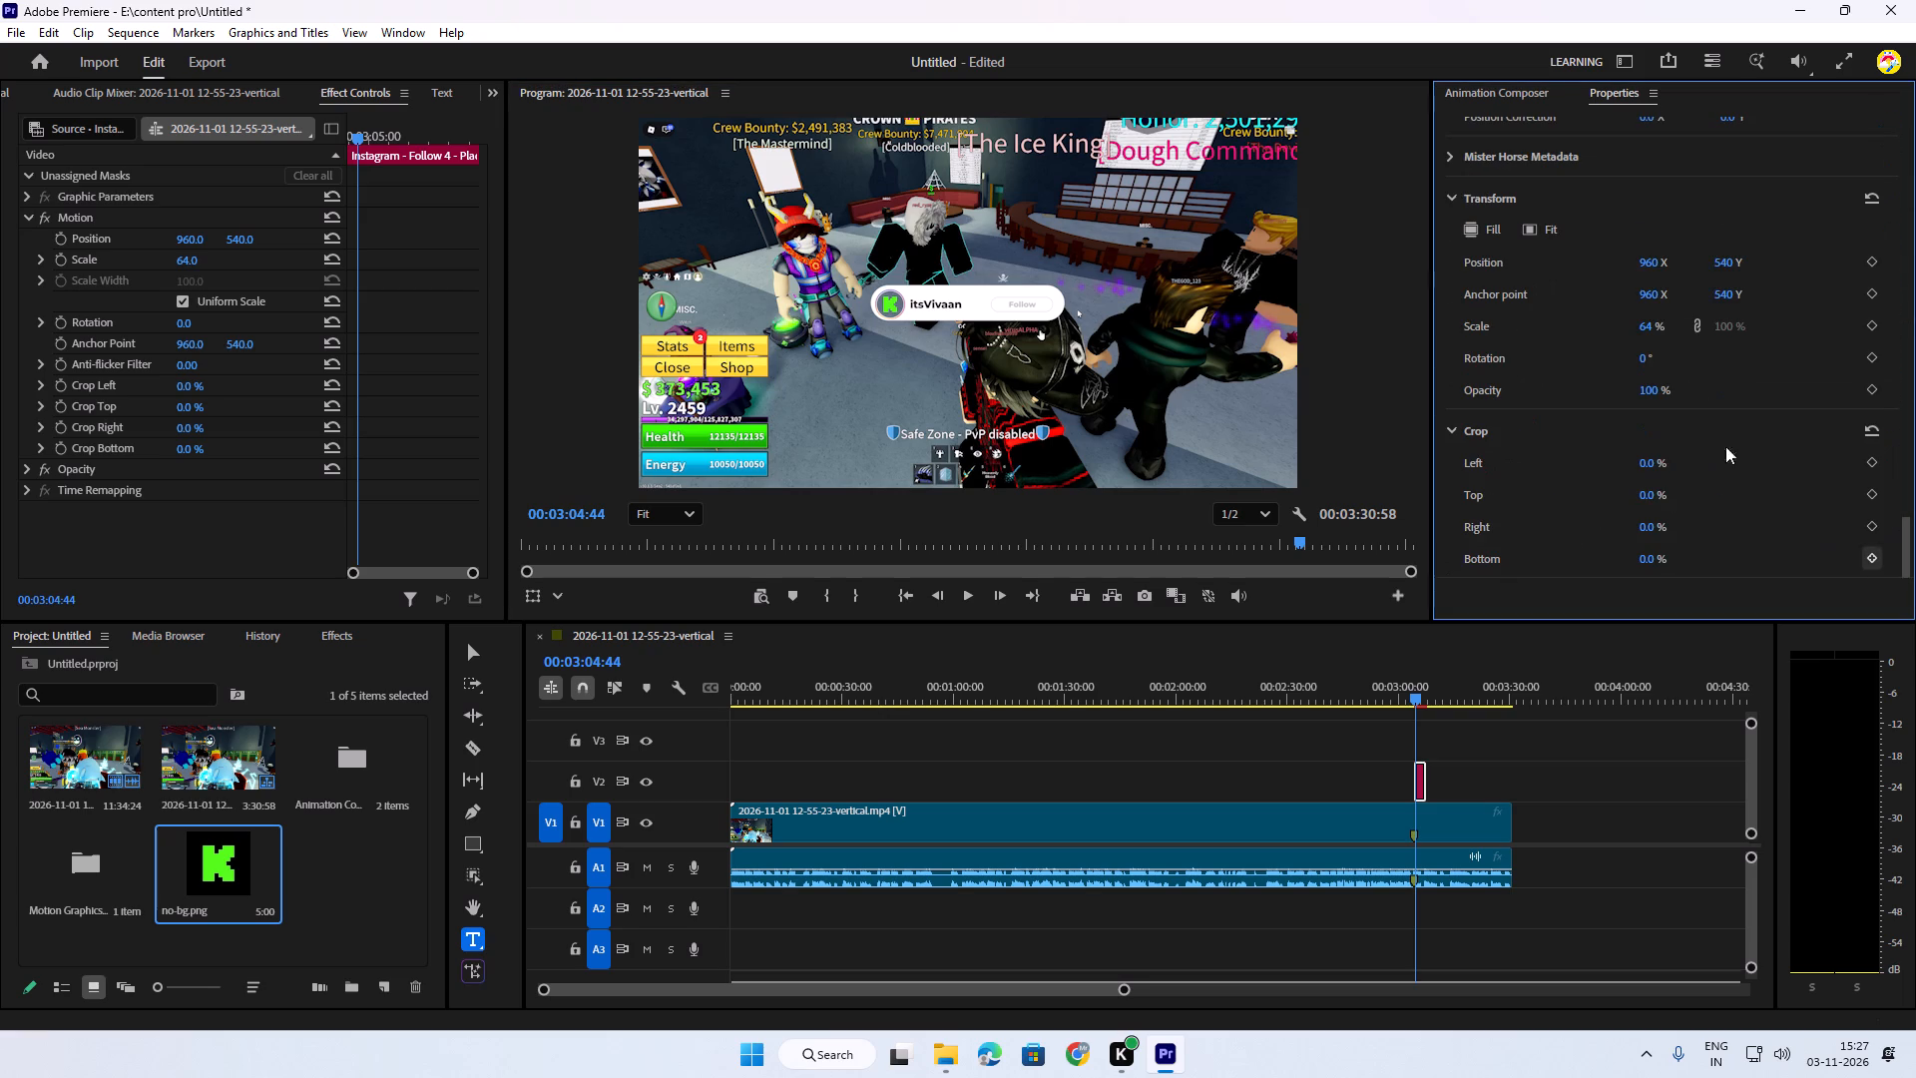
{"action": "left_click_drag", "start_coordinate": [1644, 328], "coordinate": [1645, 328]}
{"action": "left_click_drag", "start_coordinate": [1645, 328], "coordinate": [1672, 332]}
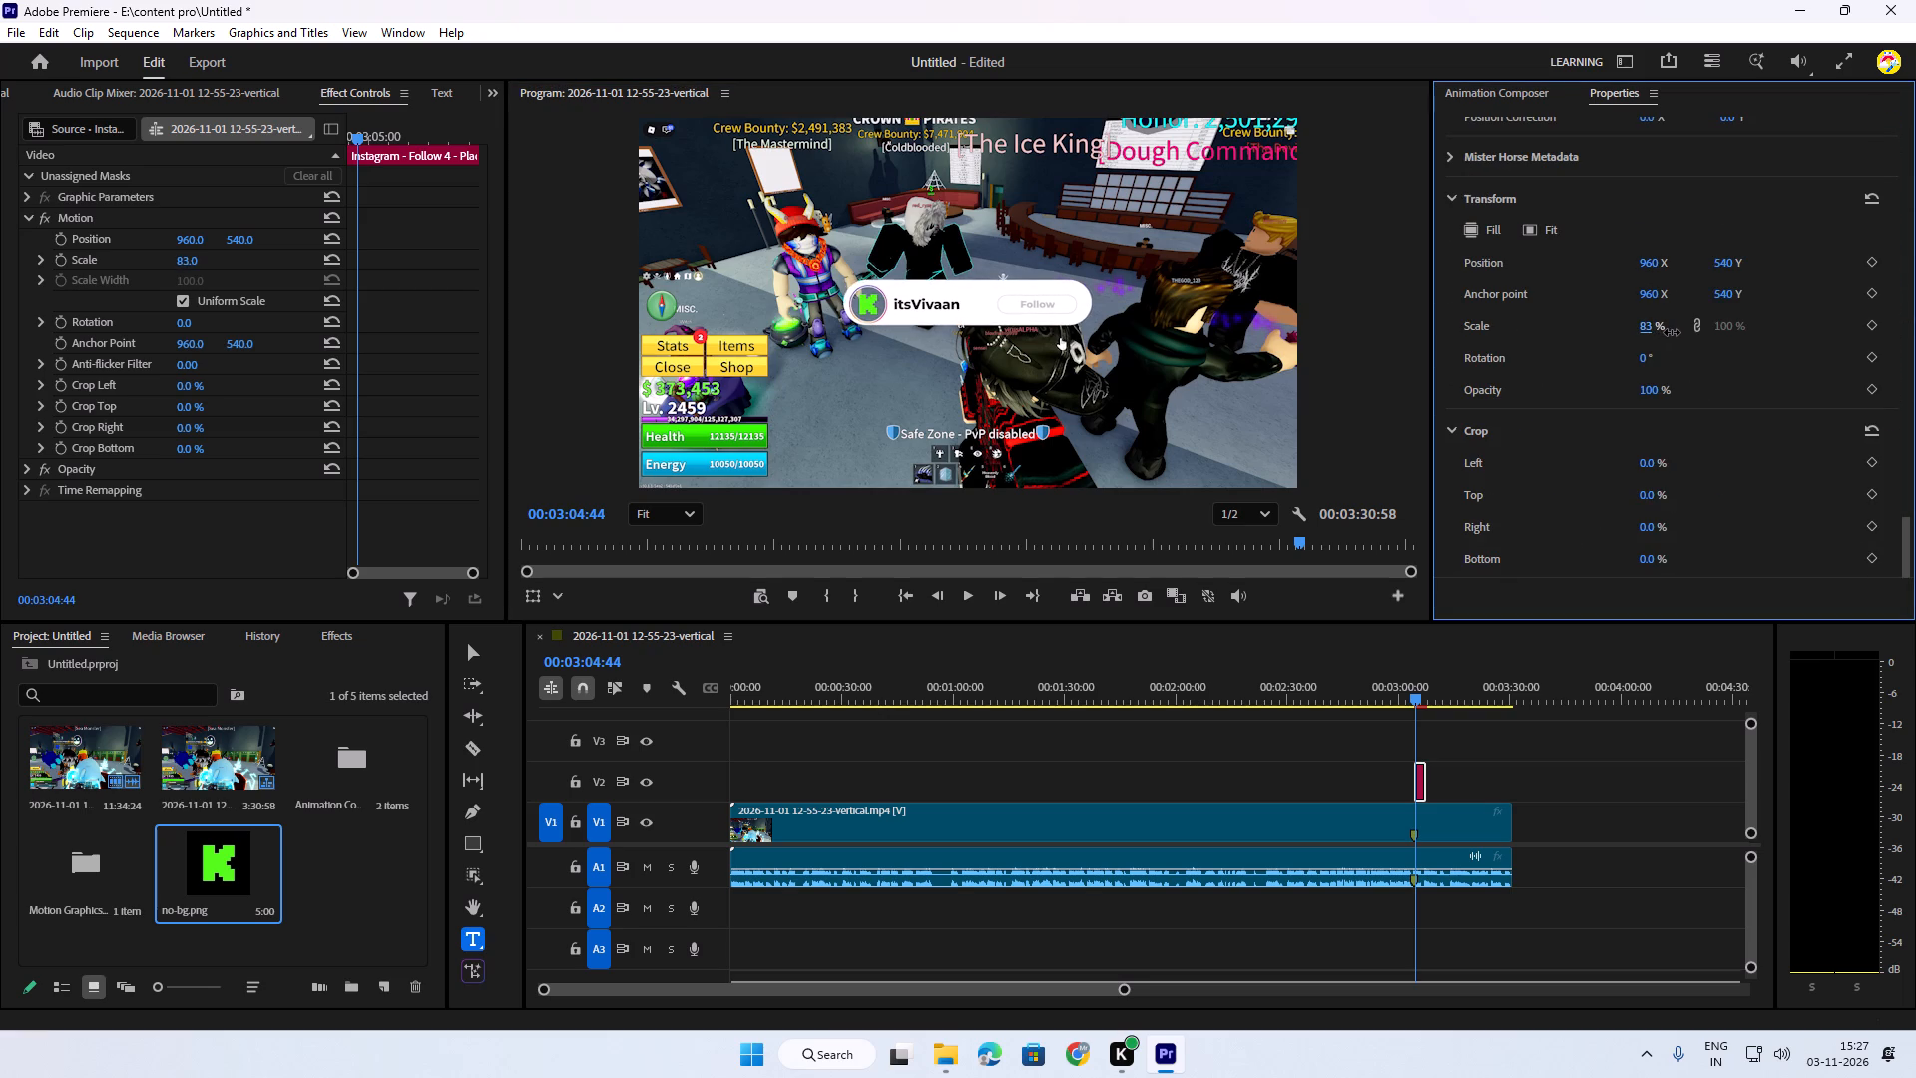
{"action": "left_click_drag", "start_coordinate": [1672, 332], "coordinate": [1675, 332]}
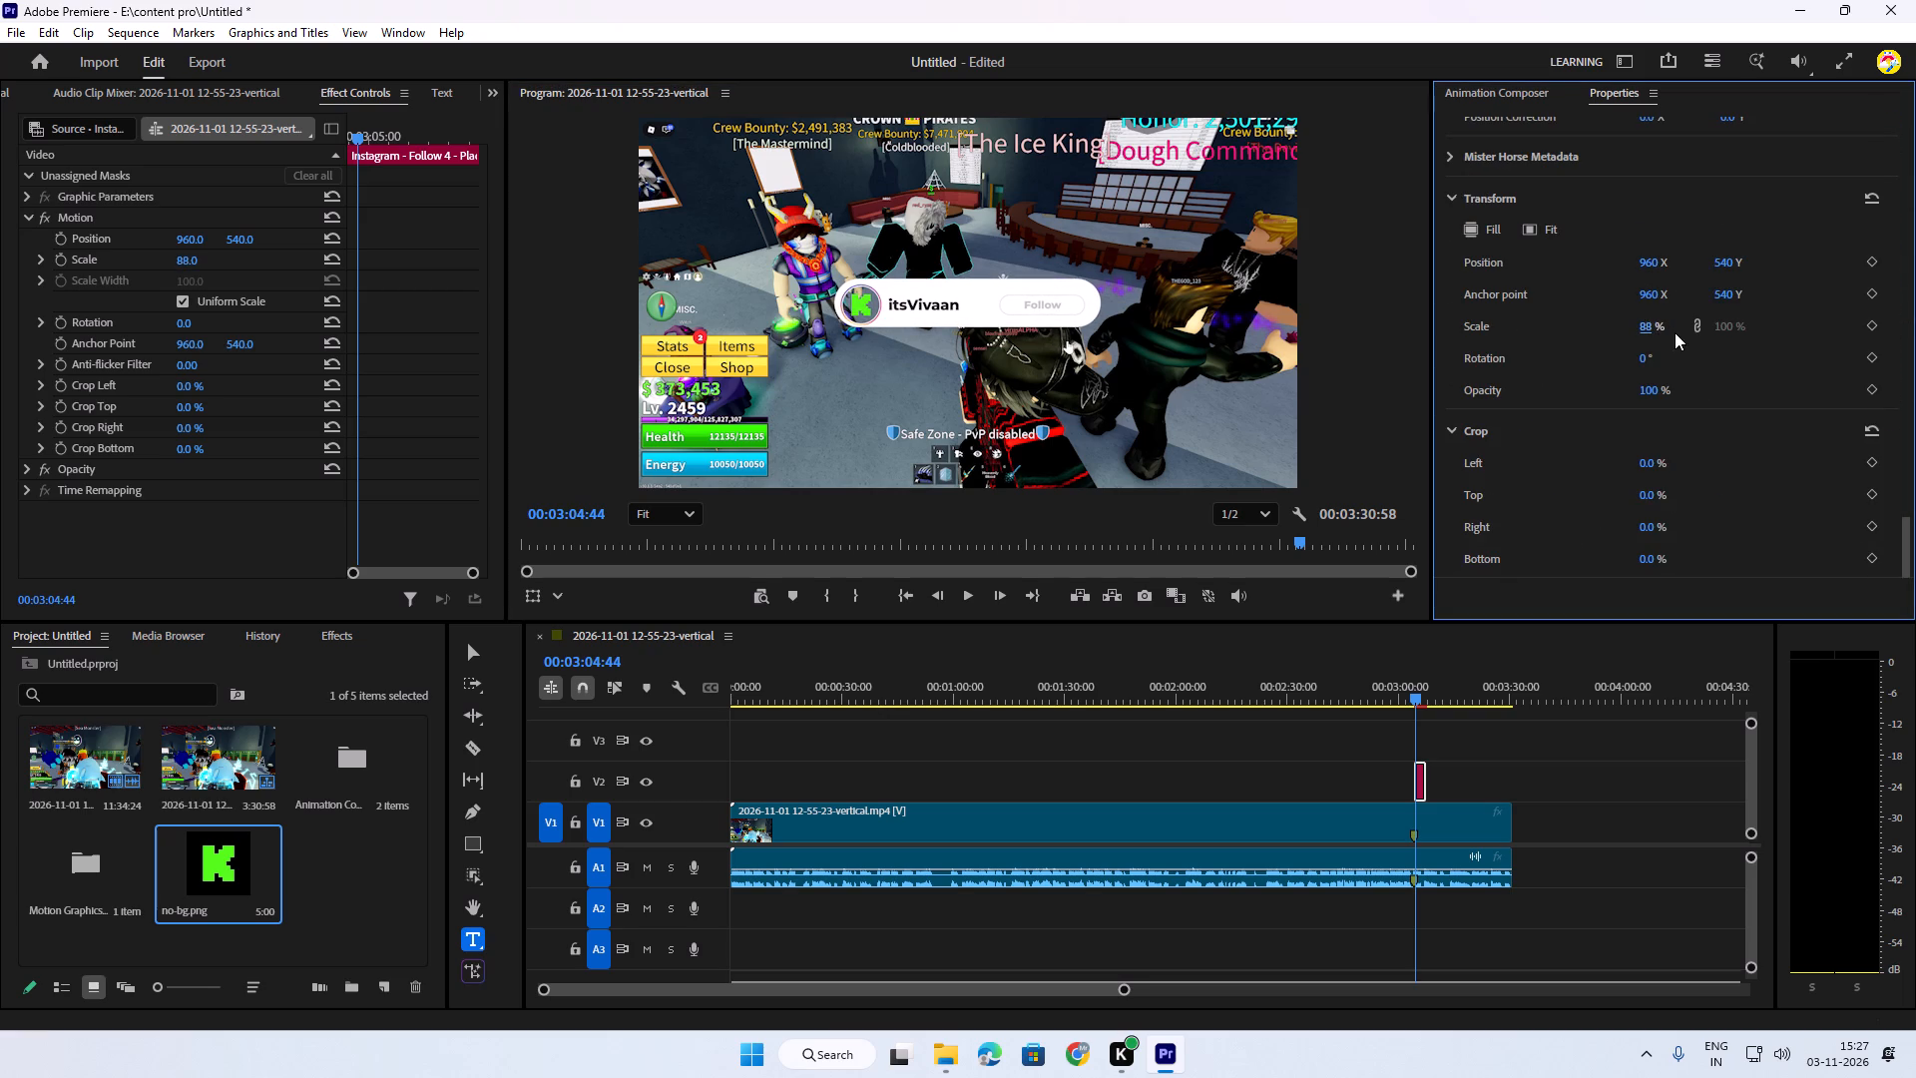
Move the Follow graphic to the lower part of the frame by setting its Y position to 856, keeping X at 960.
{"action": "left_click_drag", "start_coordinate": [1649, 265], "coordinate": [1667, 273]}
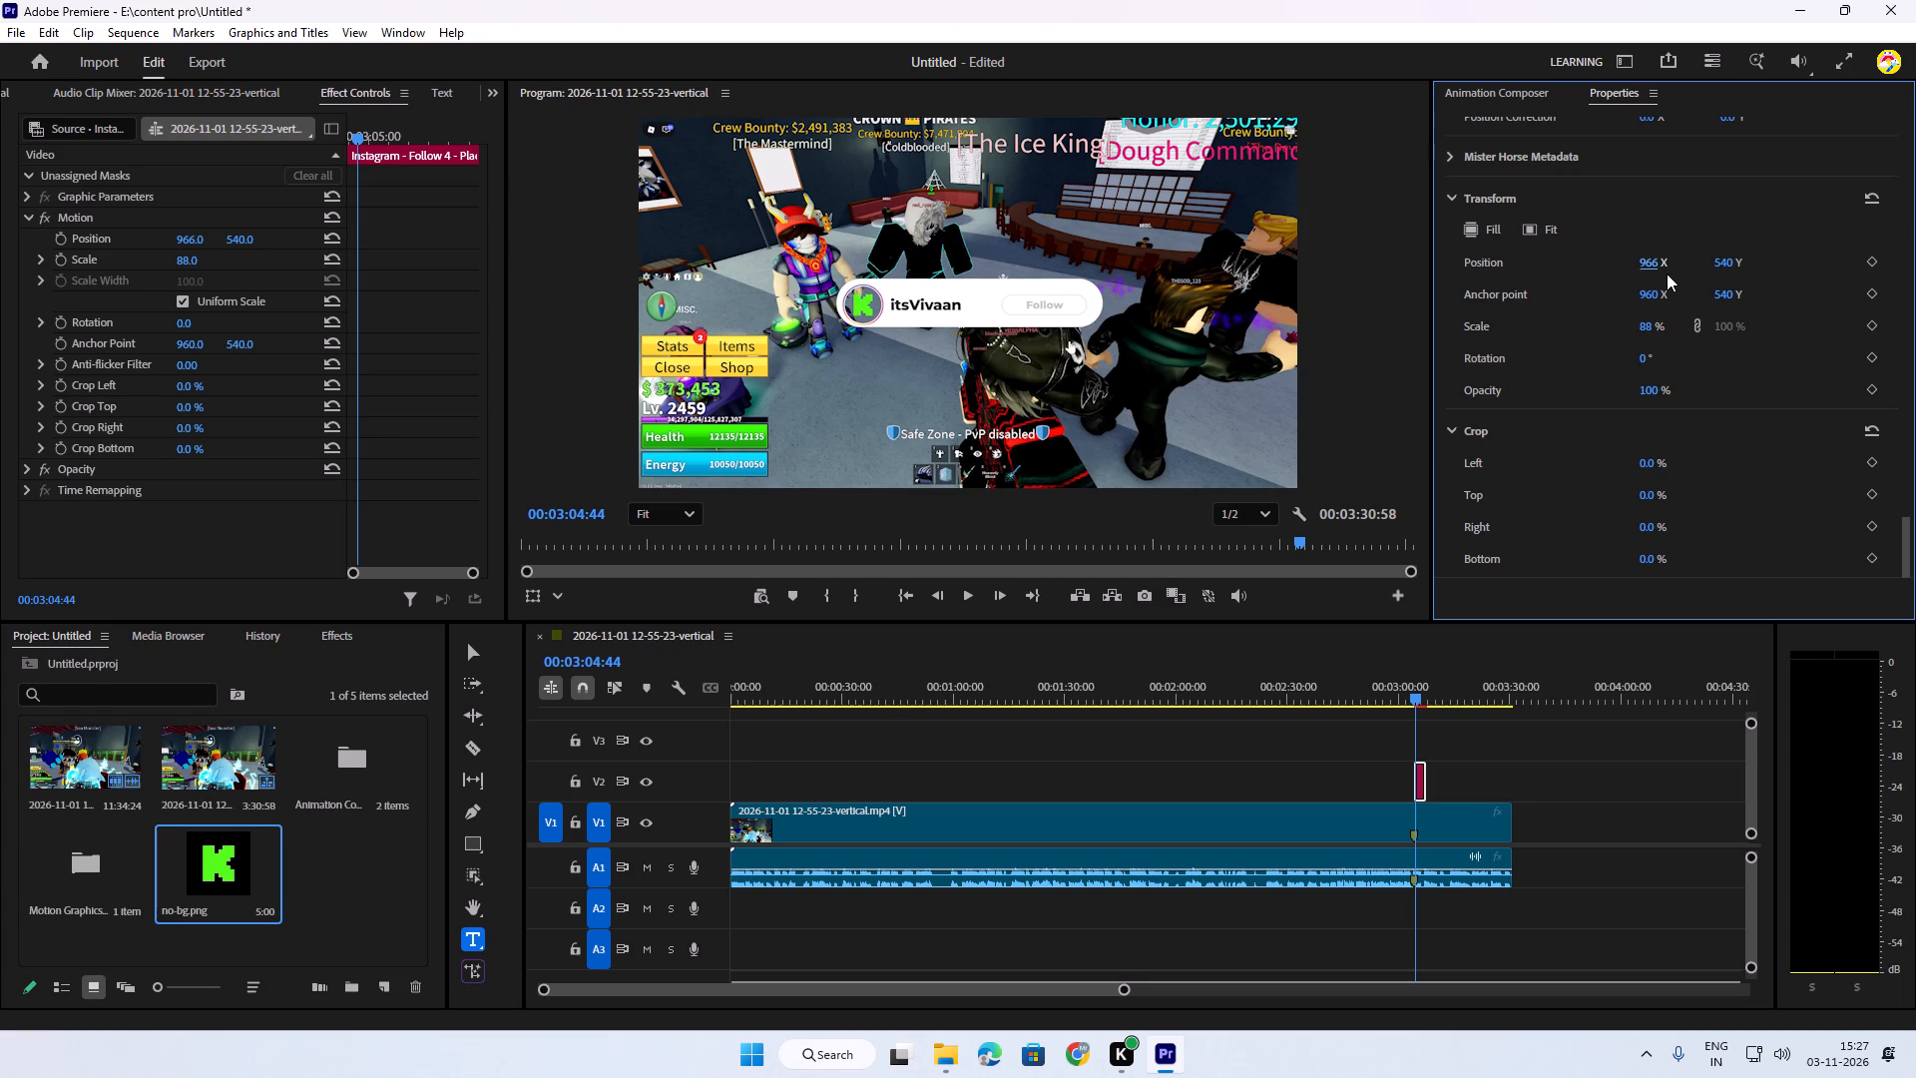
{"action": "key", "text": "ctrl+z"}
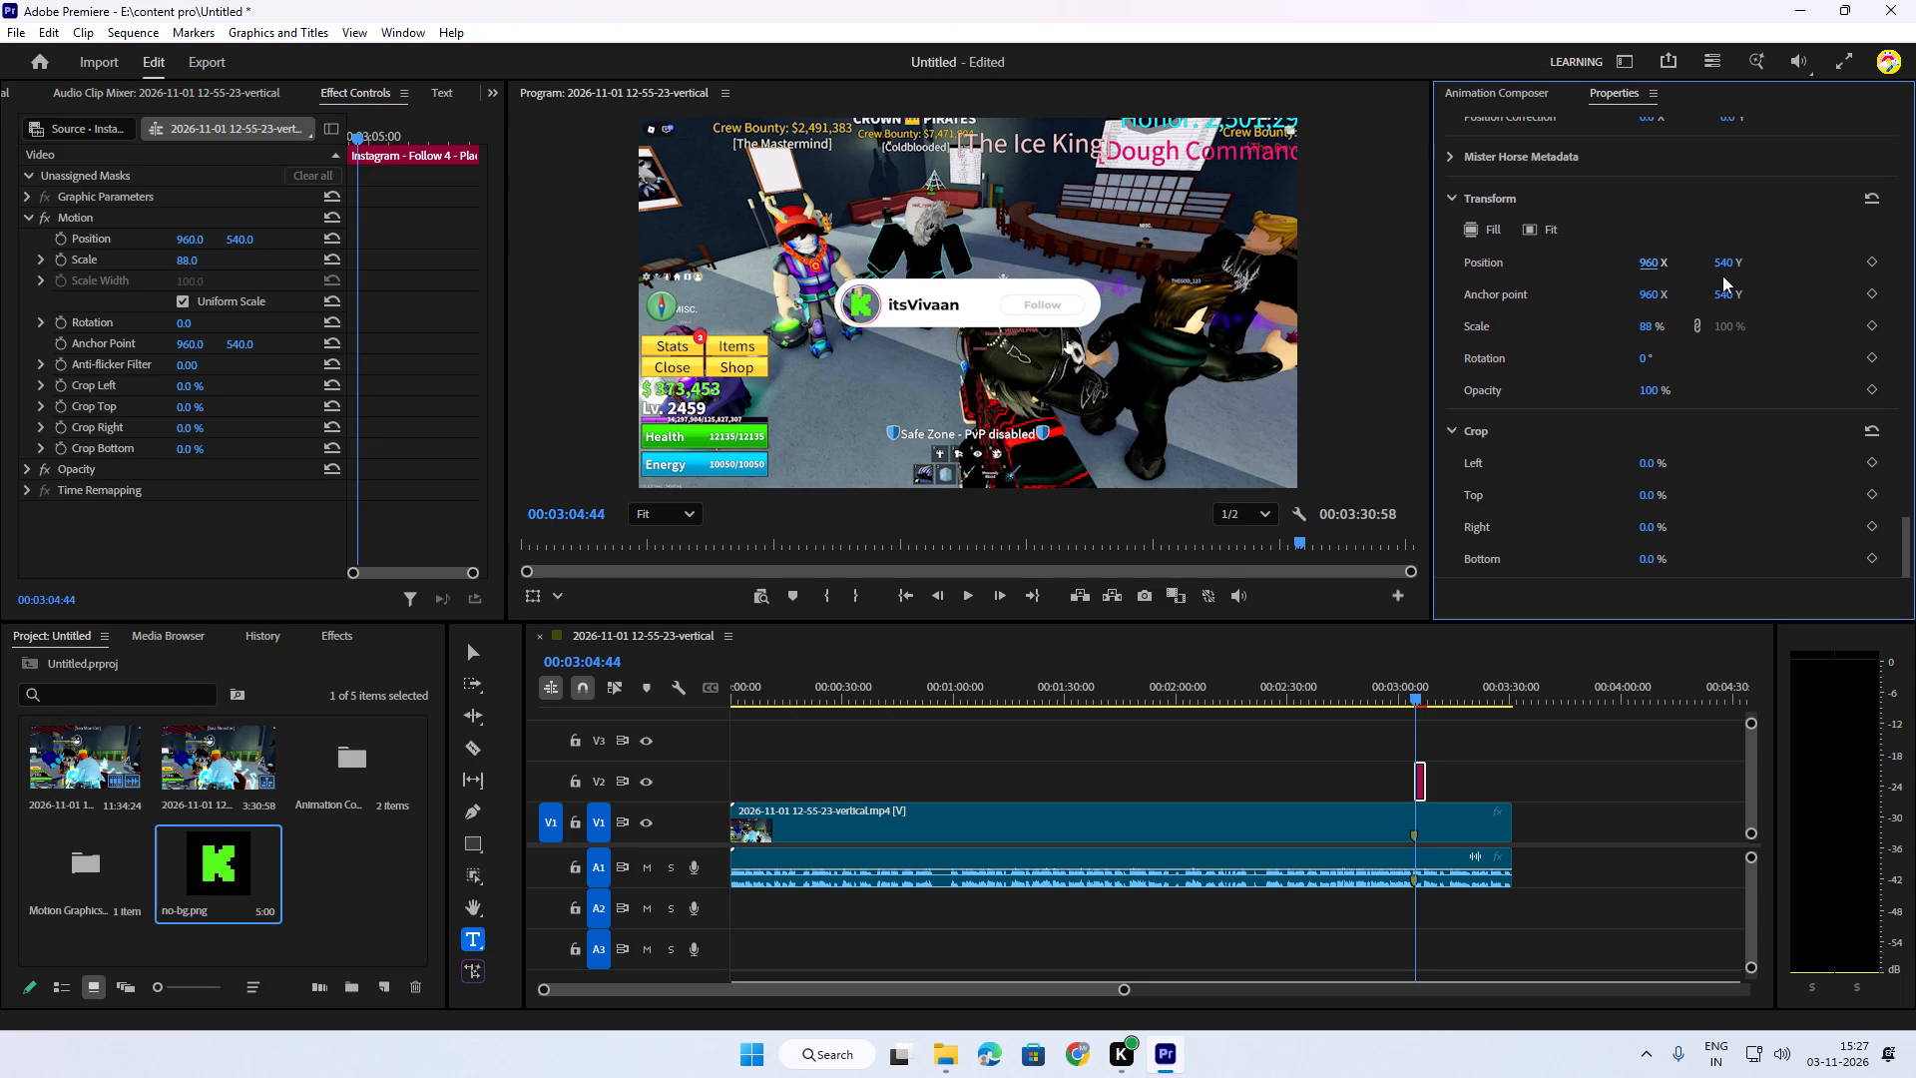
{"action": "left_click_drag", "start_coordinate": [1723, 268], "coordinate": [1915, 252]}
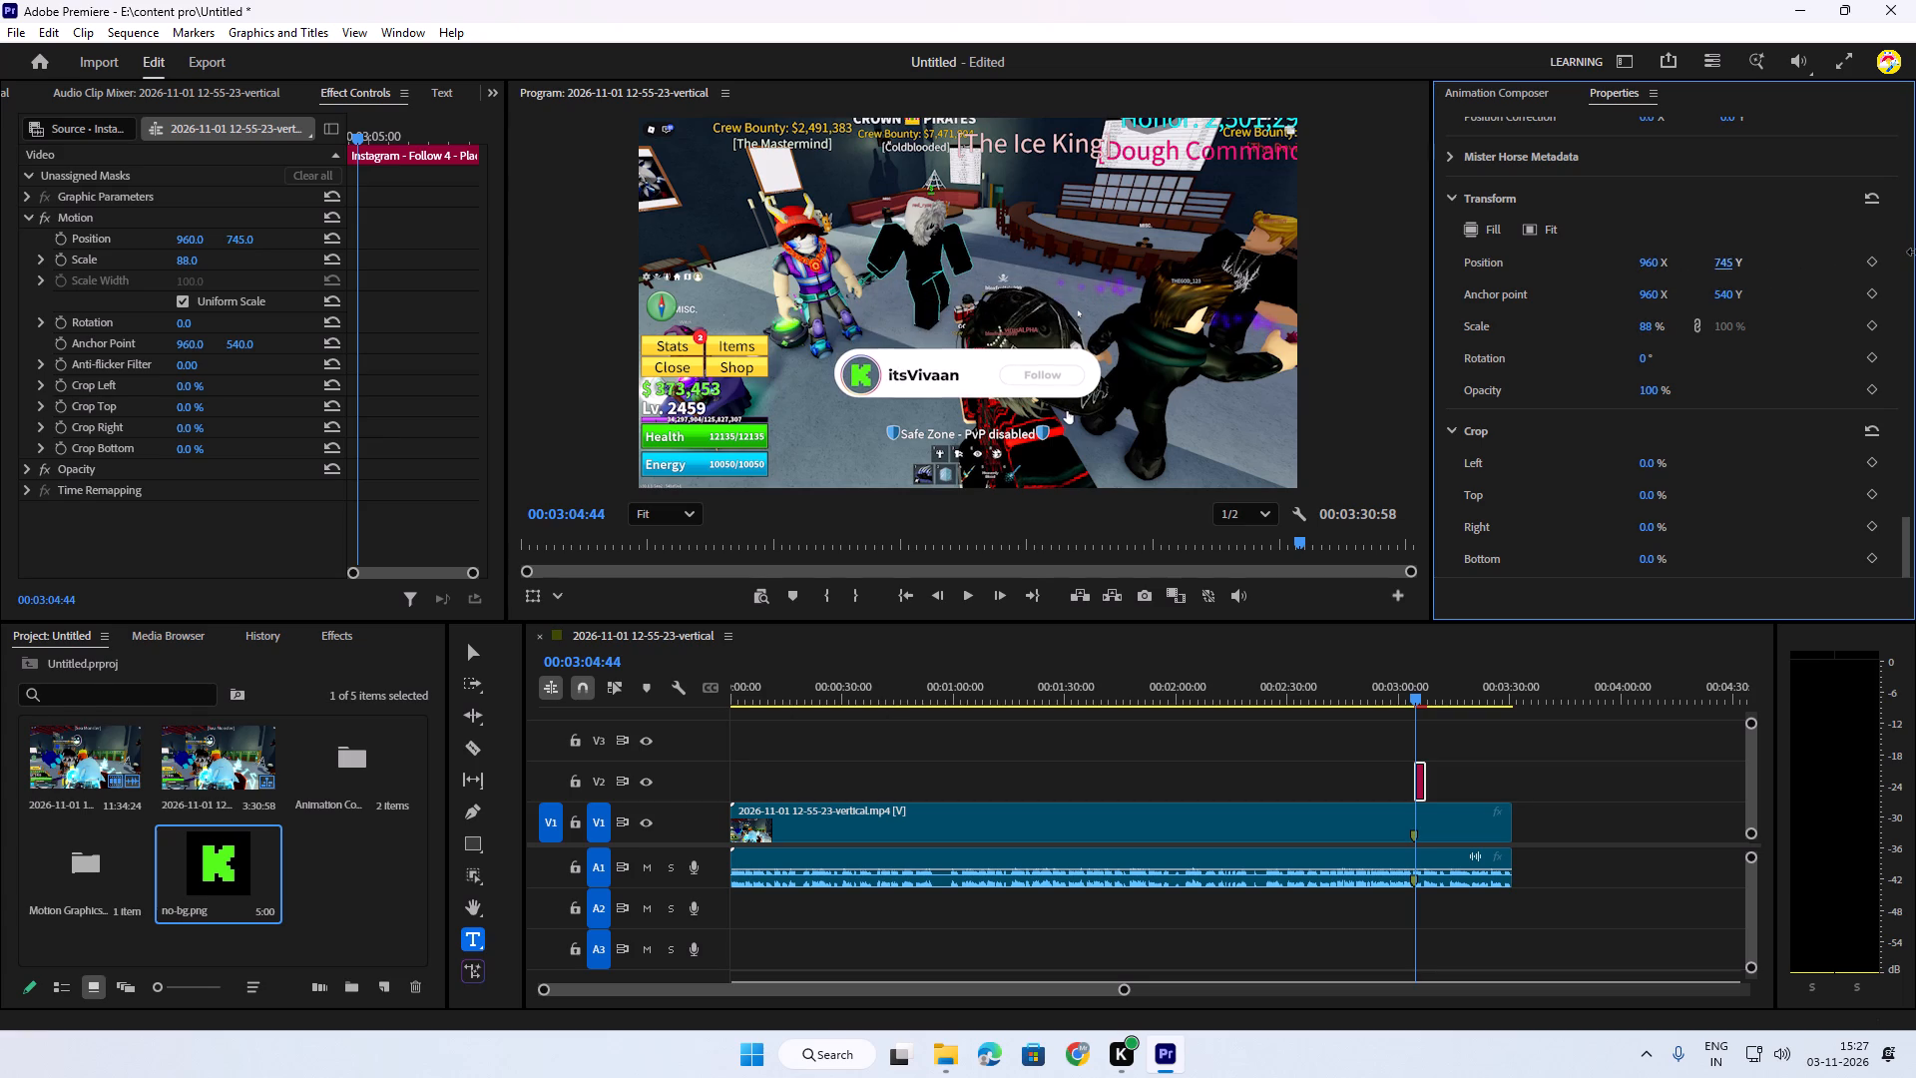
{"action": "left_click_drag", "start_coordinate": [1915, 252], "coordinate": [1915, 235]}
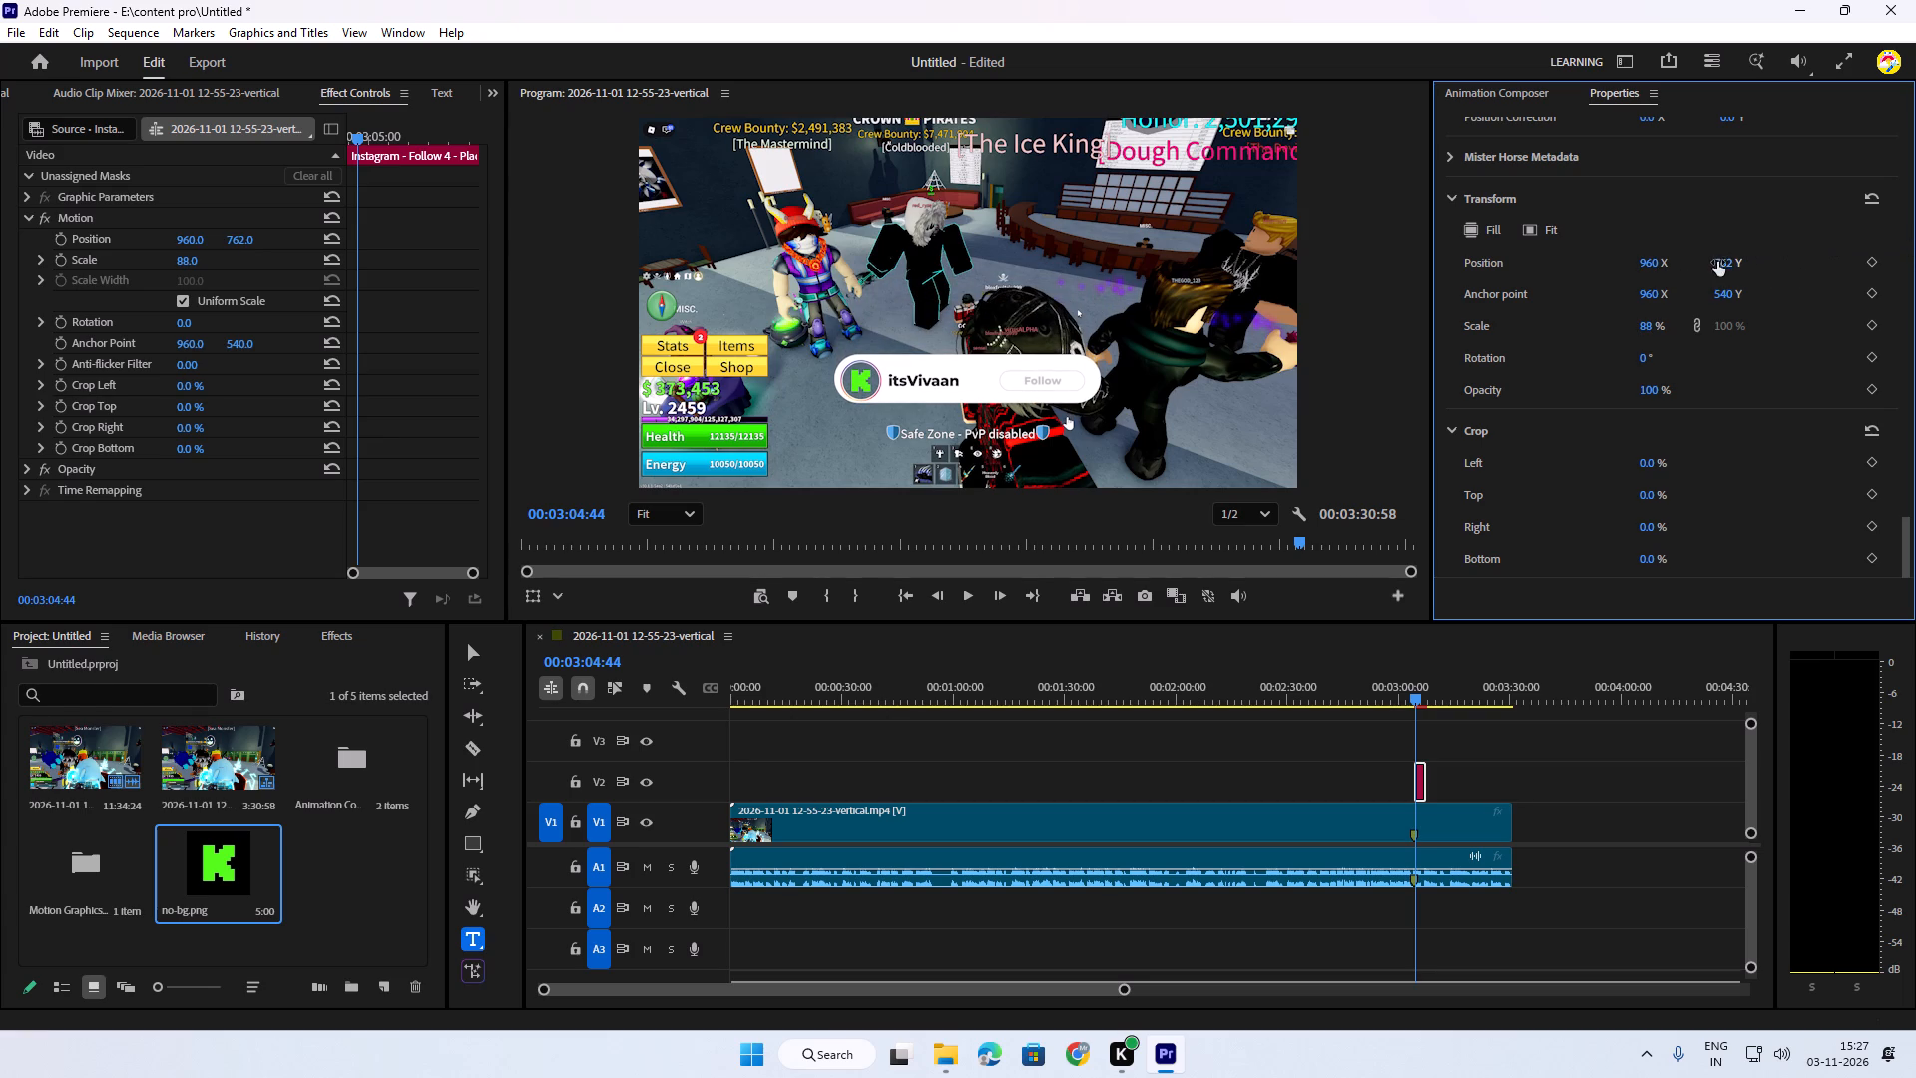
{"action": "left_click_drag", "start_coordinate": [1716, 262], "coordinate": [1816, 265]}
Play the sequence from shortly before the Follow graphic to review its new size and placement.
{"action": "left_click_drag", "start_coordinate": [1425, 694], "coordinate": [1392, 700]}
{"action": "key", "text": "space"}
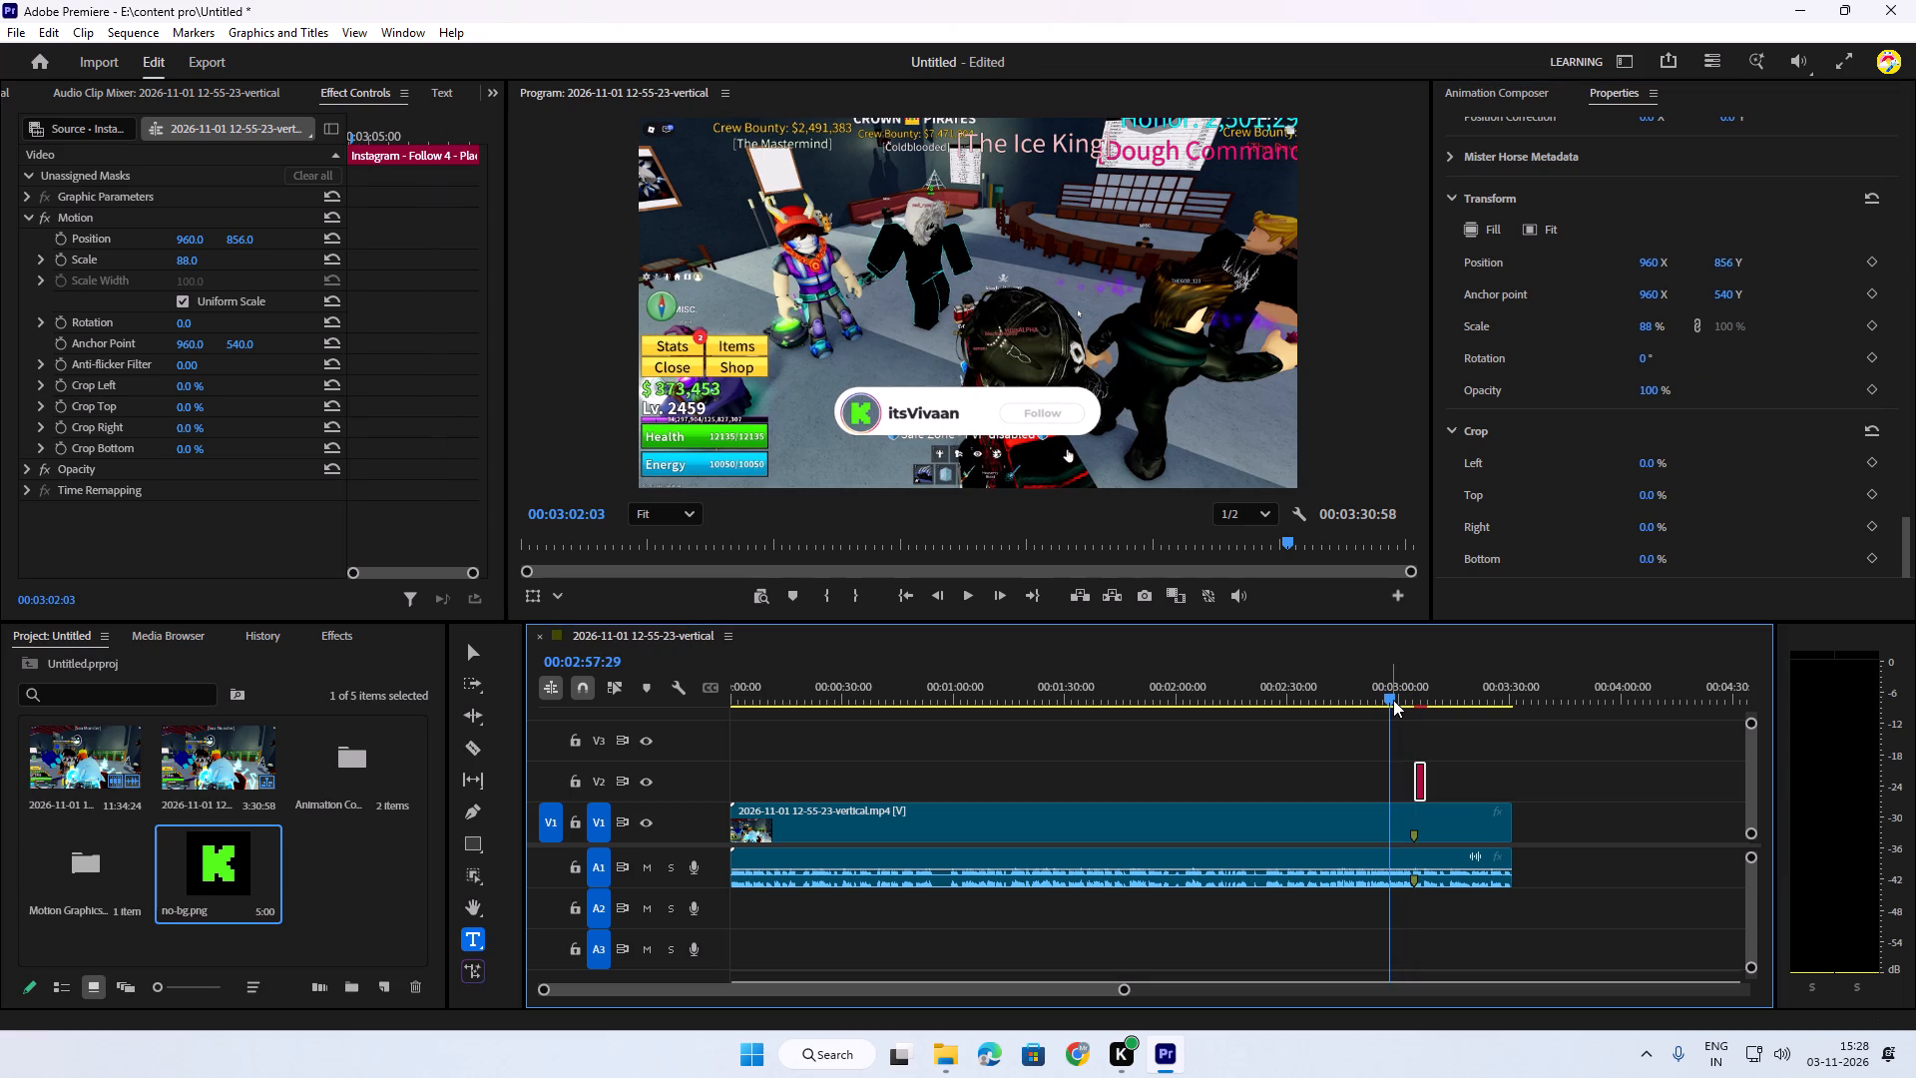
{"action": "key", "text": "space"}
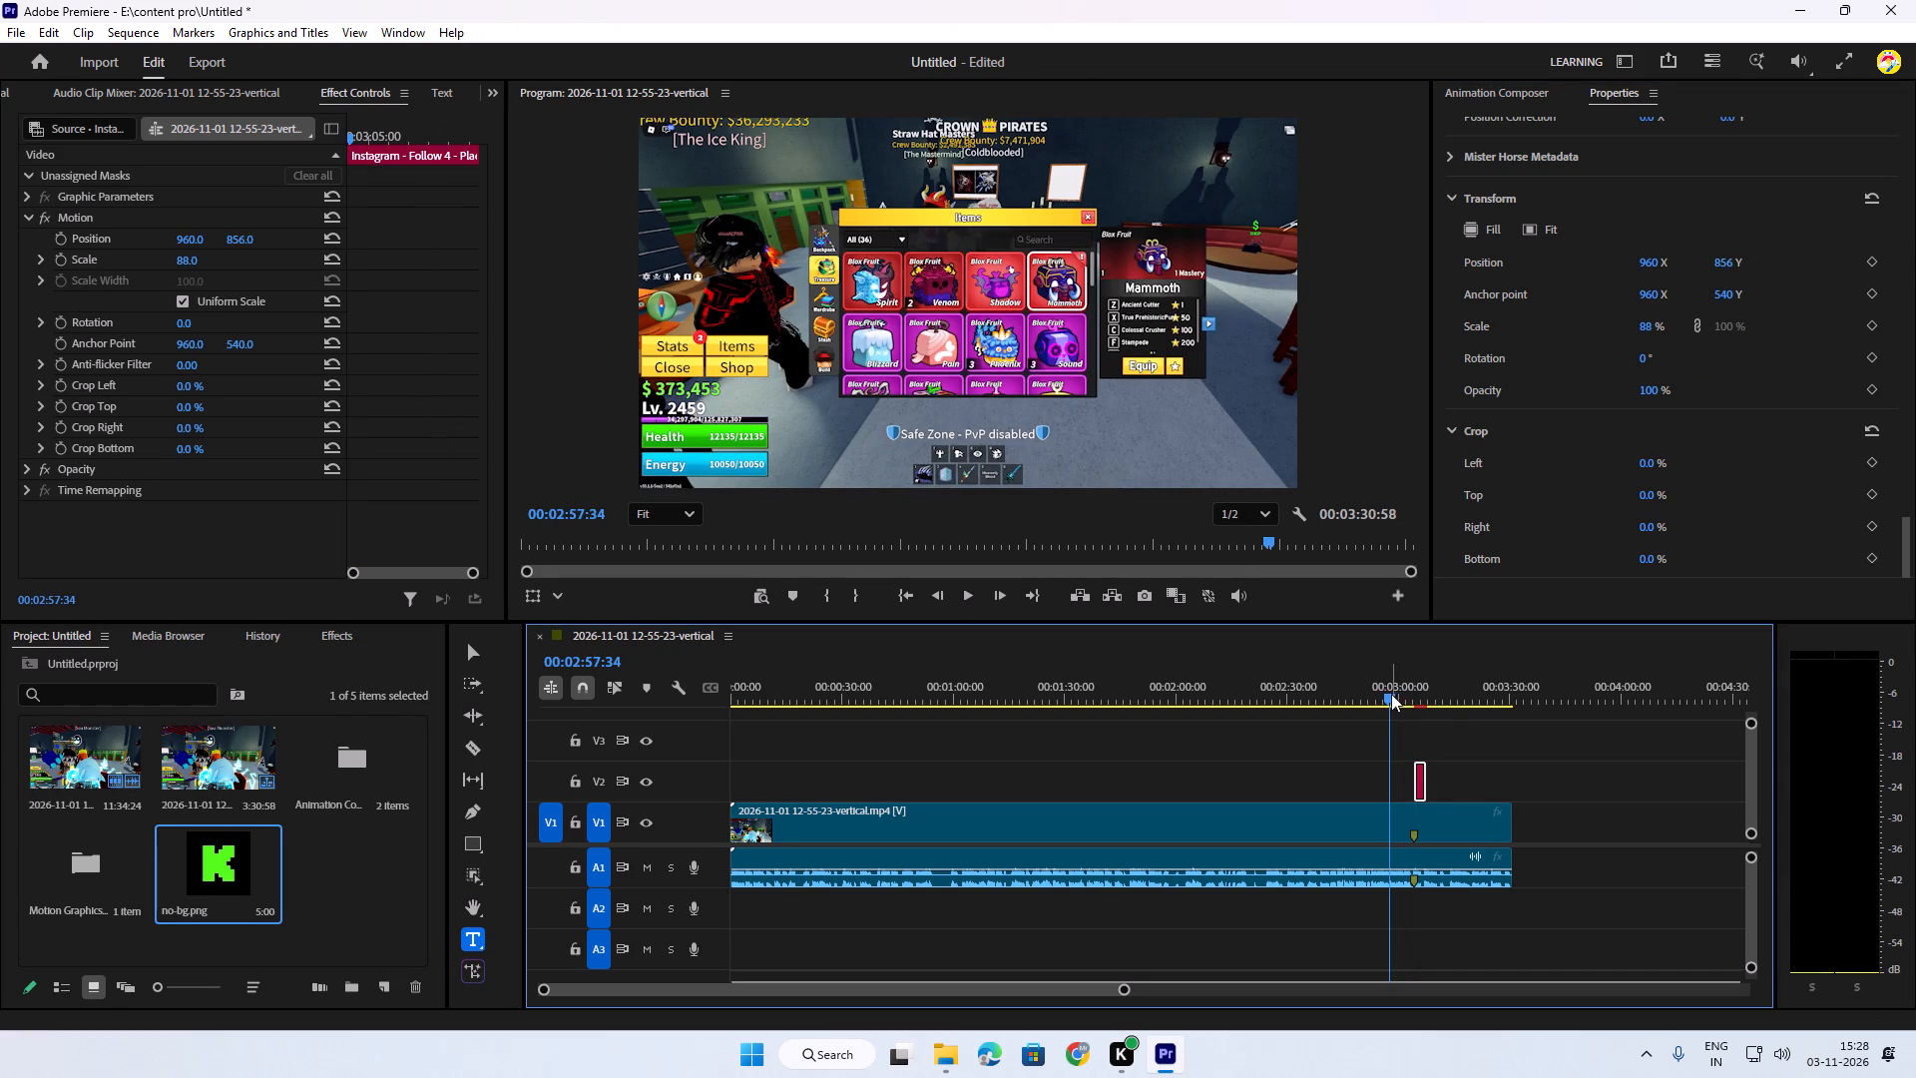
{"action": "left_click_drag", "start_coordinate": [1390, 679], "coordinate": [1411, 692]}
{"action": "key", "text": "space"}
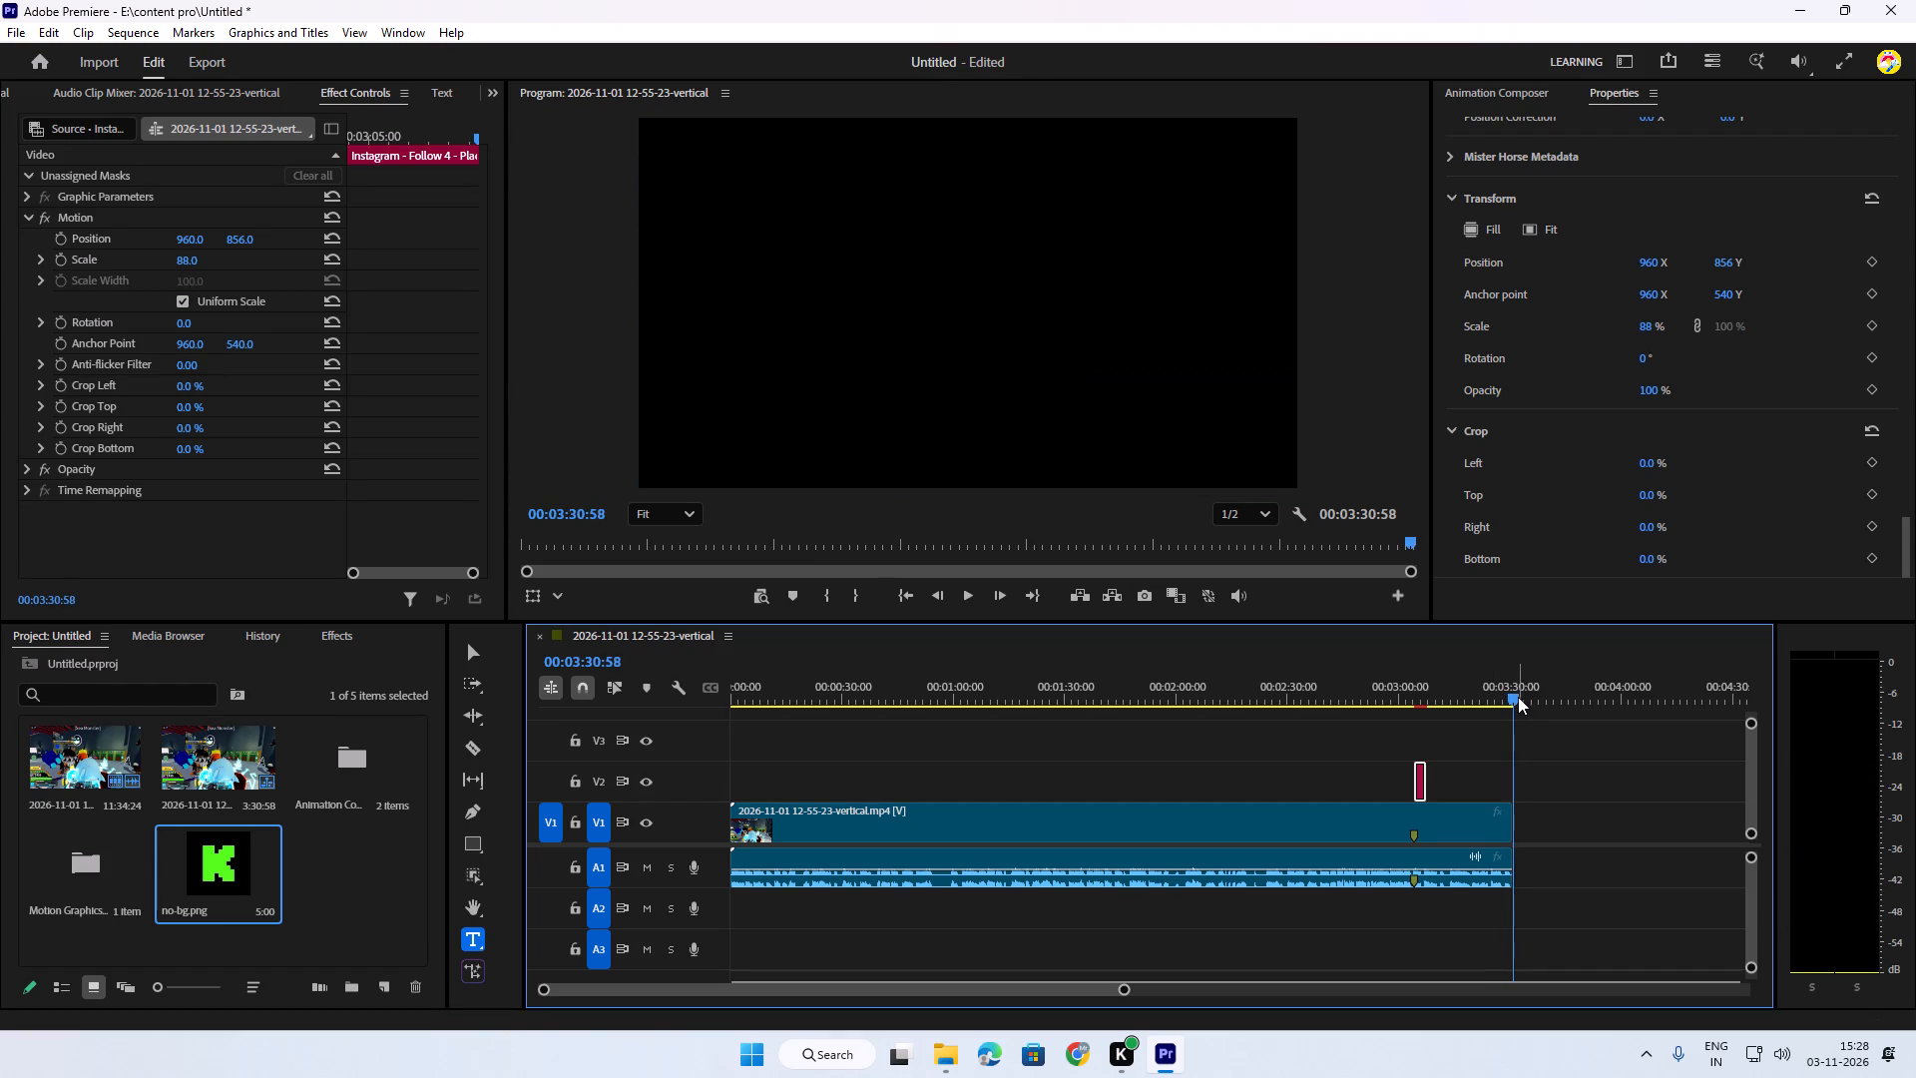
Play the sequence from its start and raise the gameplay recording's audio volume to 6.00 dB while listening.
{"action": "left_click_drag", "start_coordinate": [1517, 696], "coordinate": [1489, 698]}
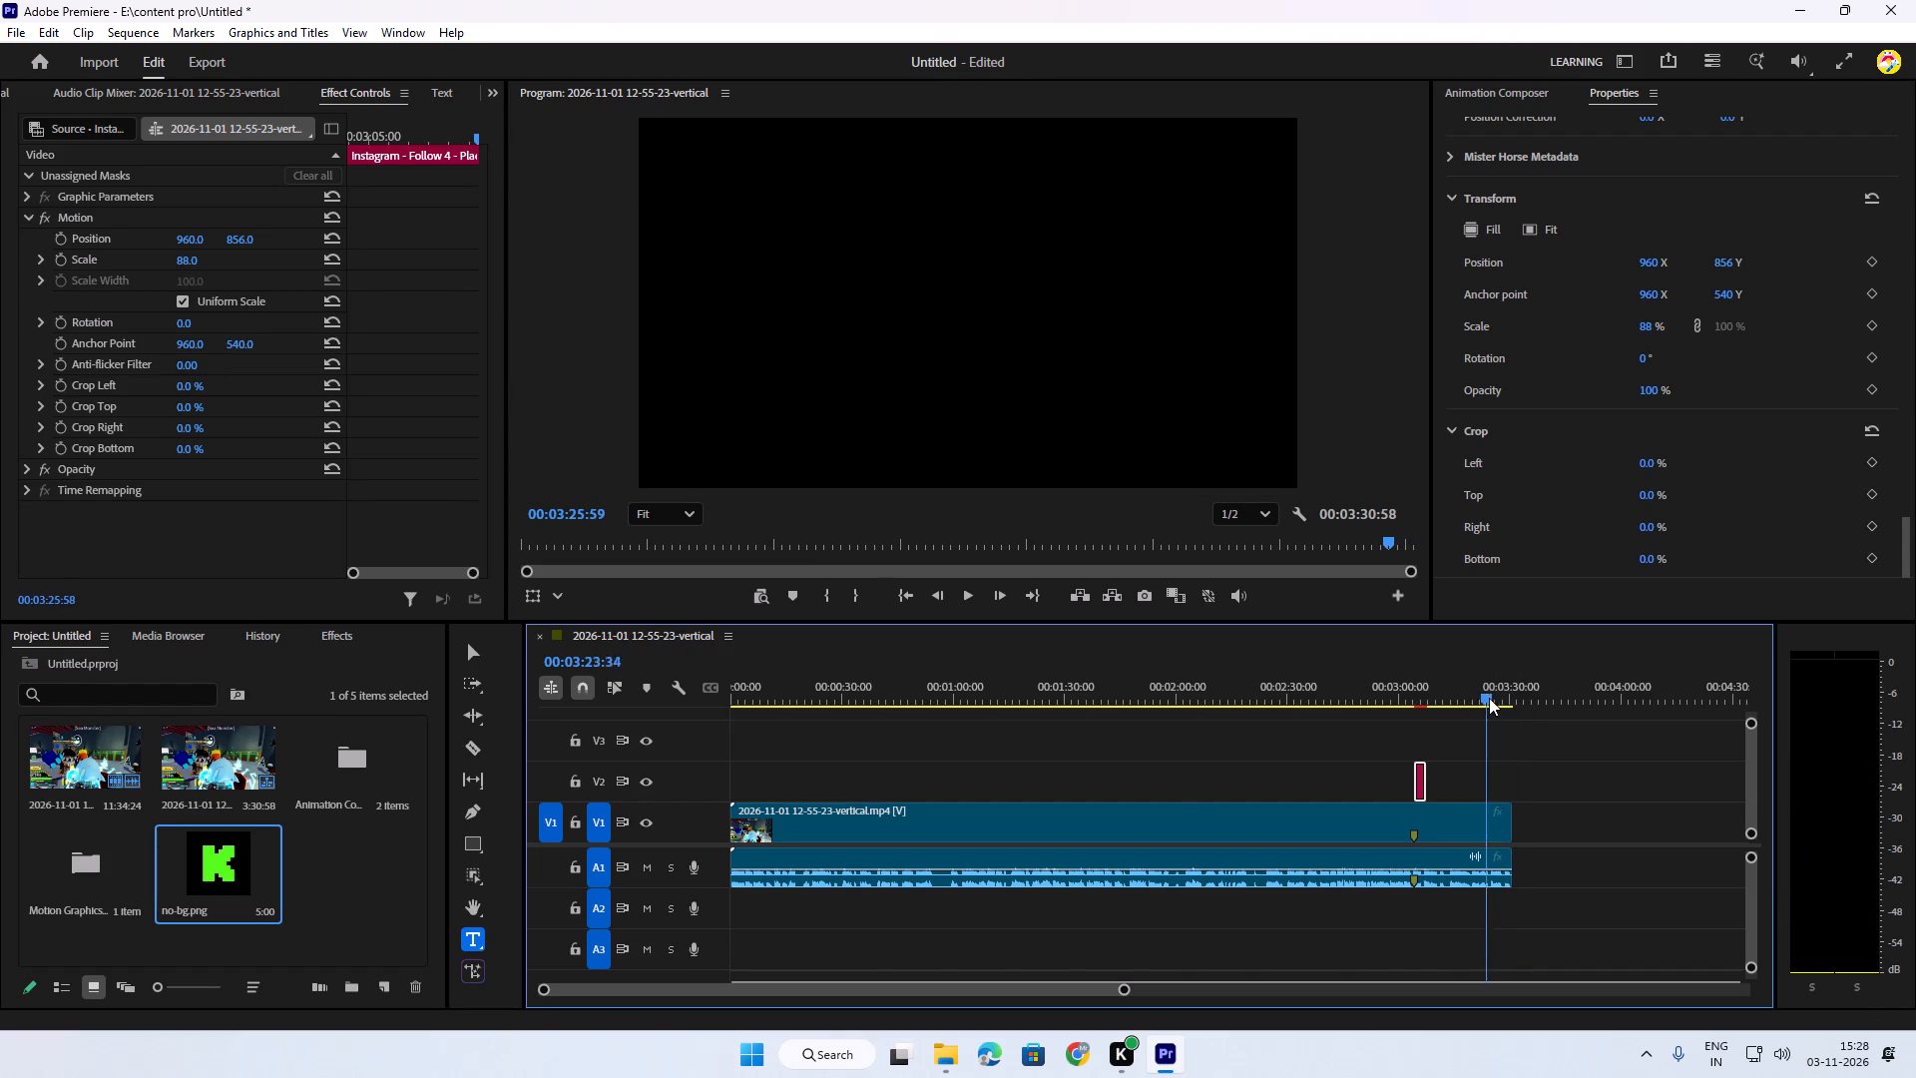
{"action": "left_click_drag", "start_coordinate": [1489, 698], "coordinate": [730, 706]}
{"action": "key", "text": "space"}
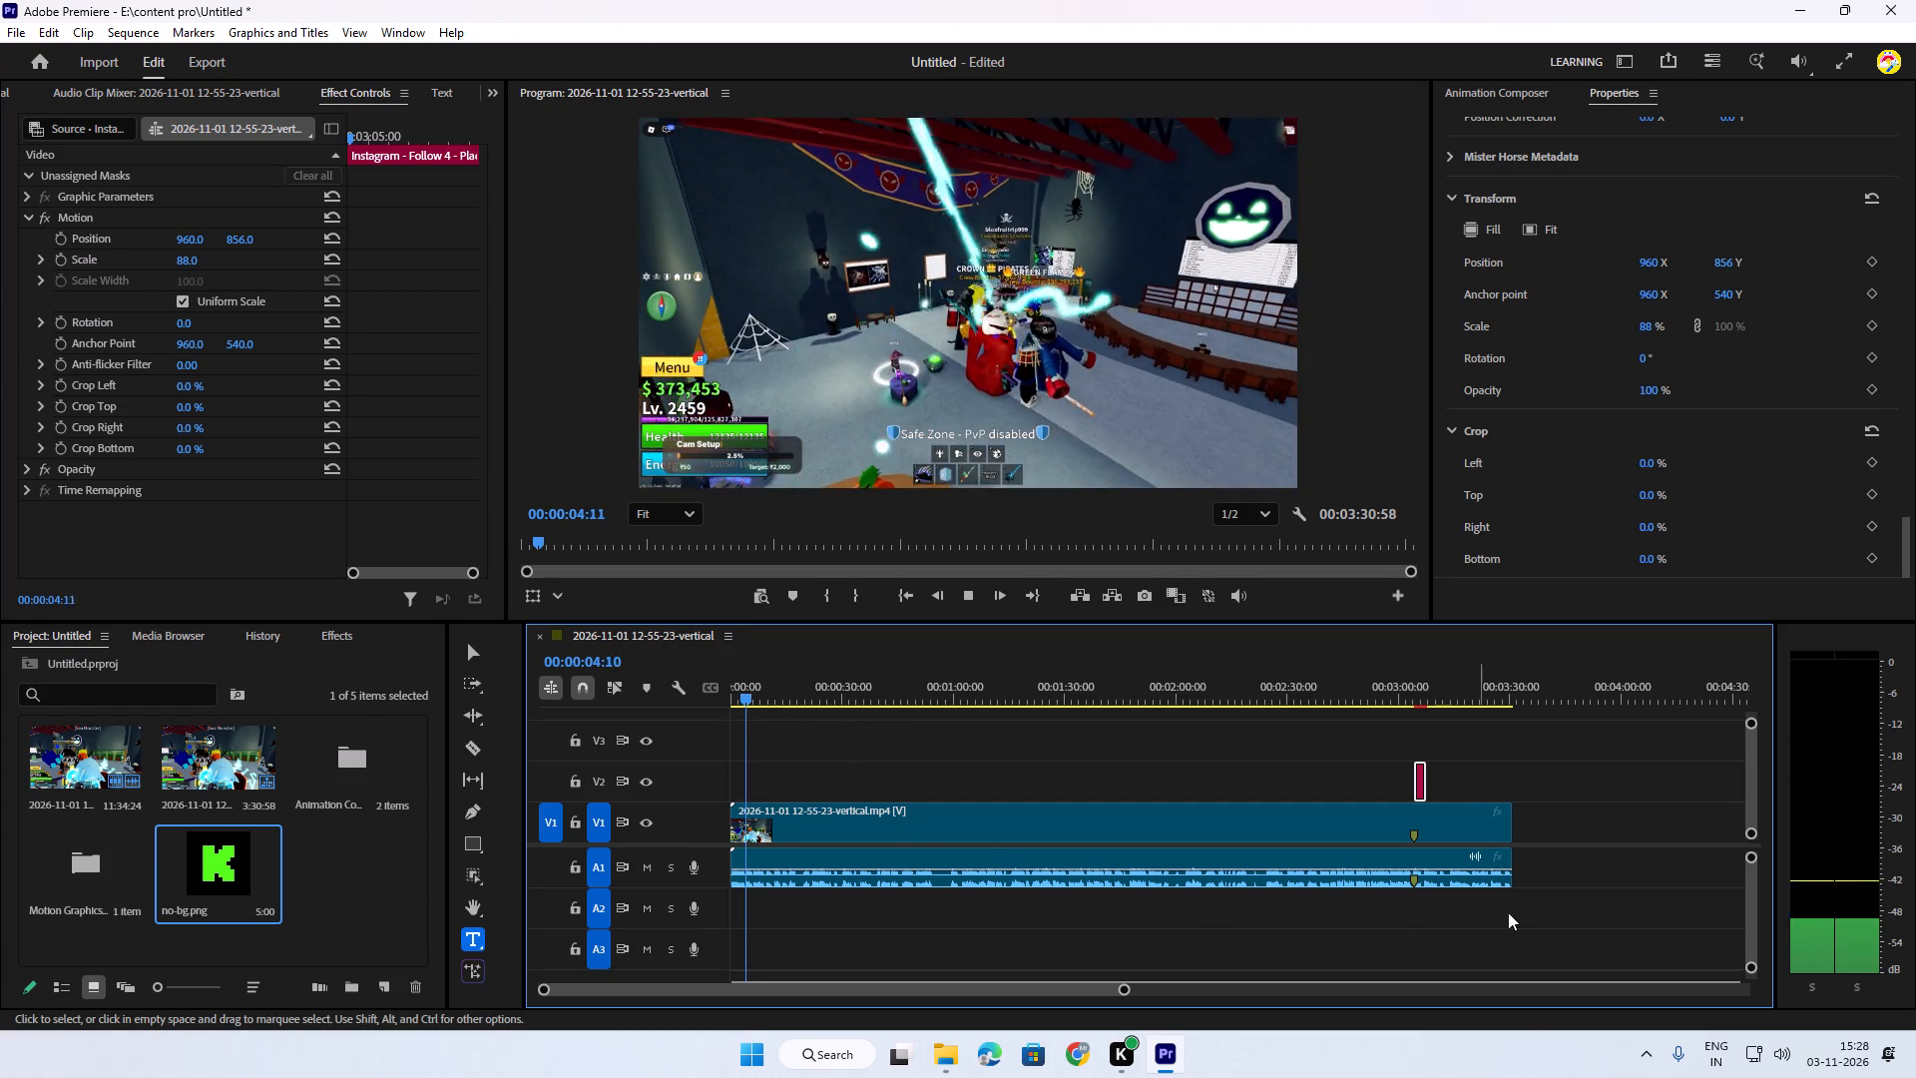
{"action": "left_click_drag", "start_coordinate": [1577, 872], "coordinate": [865, 877]}
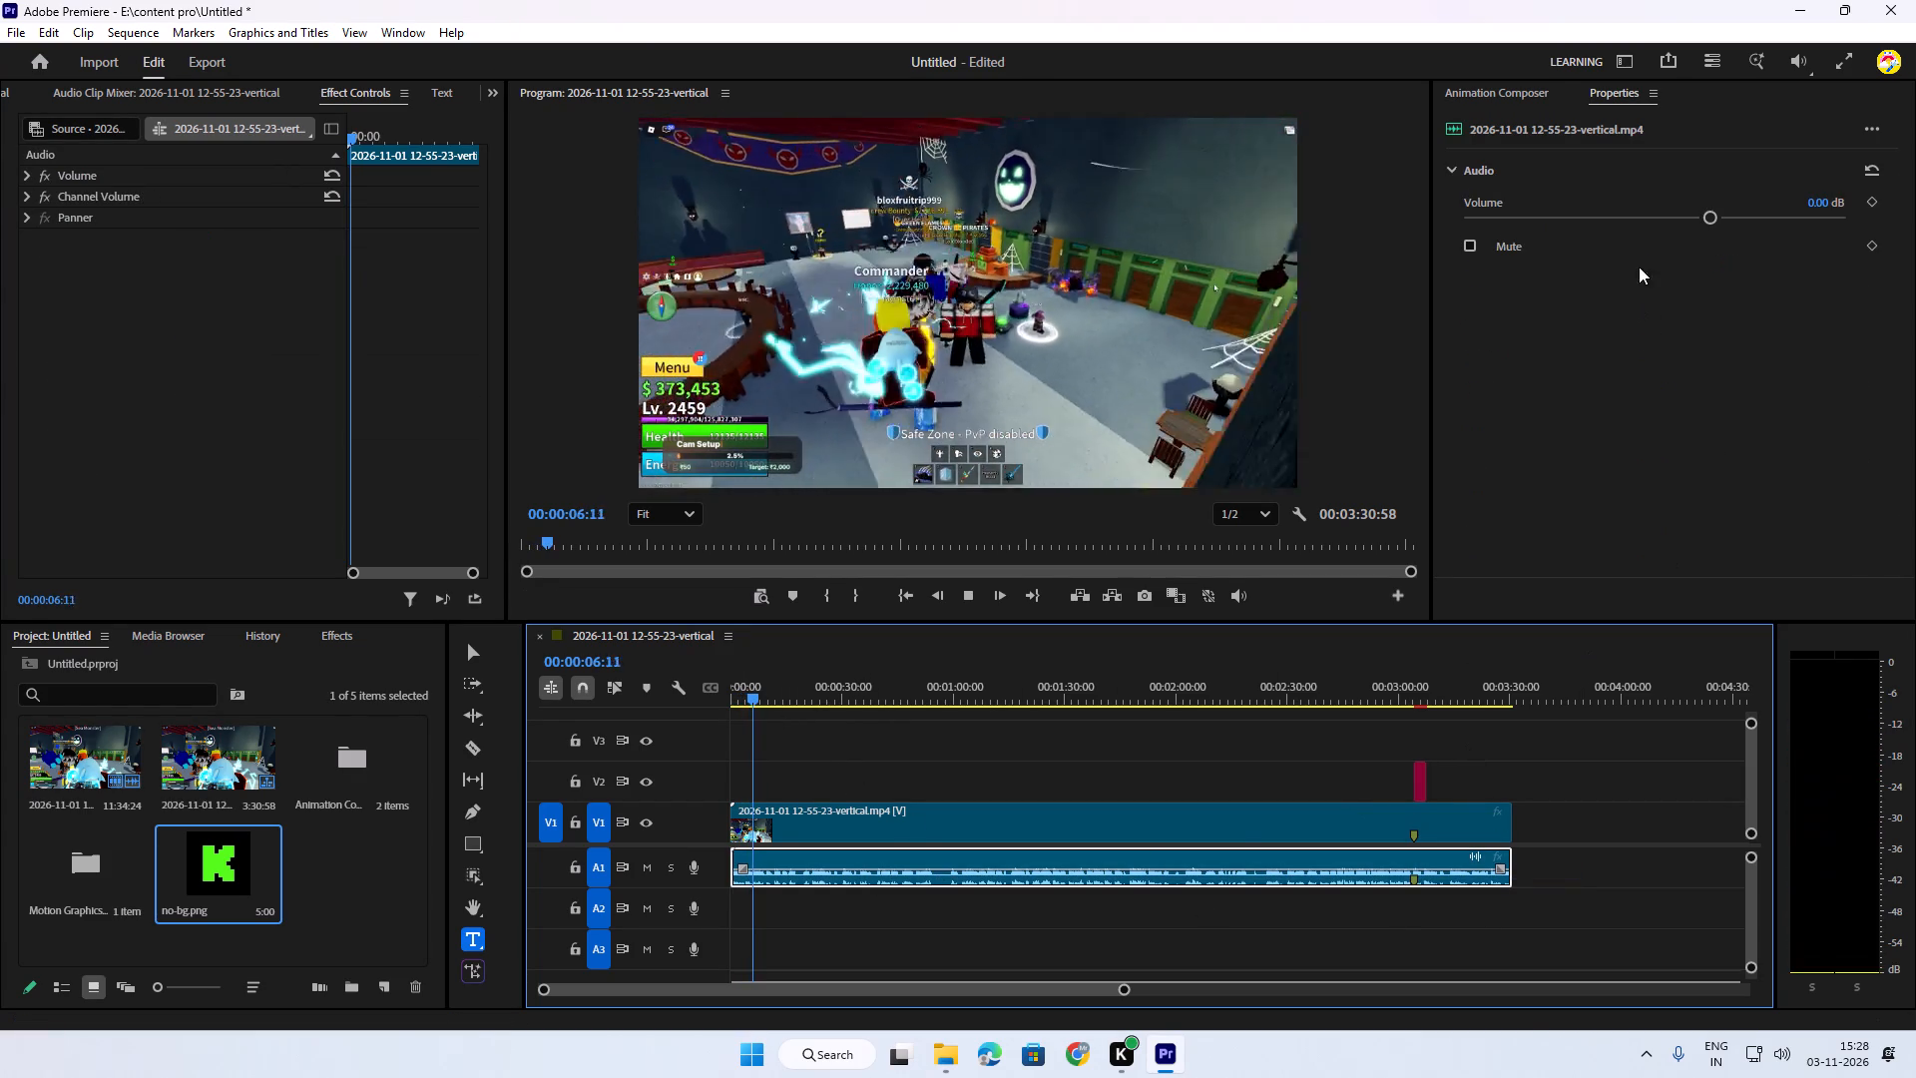
{"action": "left_click_drag", "start_coordinate": [1813, 207], "coordinate": [1842, 211]}
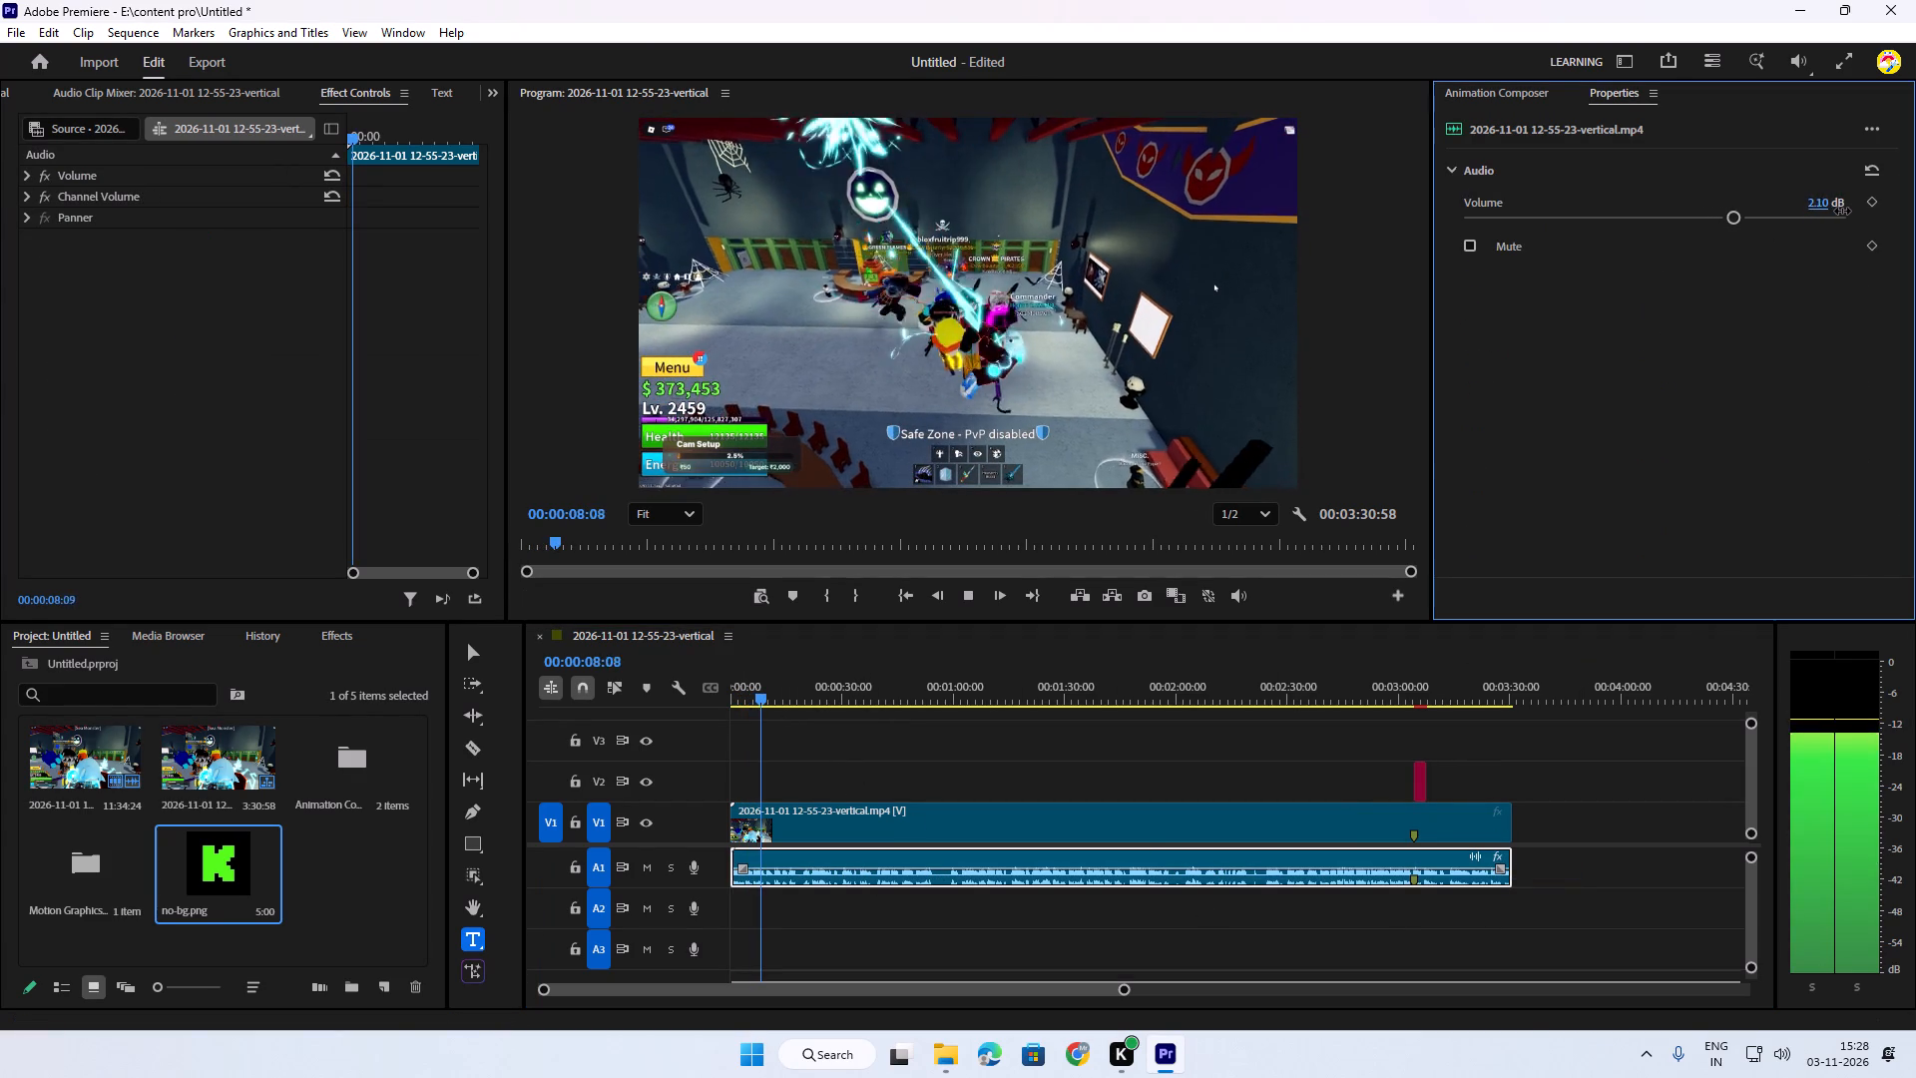
{"action": "left_click_drag", "start_coordinate": [1842, 211], "coordinate": [1851, 213]}
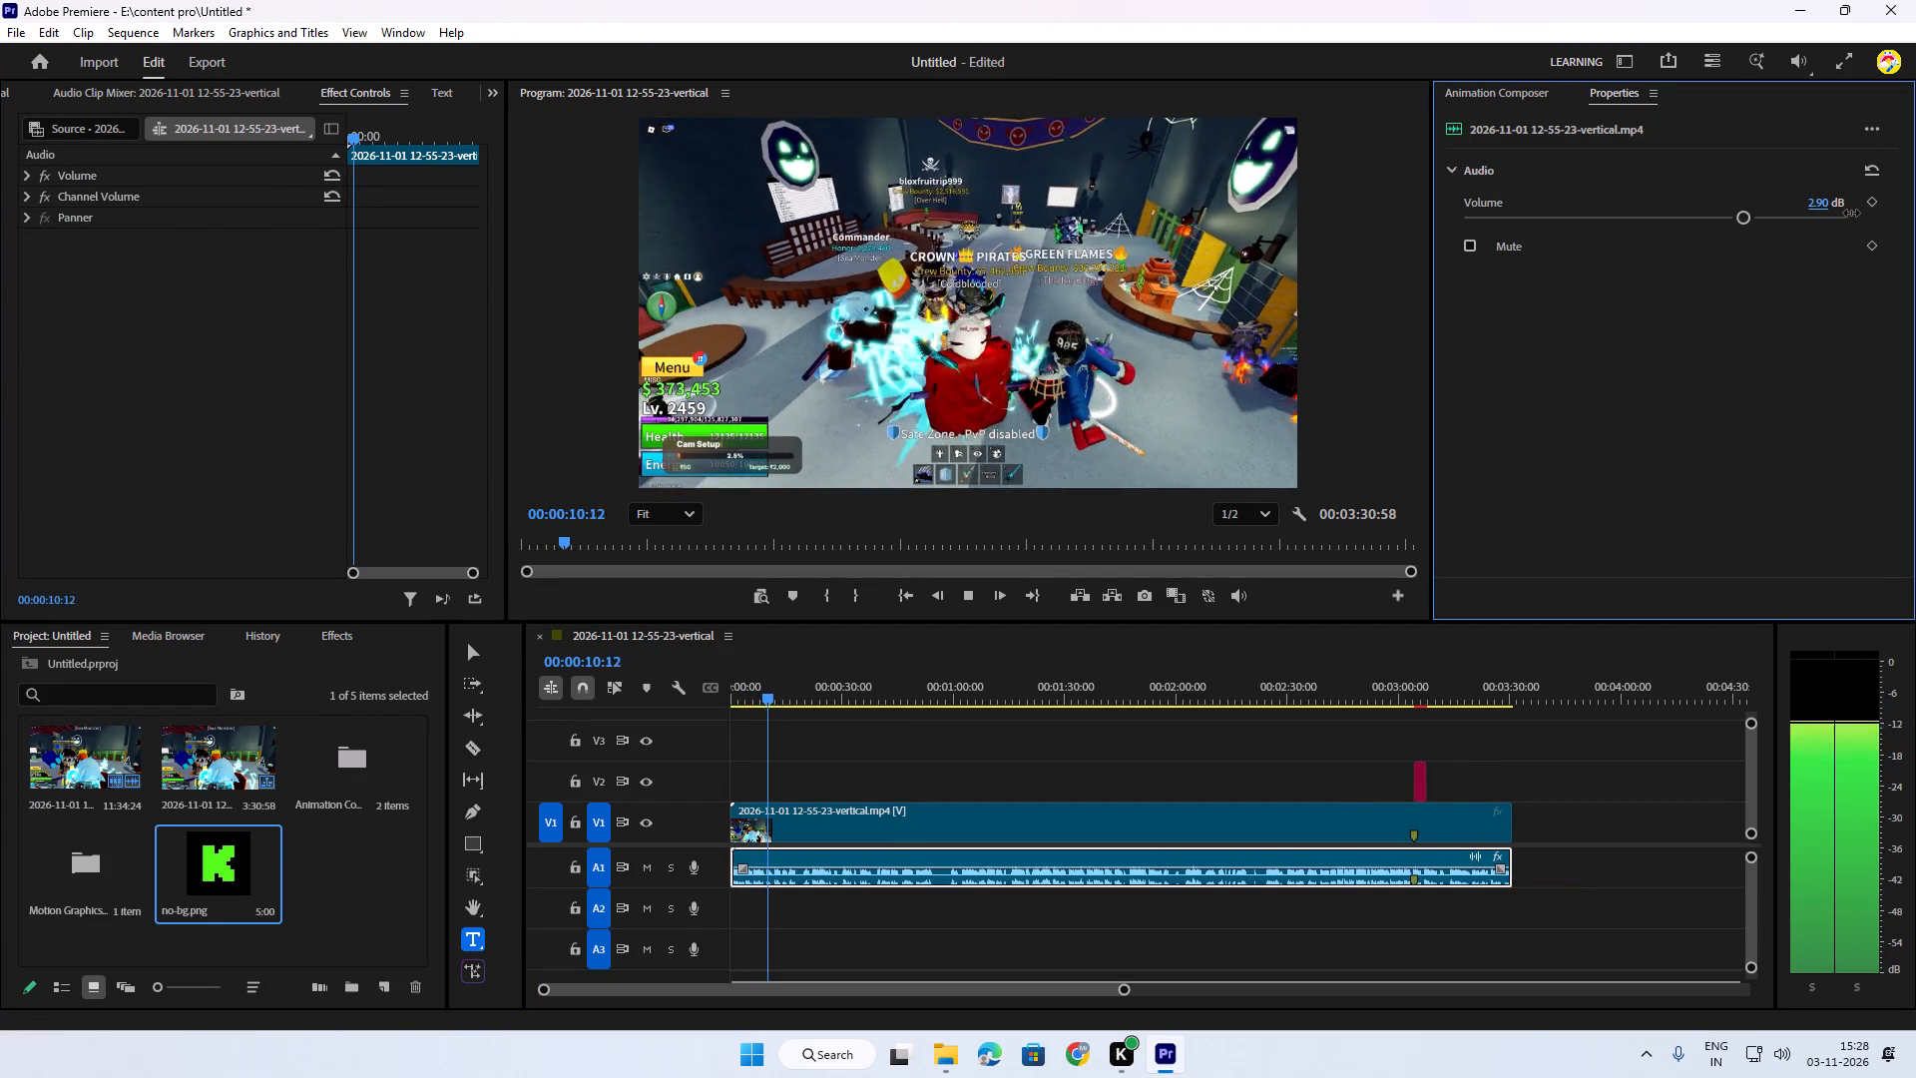
{"action": "left_click_drag", "start_coordinate": [1851, 213], "coordinate": [1860, 214]}
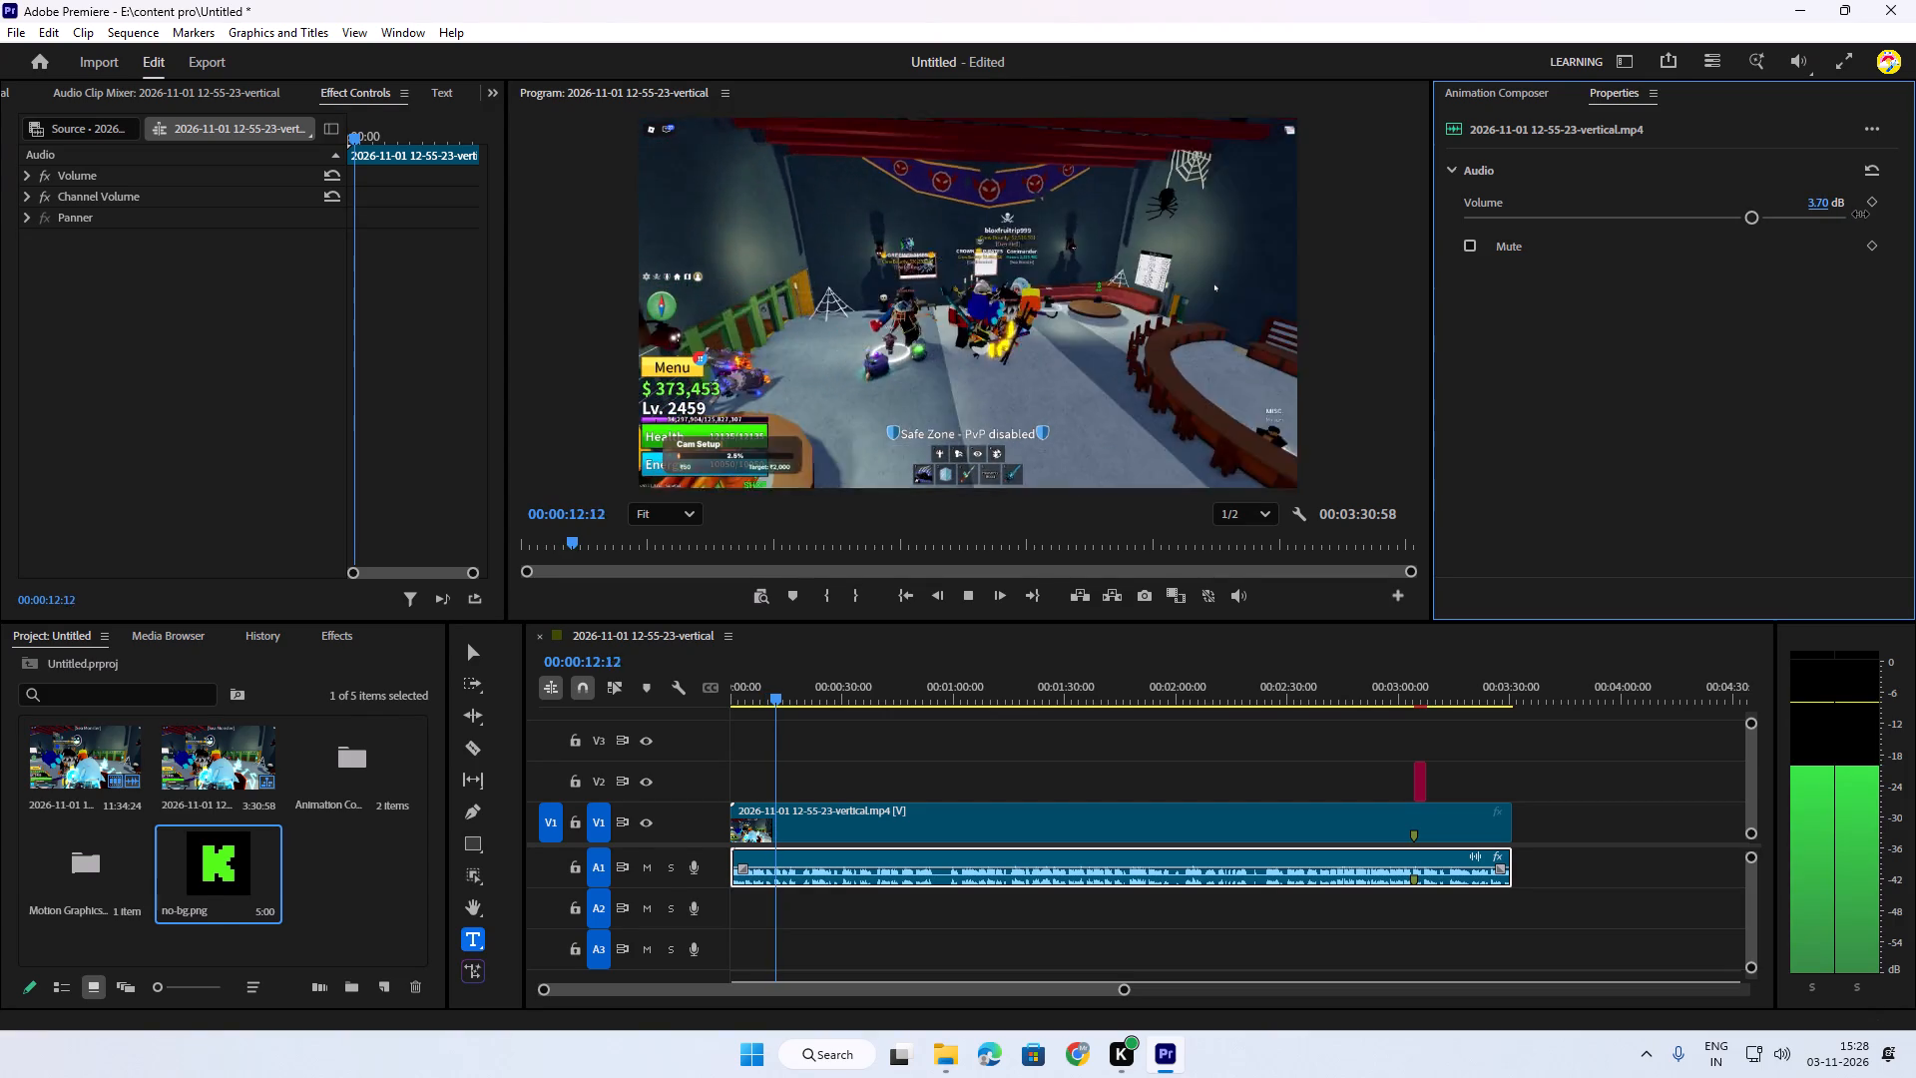
{"action": "left_click_drag", "start_coordinate": [1860, 214], "coordinate": [1862, 214]}
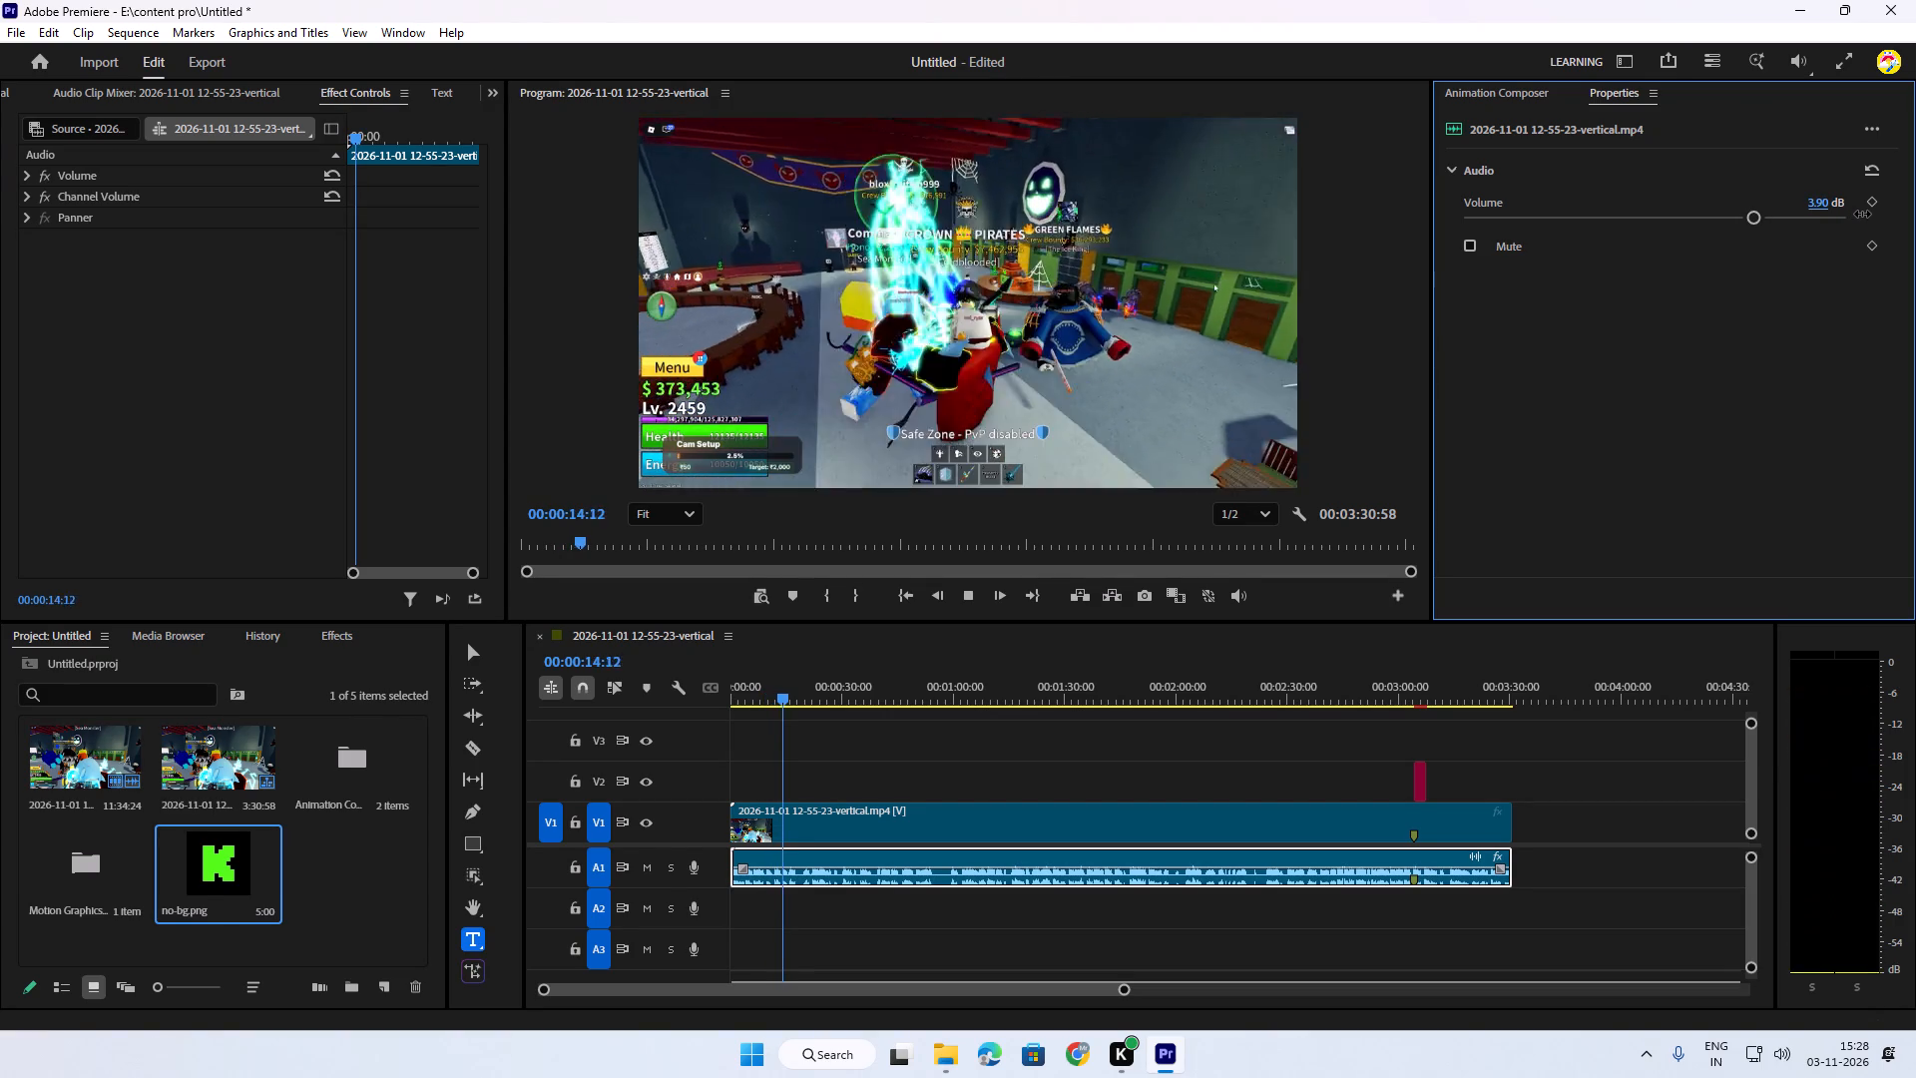
{"action": "left_click_drag", "start_coordinate": [1862, 214], "coordinate": [1869, 215]}
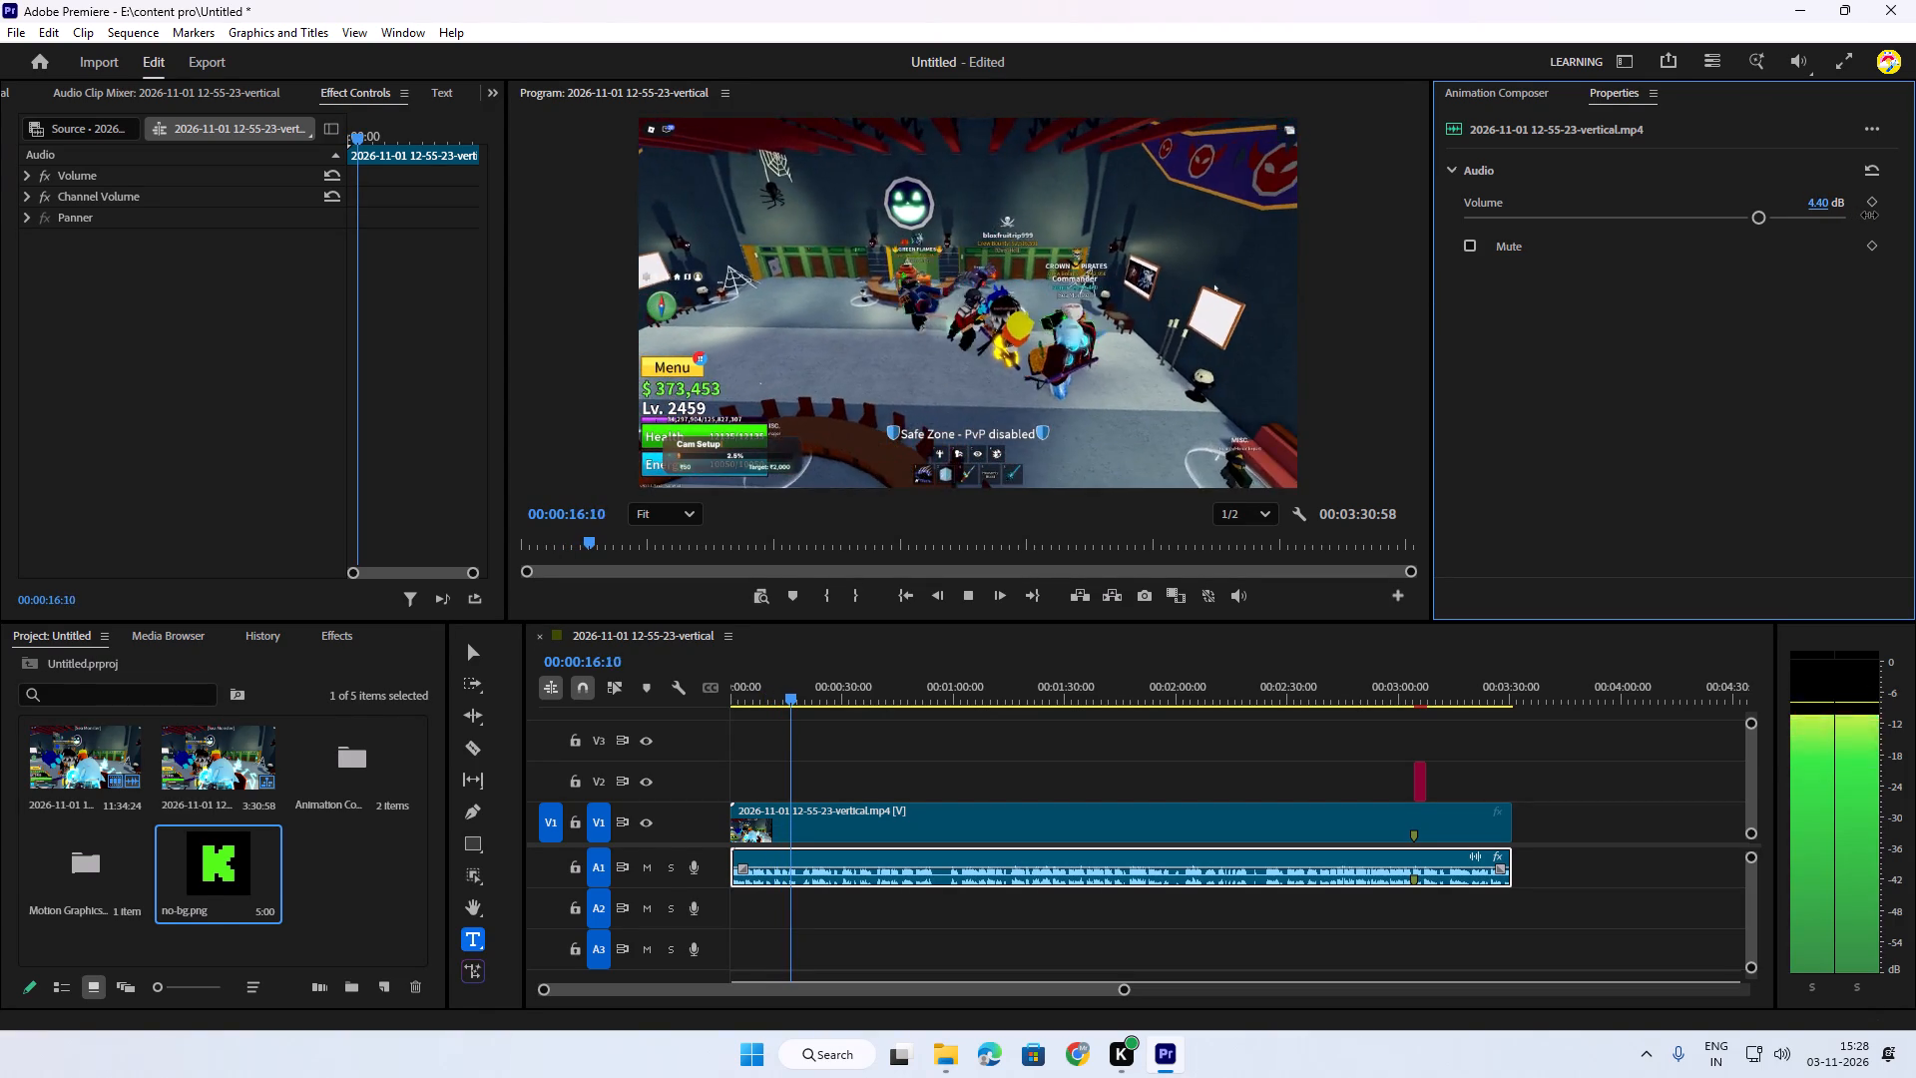
{"action": "left_click_drag", "start_coordinate": [1869, 215], "coordinate": [1873, 215]}
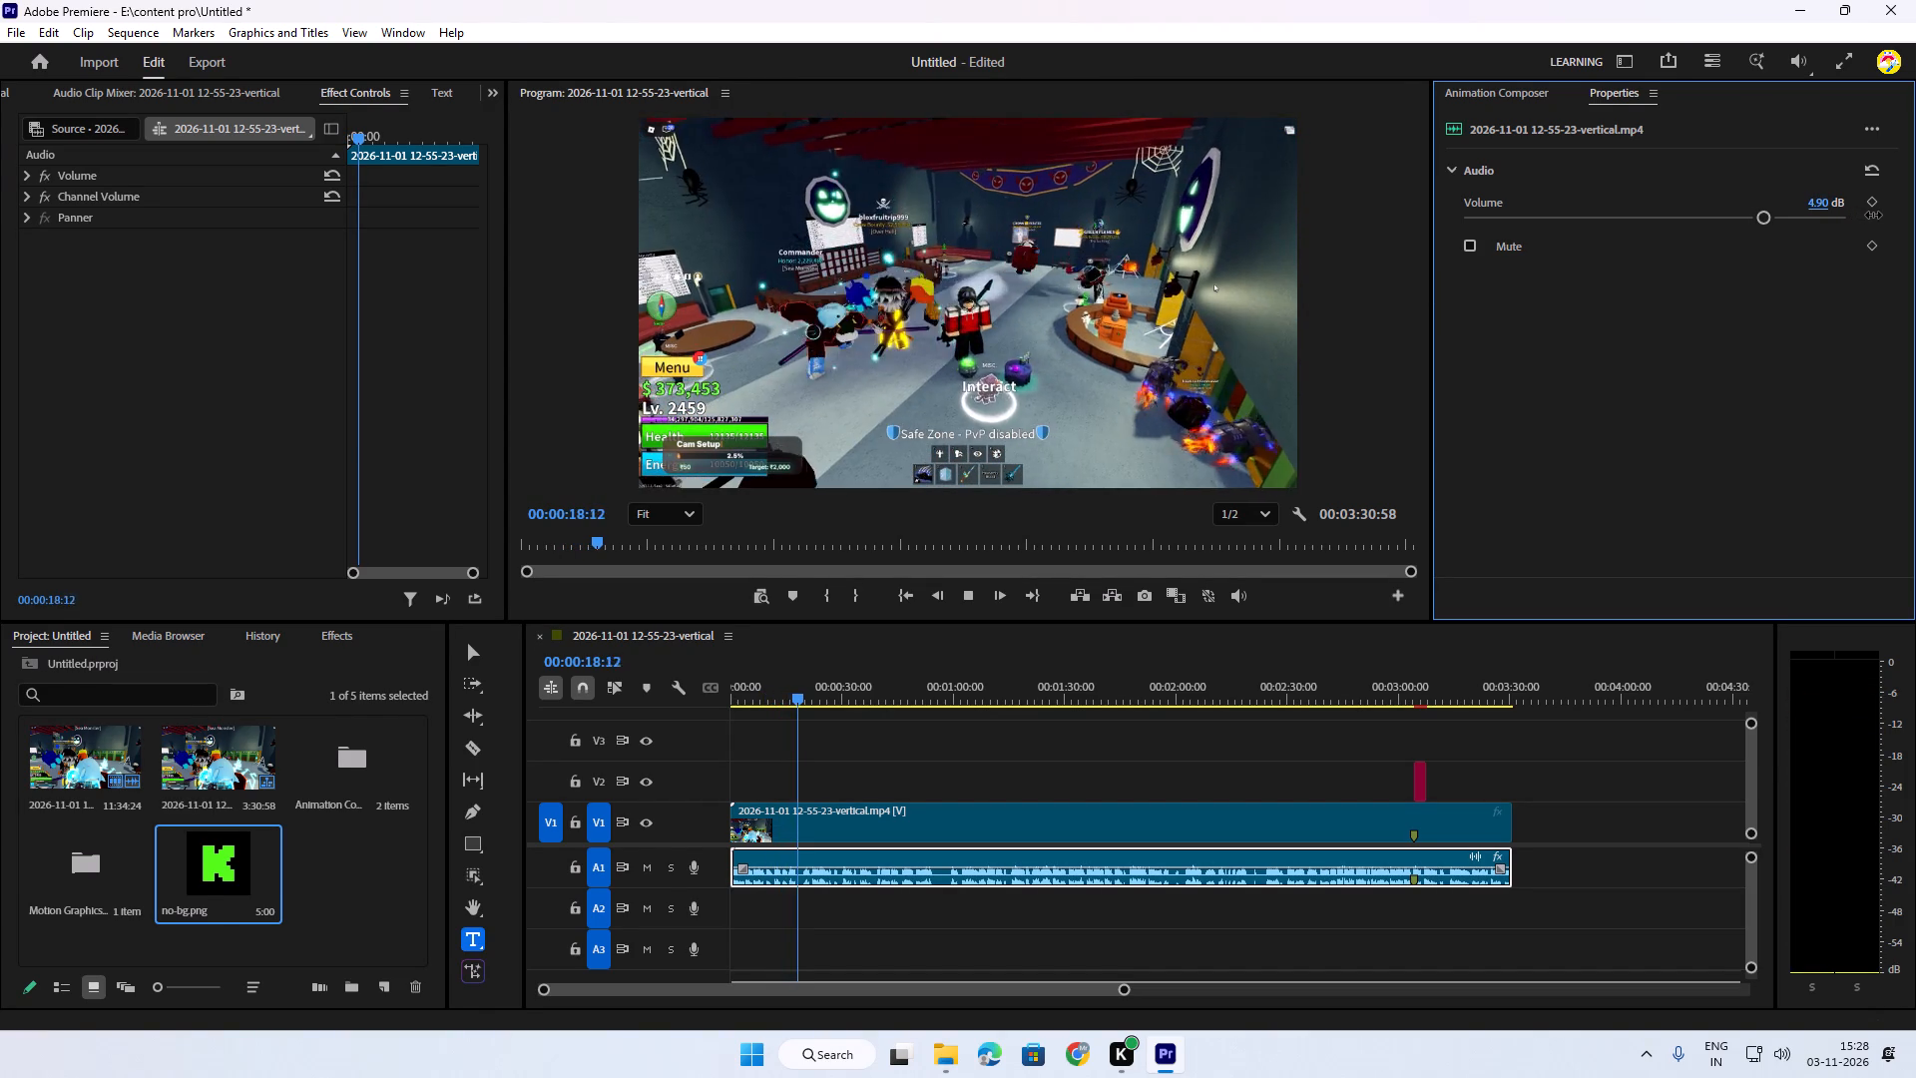
{"action": "left_click_drag", "start_coordinate": [1873, 215], "coordinate": [1880, 215]}
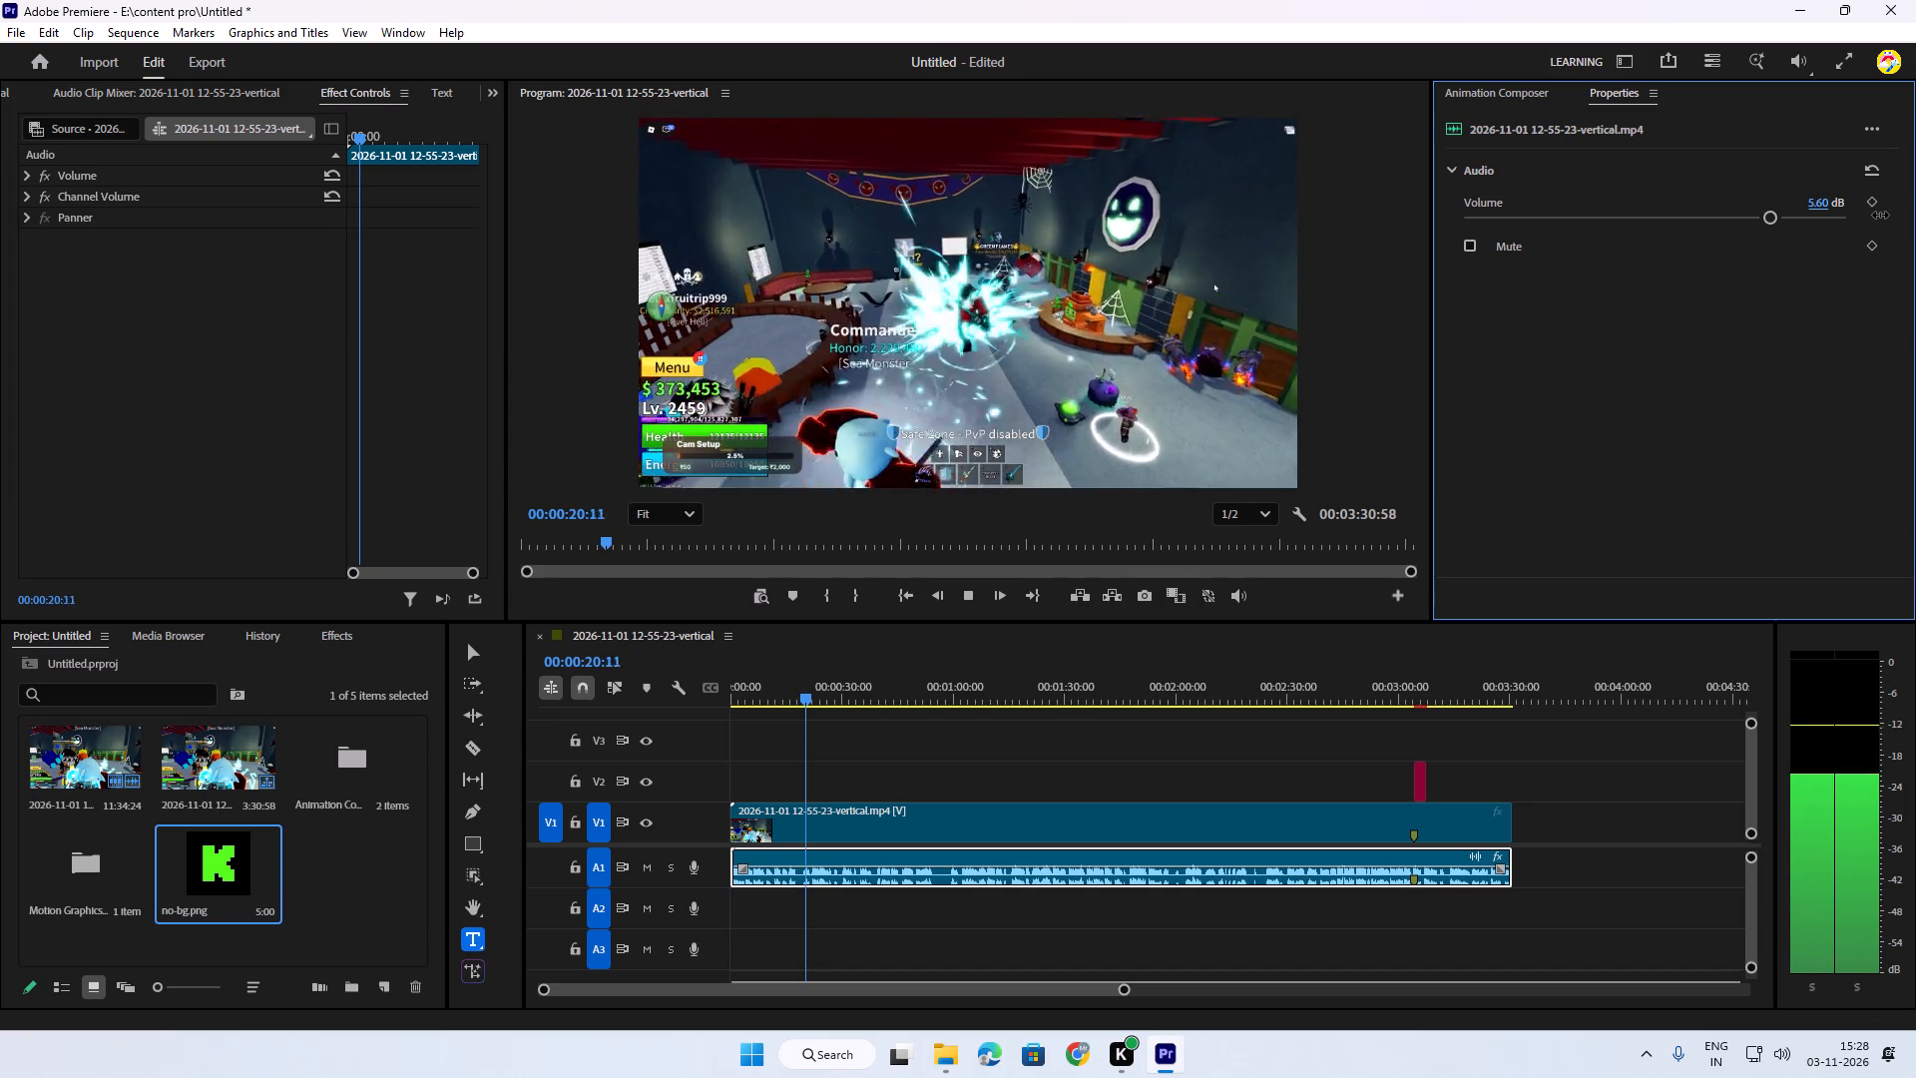
{"action": "left_click_drag", "start_coordinate": [1880, 215], "coordinate": [1883, 215]}
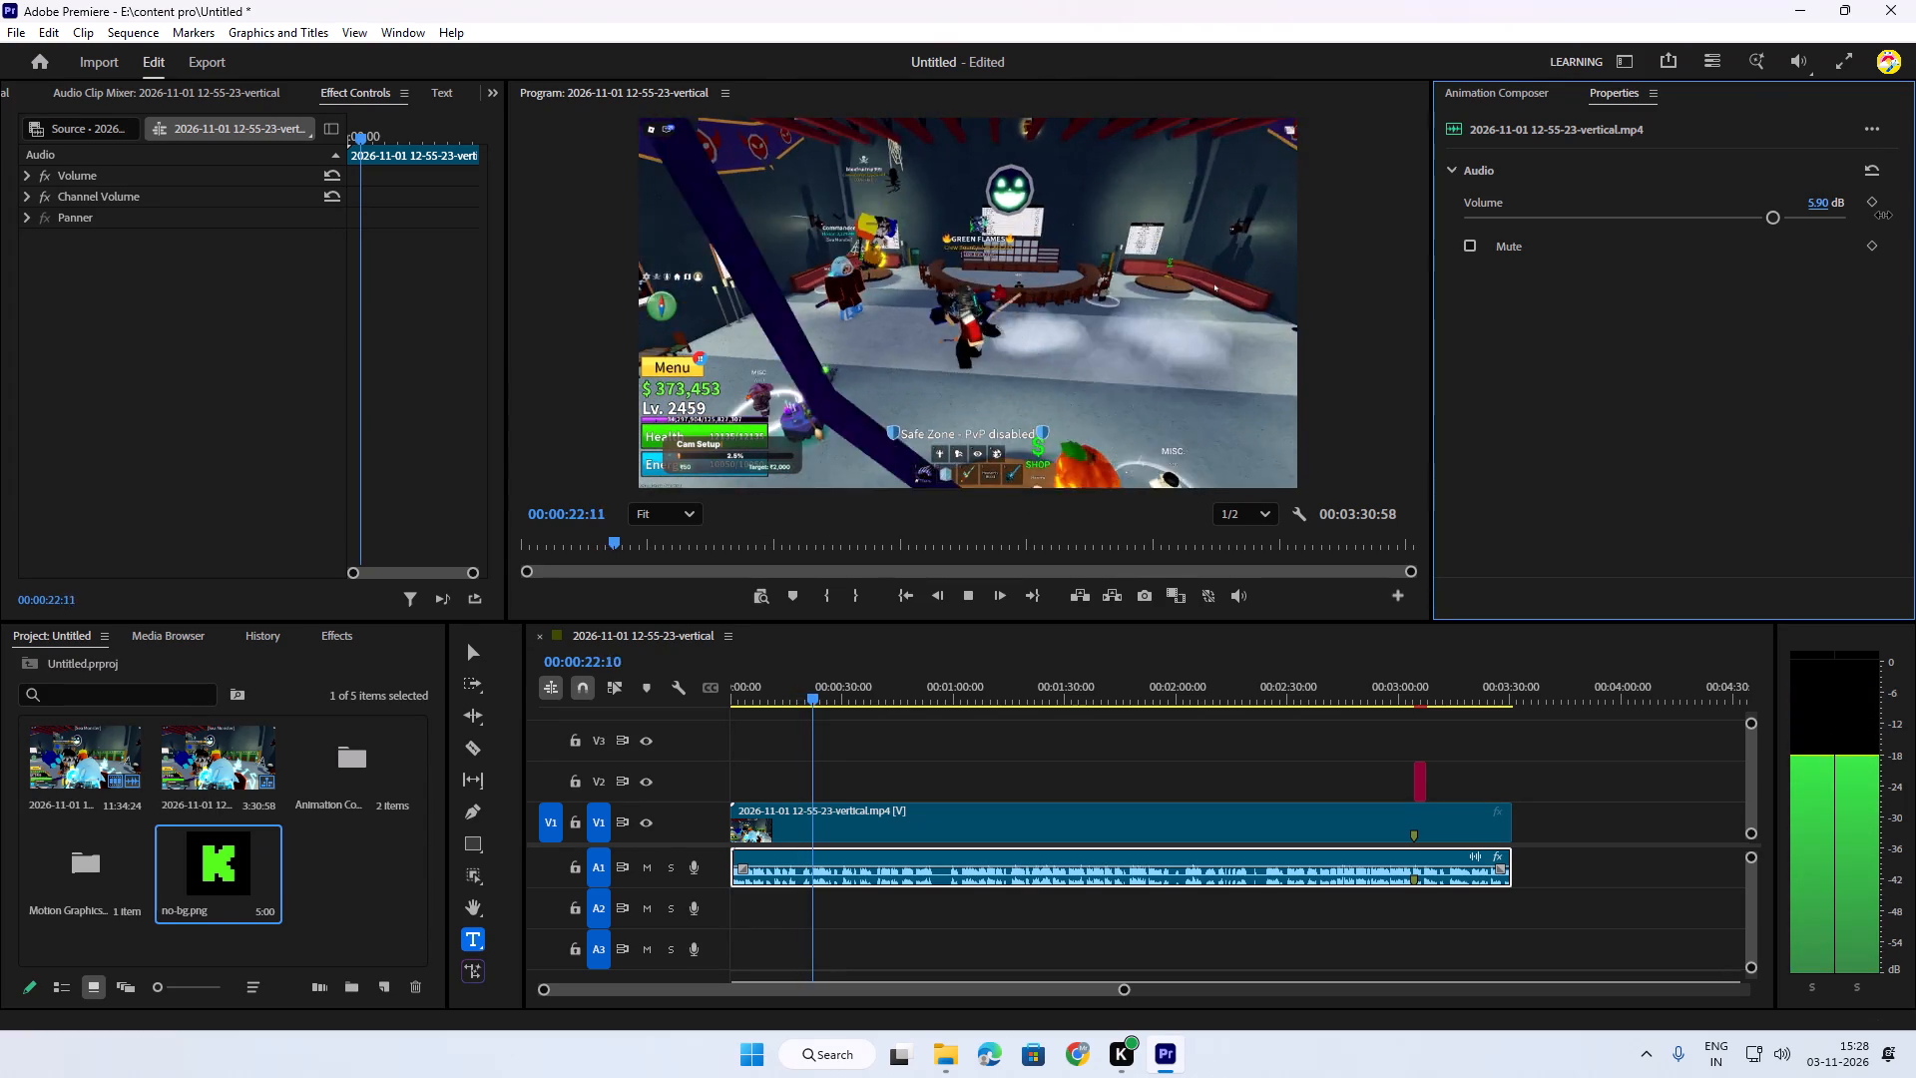
{"action": "left_click_drag", "start_coordinate": [1883, 215], "coordinate": [1884, 215]}
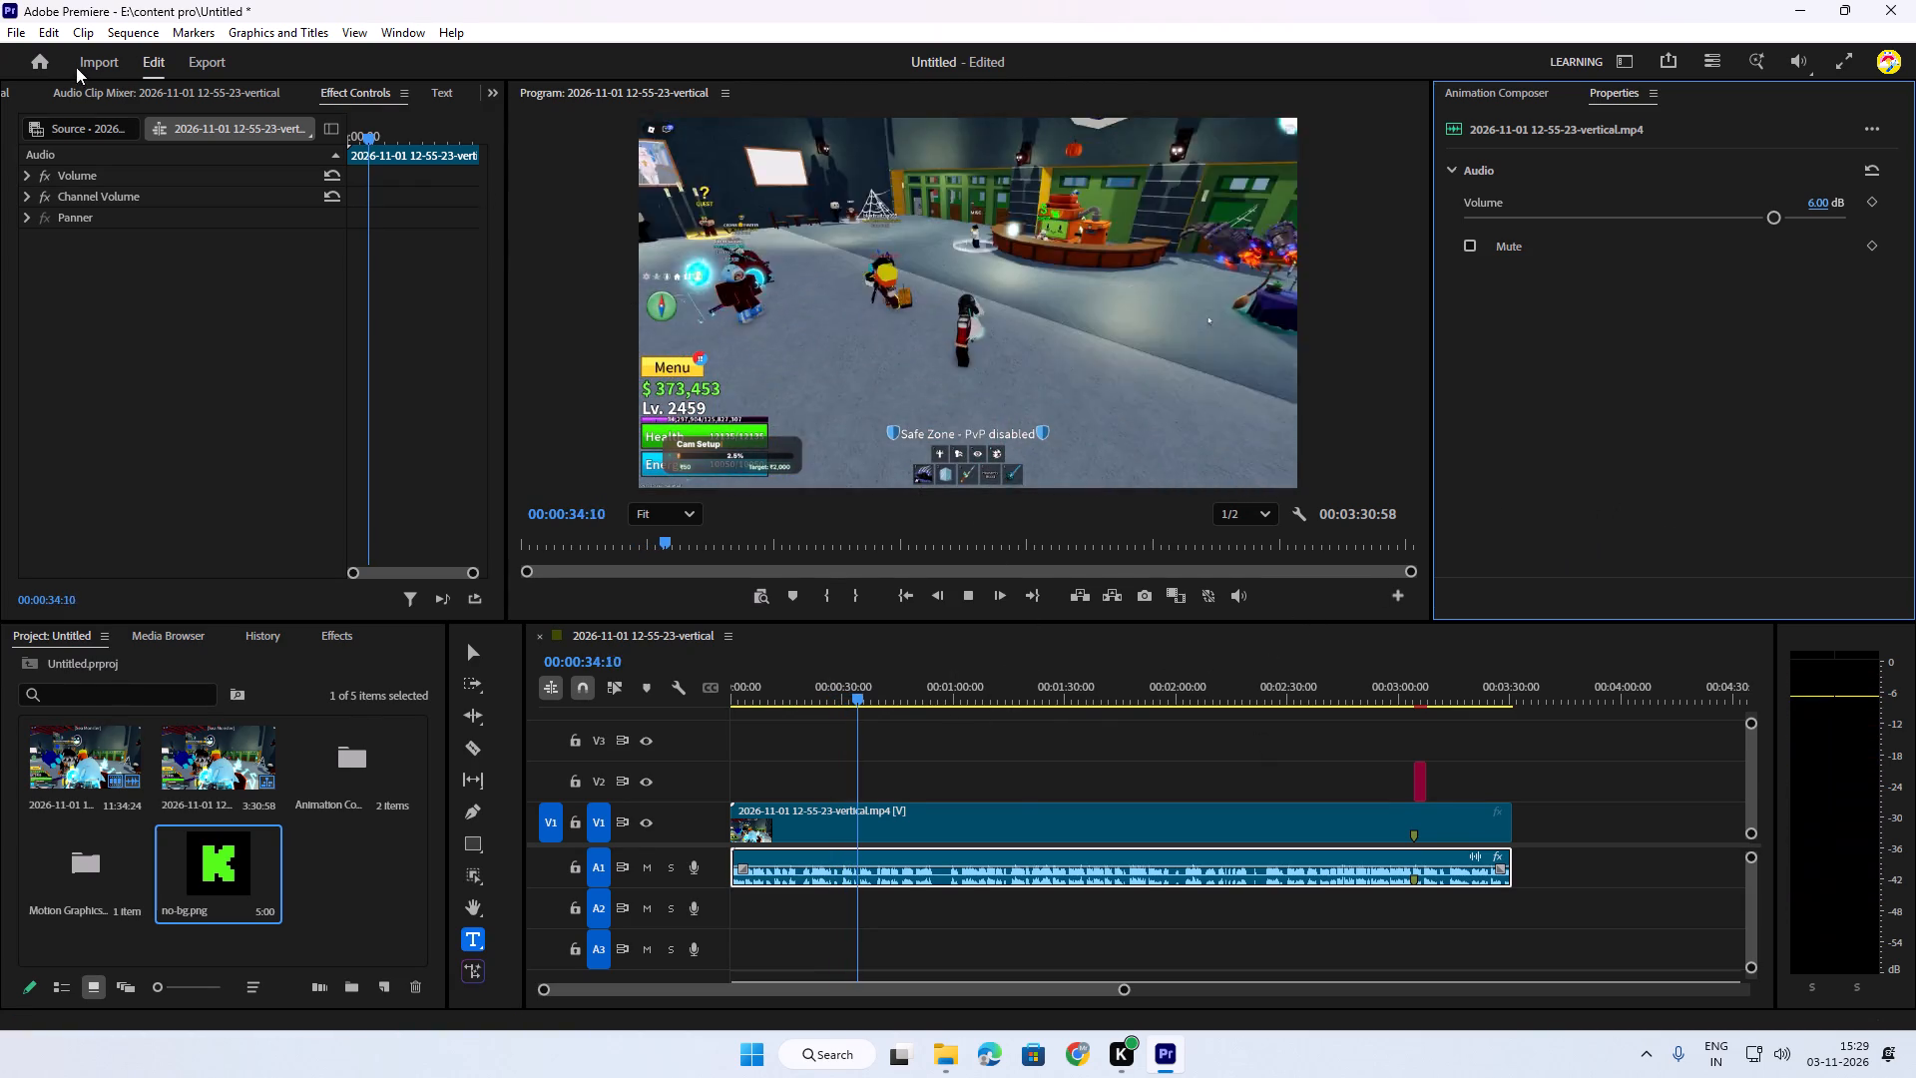
Render the sequence's effects with Render Effects In to Out.
{"action": "left_click", "coordinate": [136, 35]}
{"action": "left_click", "coordinate": [299, 90]}
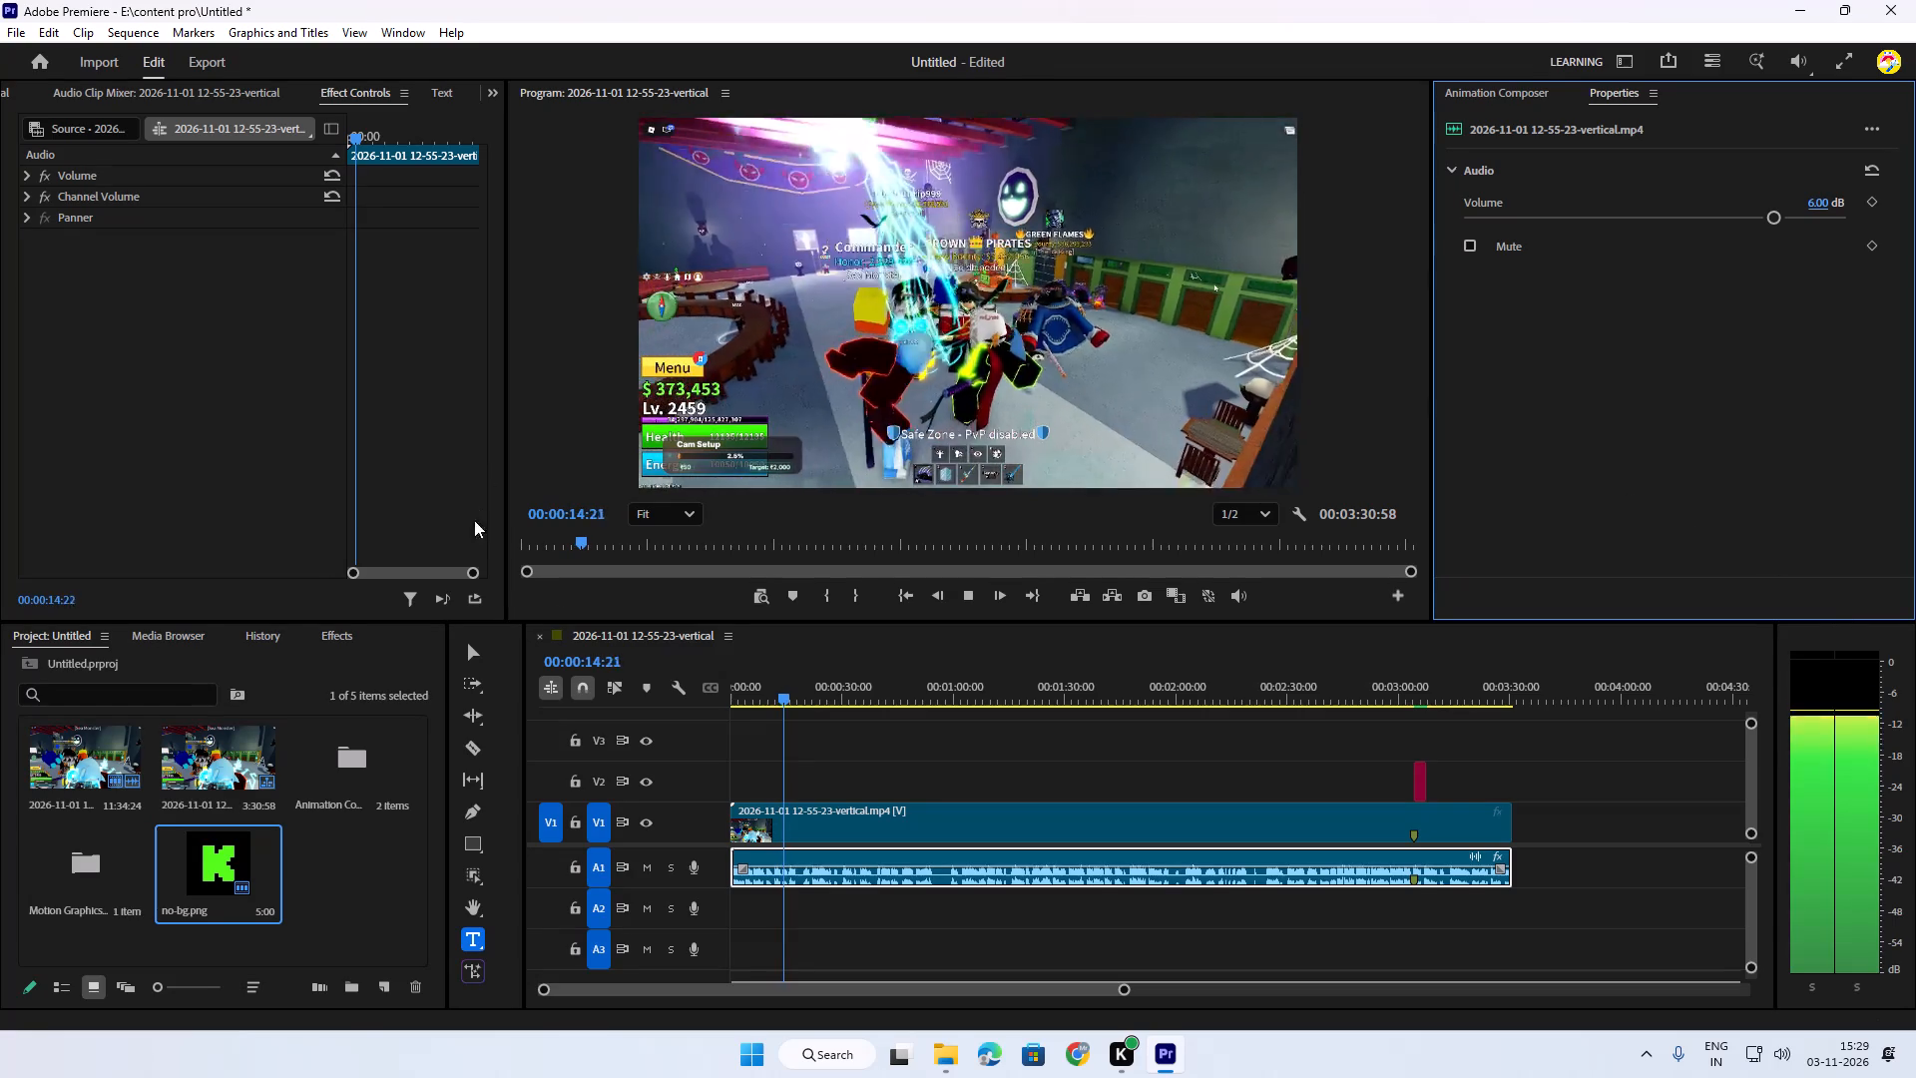
Skip to the middle of the sequence and play it toward the end to review the picture and raised audio.
{"action": "left_click_drag", "start_coordinate": [785, 699], "coordinate": [1116, 743]}
{"action": "key", "text": "space"}
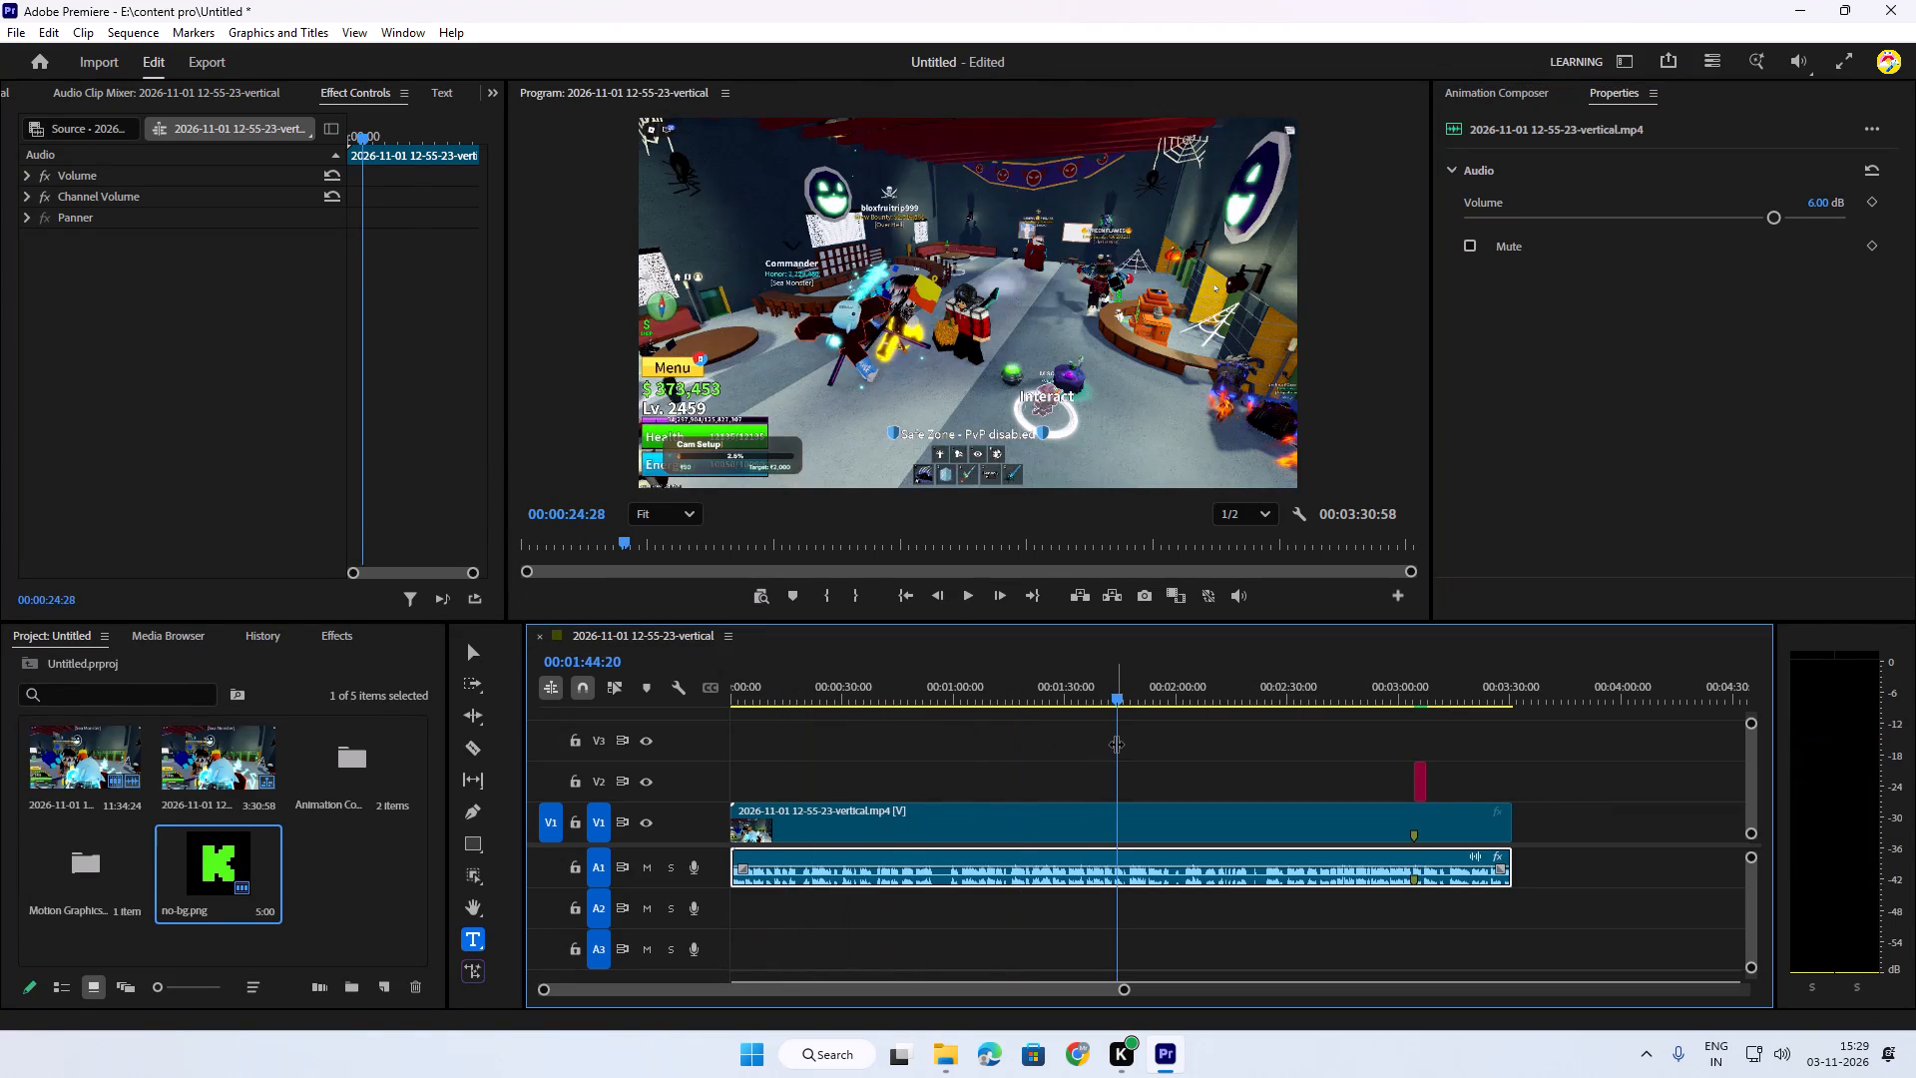
{"action": "left_click_drag", "start_coordinate": [1114, 704], "coordinate": [1255, 722]}
{"action": "key", "text": "space"}
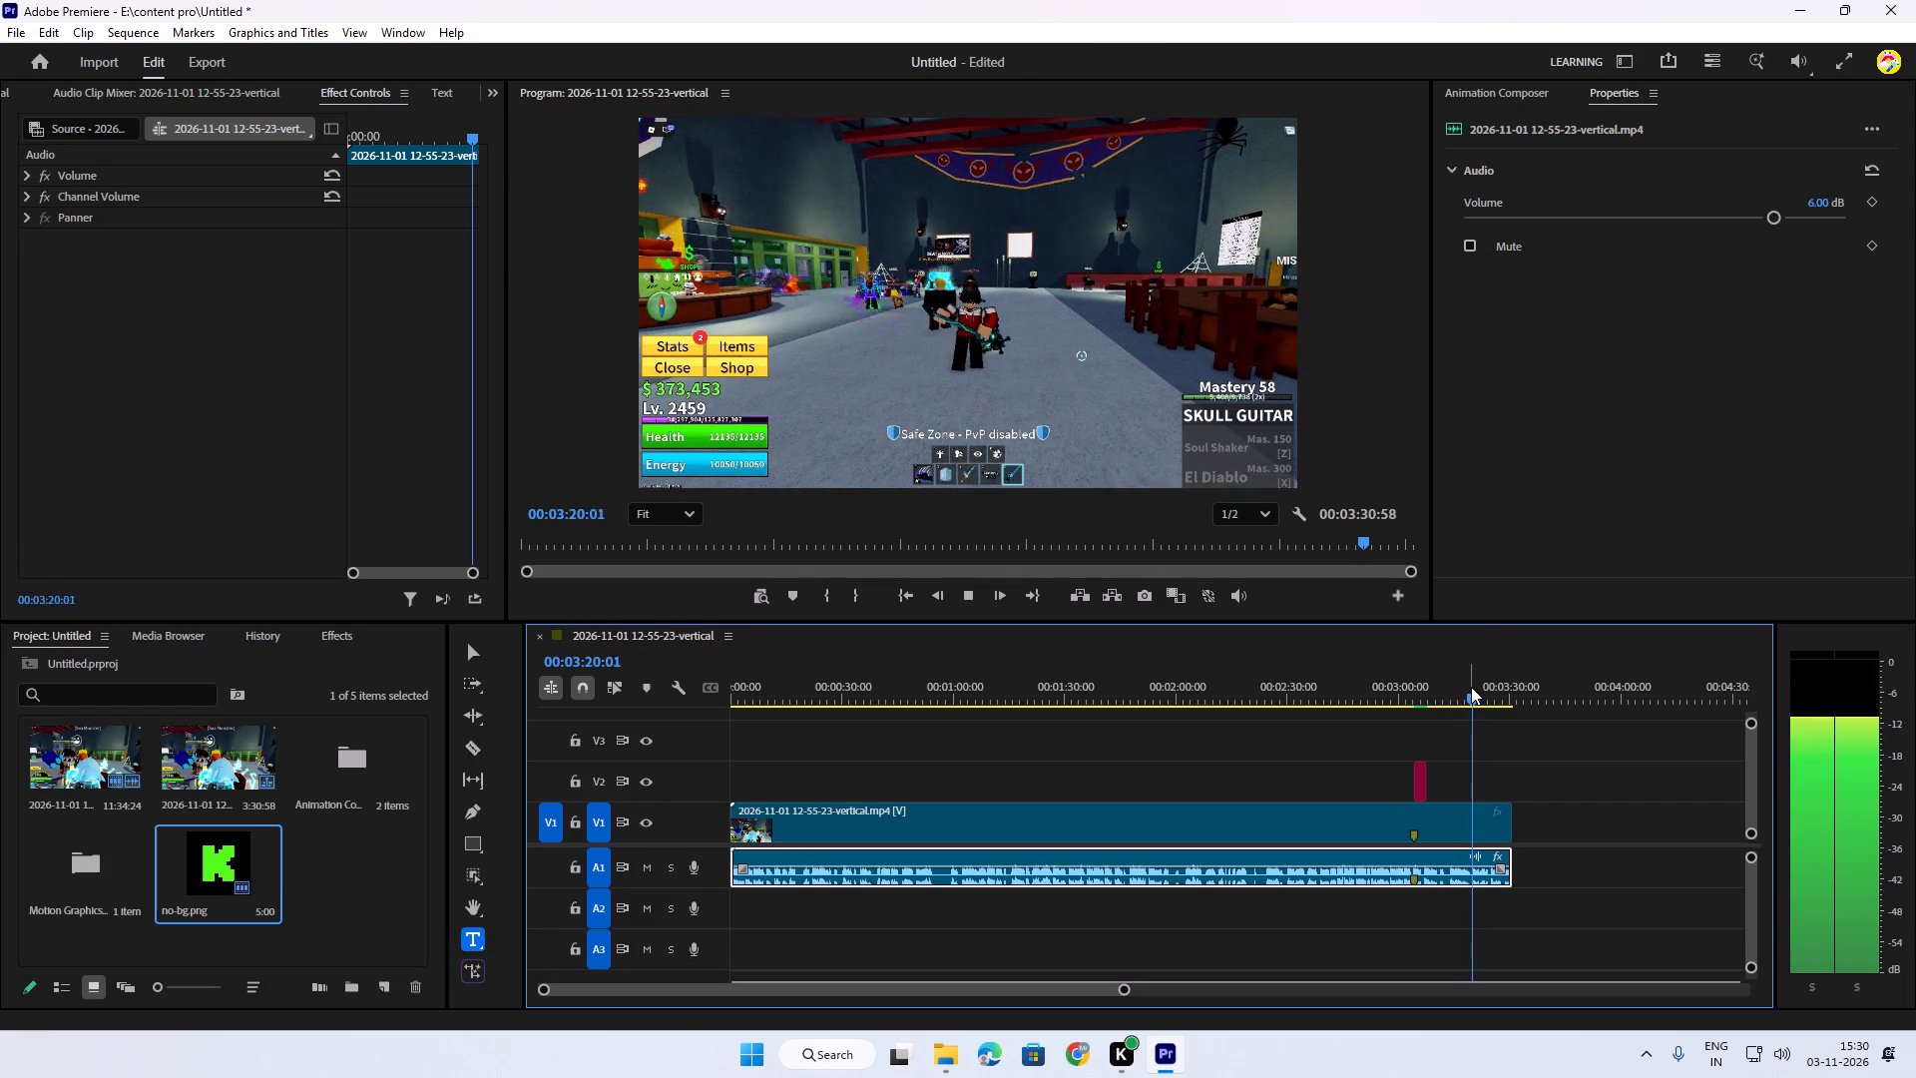
Turn on Linked Selection and trim the end of the recording's video and audio together to 00:03:19:16.
{"action": "left_click_drag", "start_coordinate": [1491, 698], "coordinate": [1478, 702]}
{"action": "left_click", "coordinate": [1478, 702]}
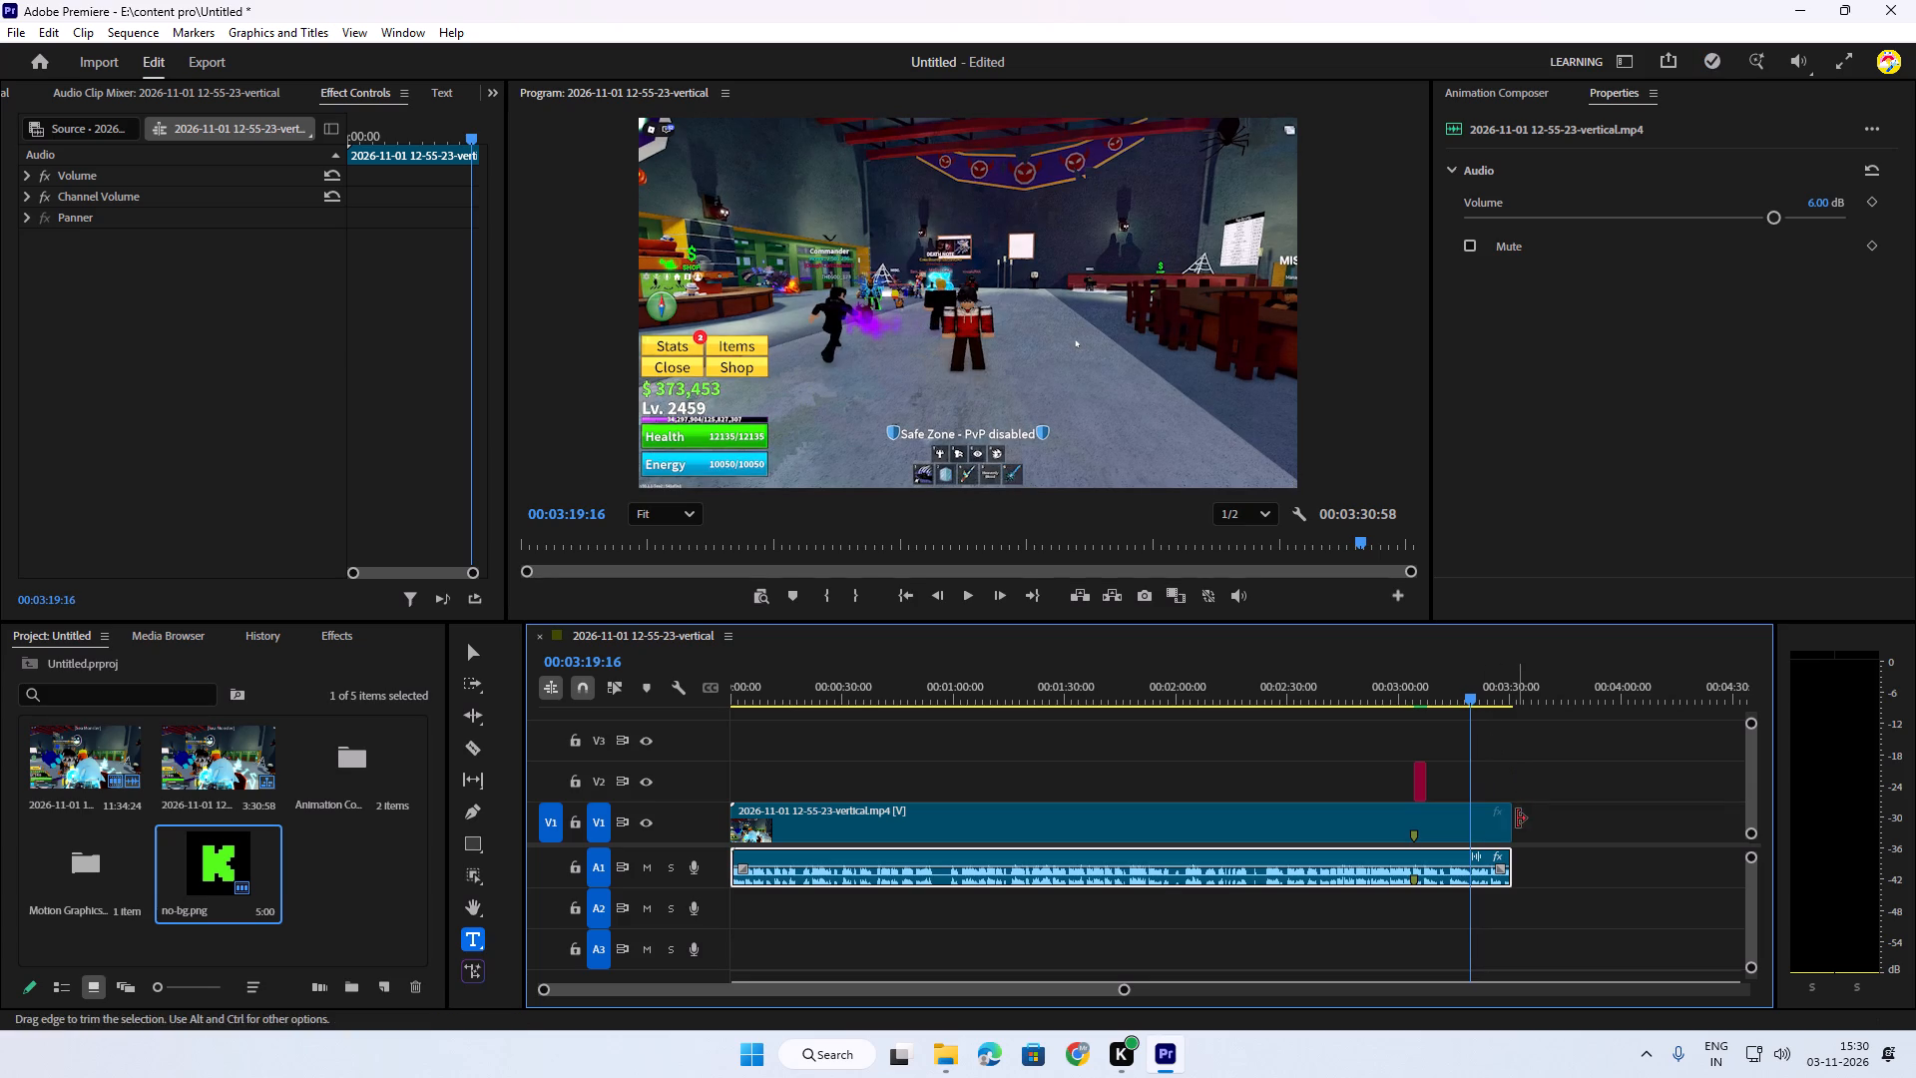
{"action": "left_click", "coordinate": [612, 677]}
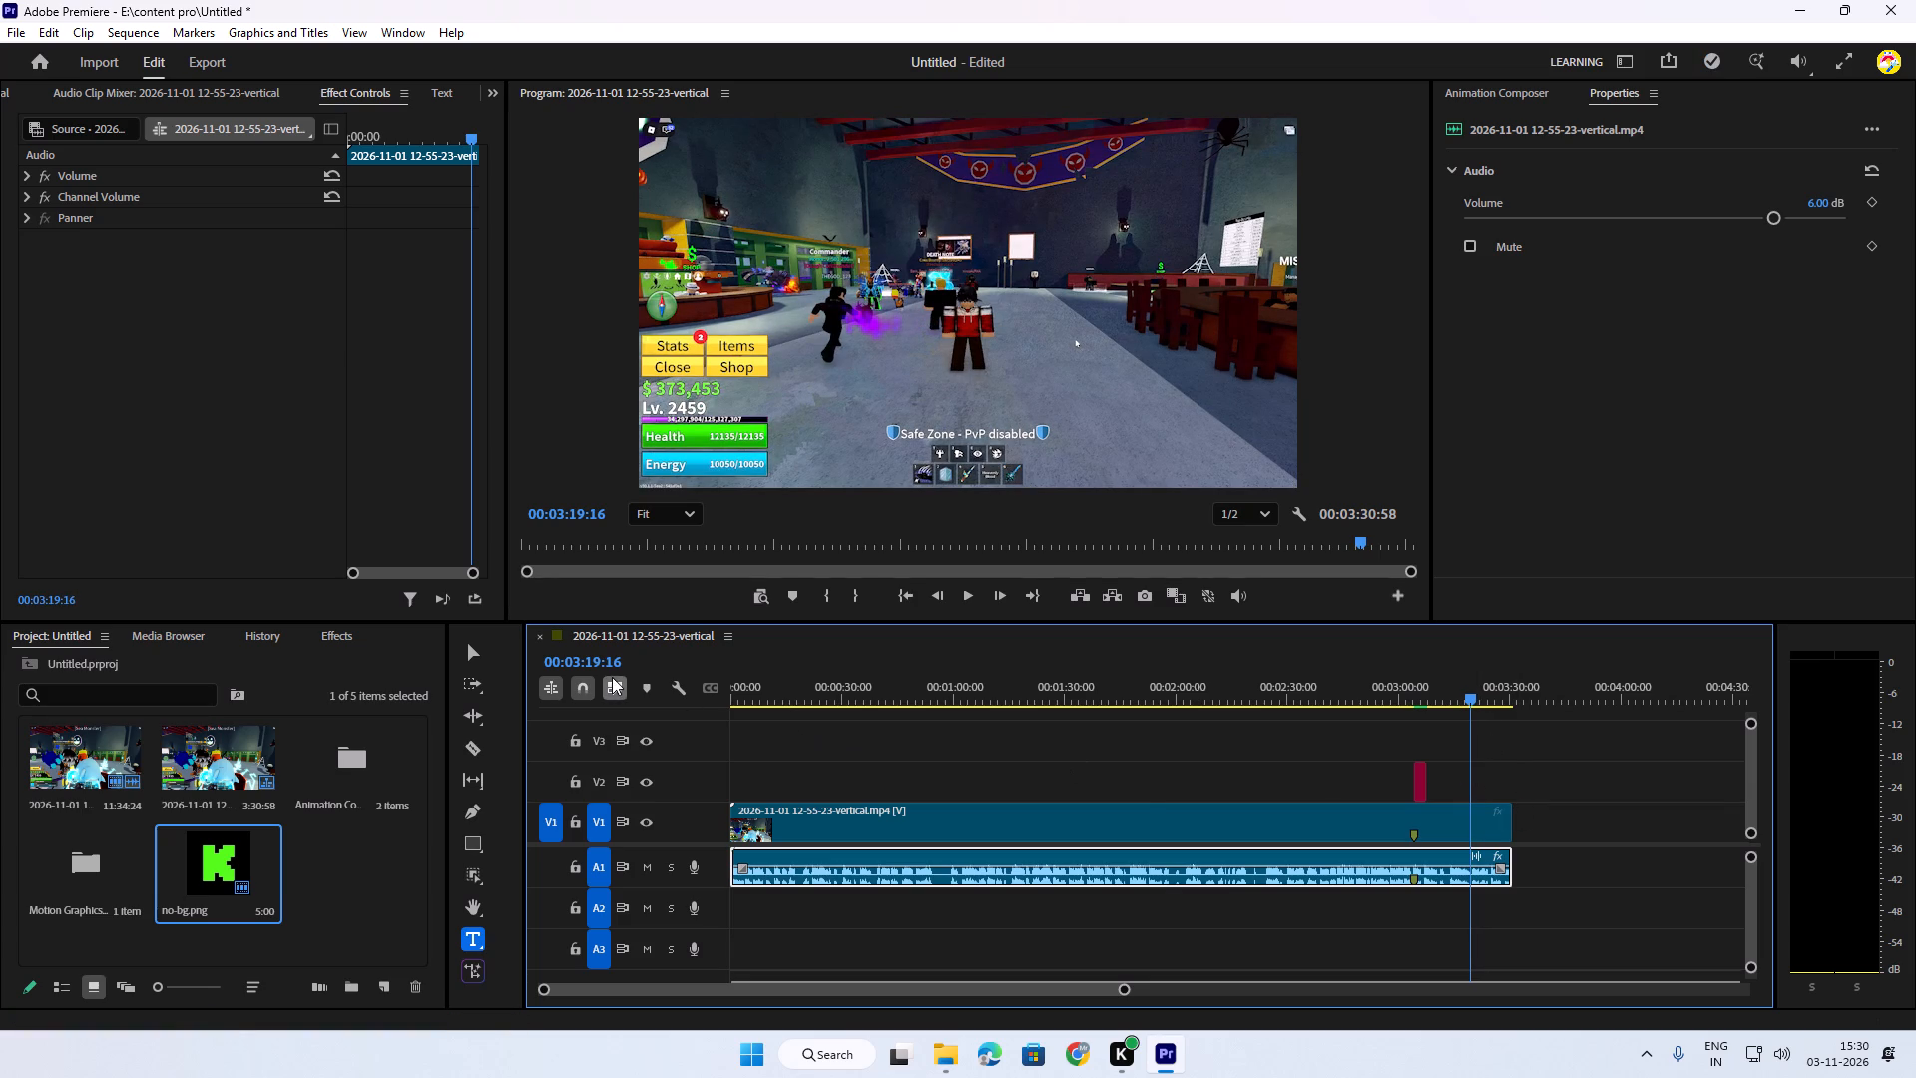
{"action": "left_click_drag", "start_coordinate": [1483, 776], "coordinate": [1530, 833]}
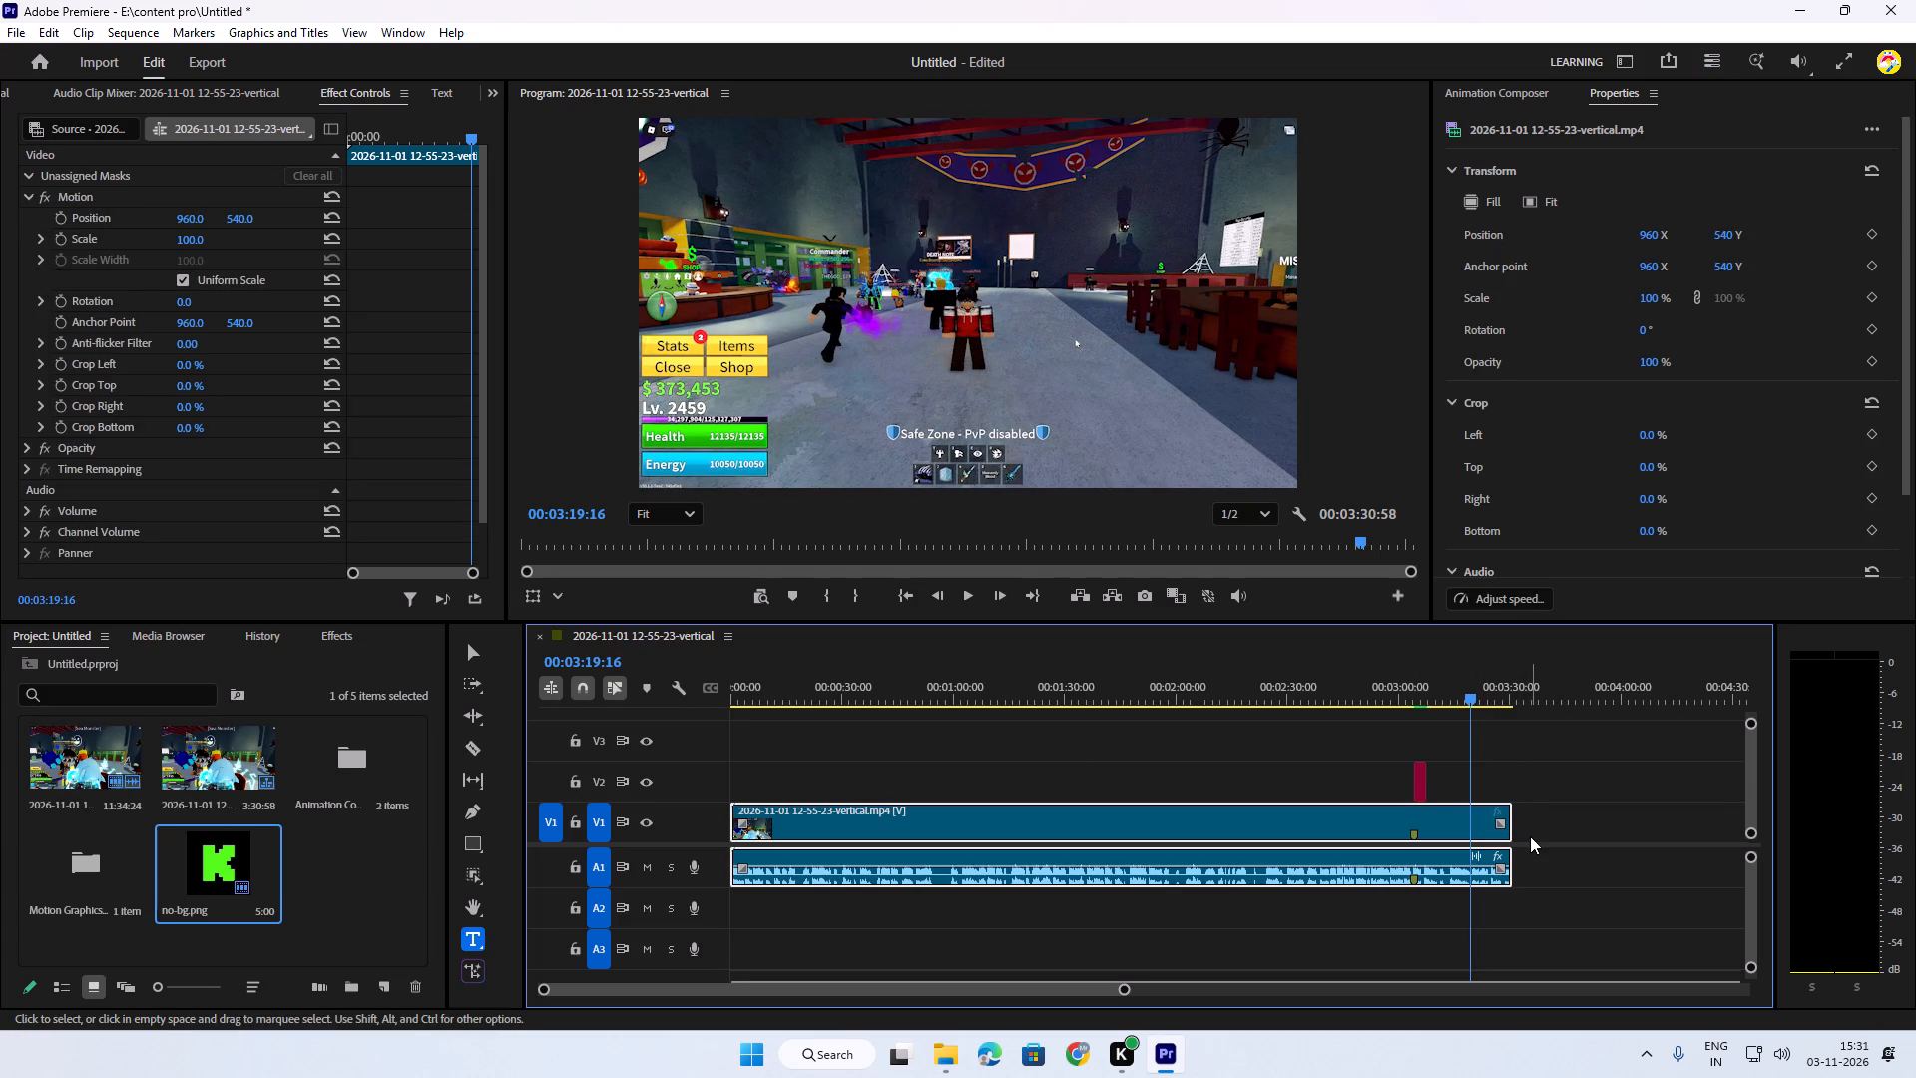
{"action": "left_click_drag", "start_coordinate": [1521, 835], "coordinate": [1483, 838]}
Play the last seconds of the sequence to check the trimmed ending.
{"action": "left_click_drag", "start_coordinate": [1470, 696], "coordinate": [1439, 699]}
{"action": "key", "text": "space"}
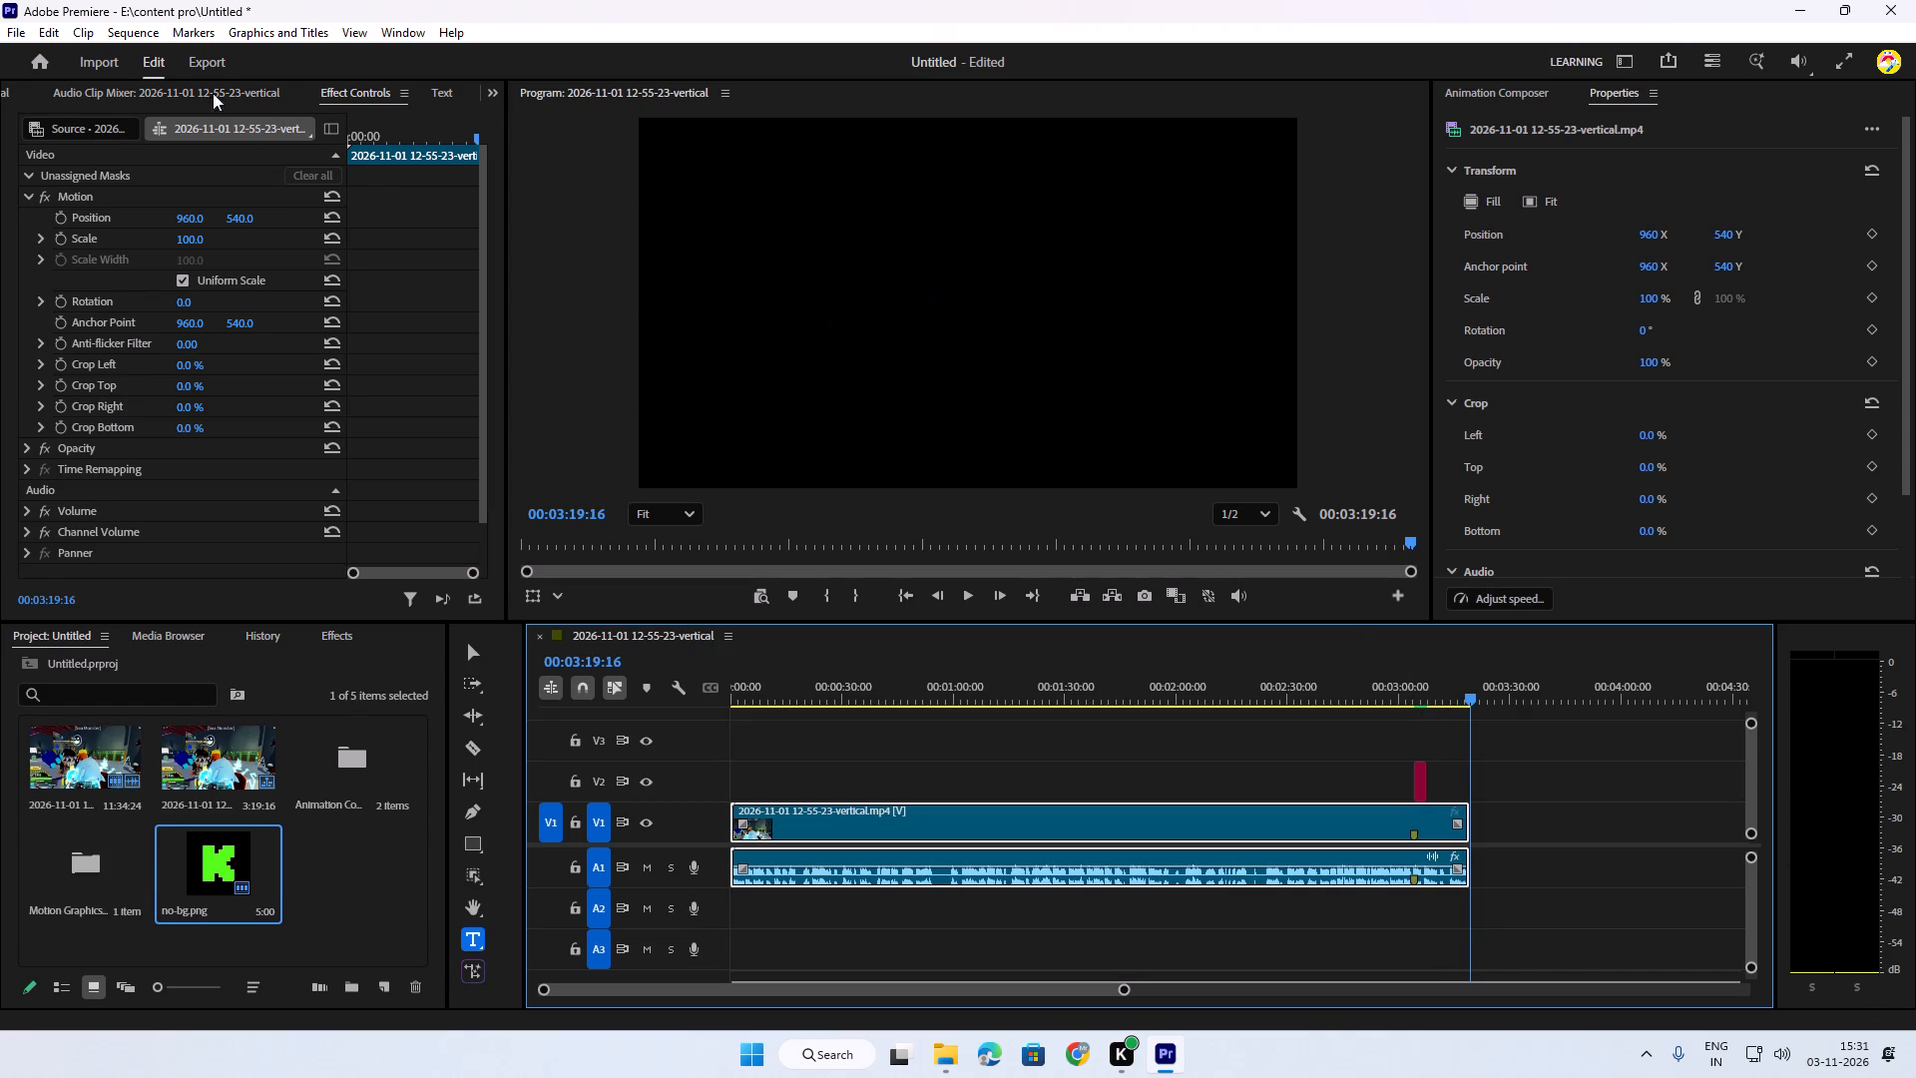
Render previews for the whole trimmed sequence with Render In to Out.
{"action": "left_click", "coordinate": [124, 31]}
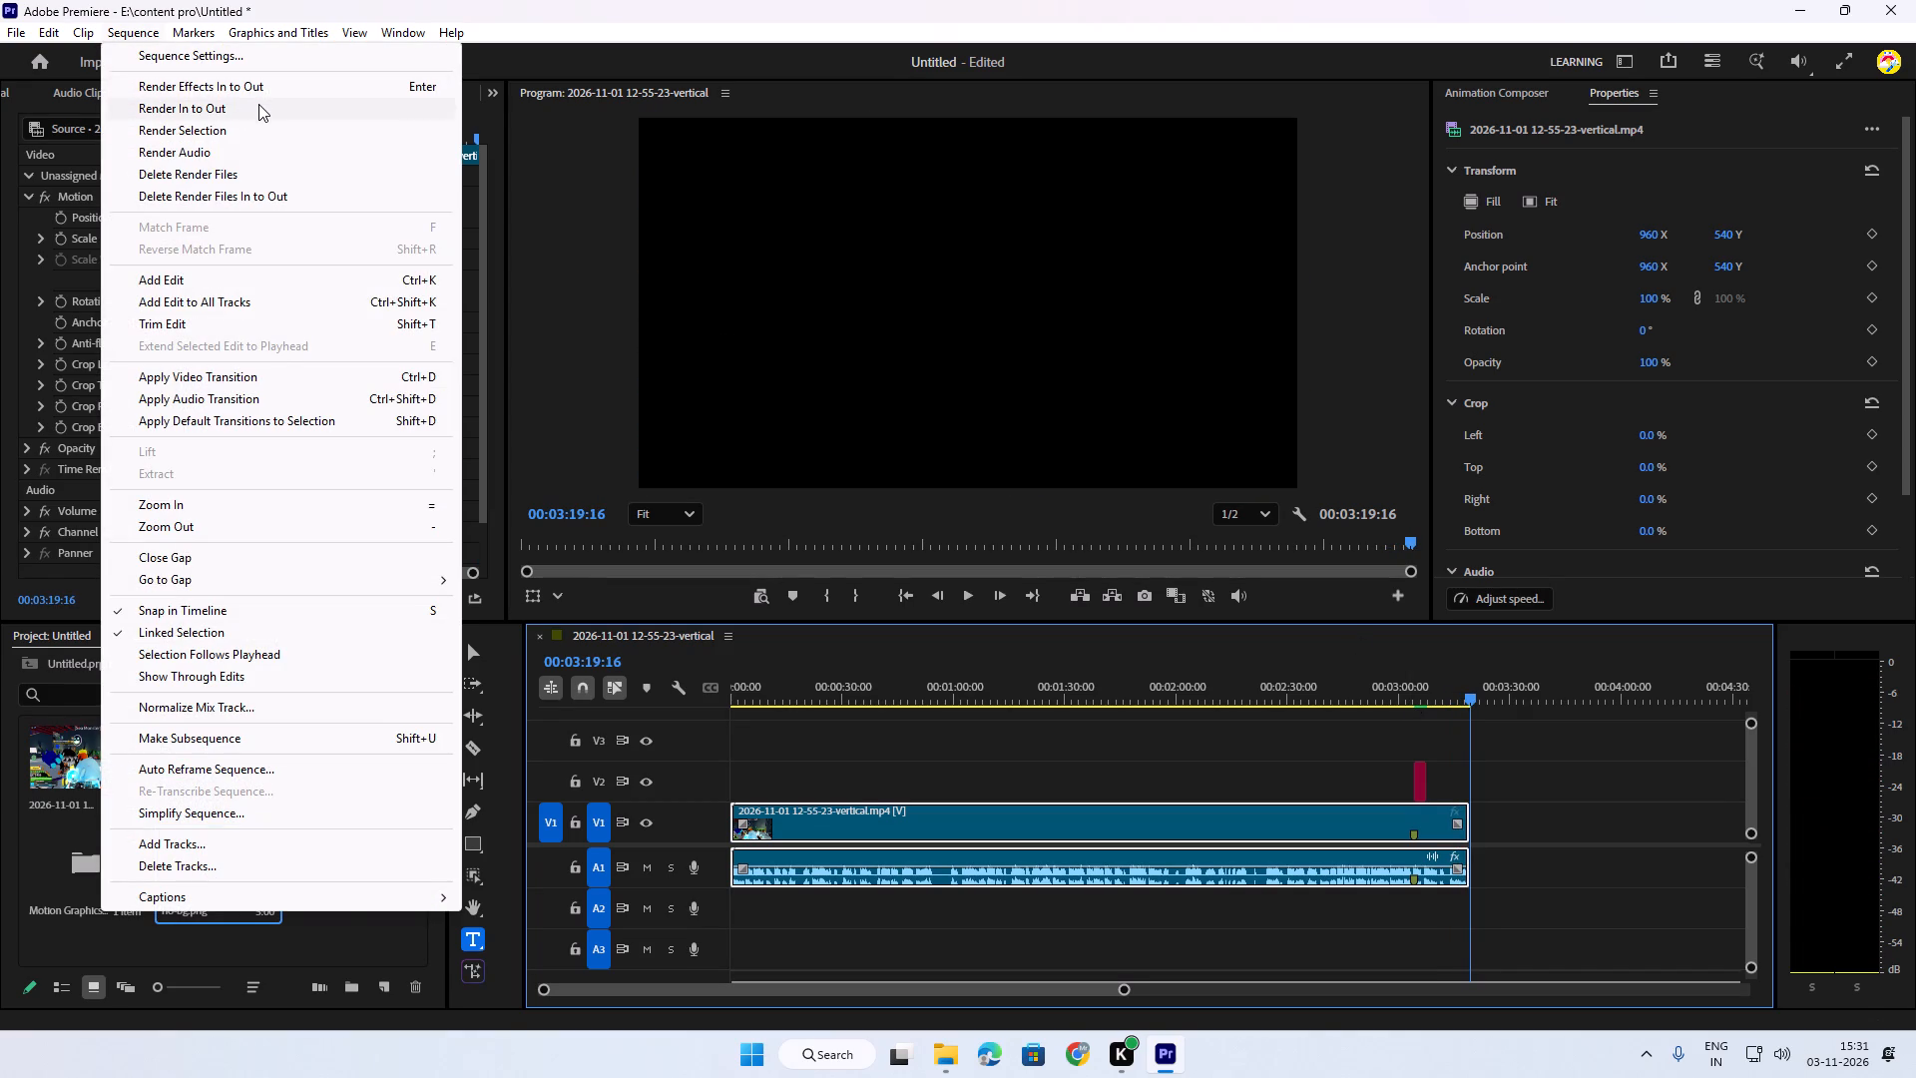
{"action": "left_click", "coordinate": [258, 105]}
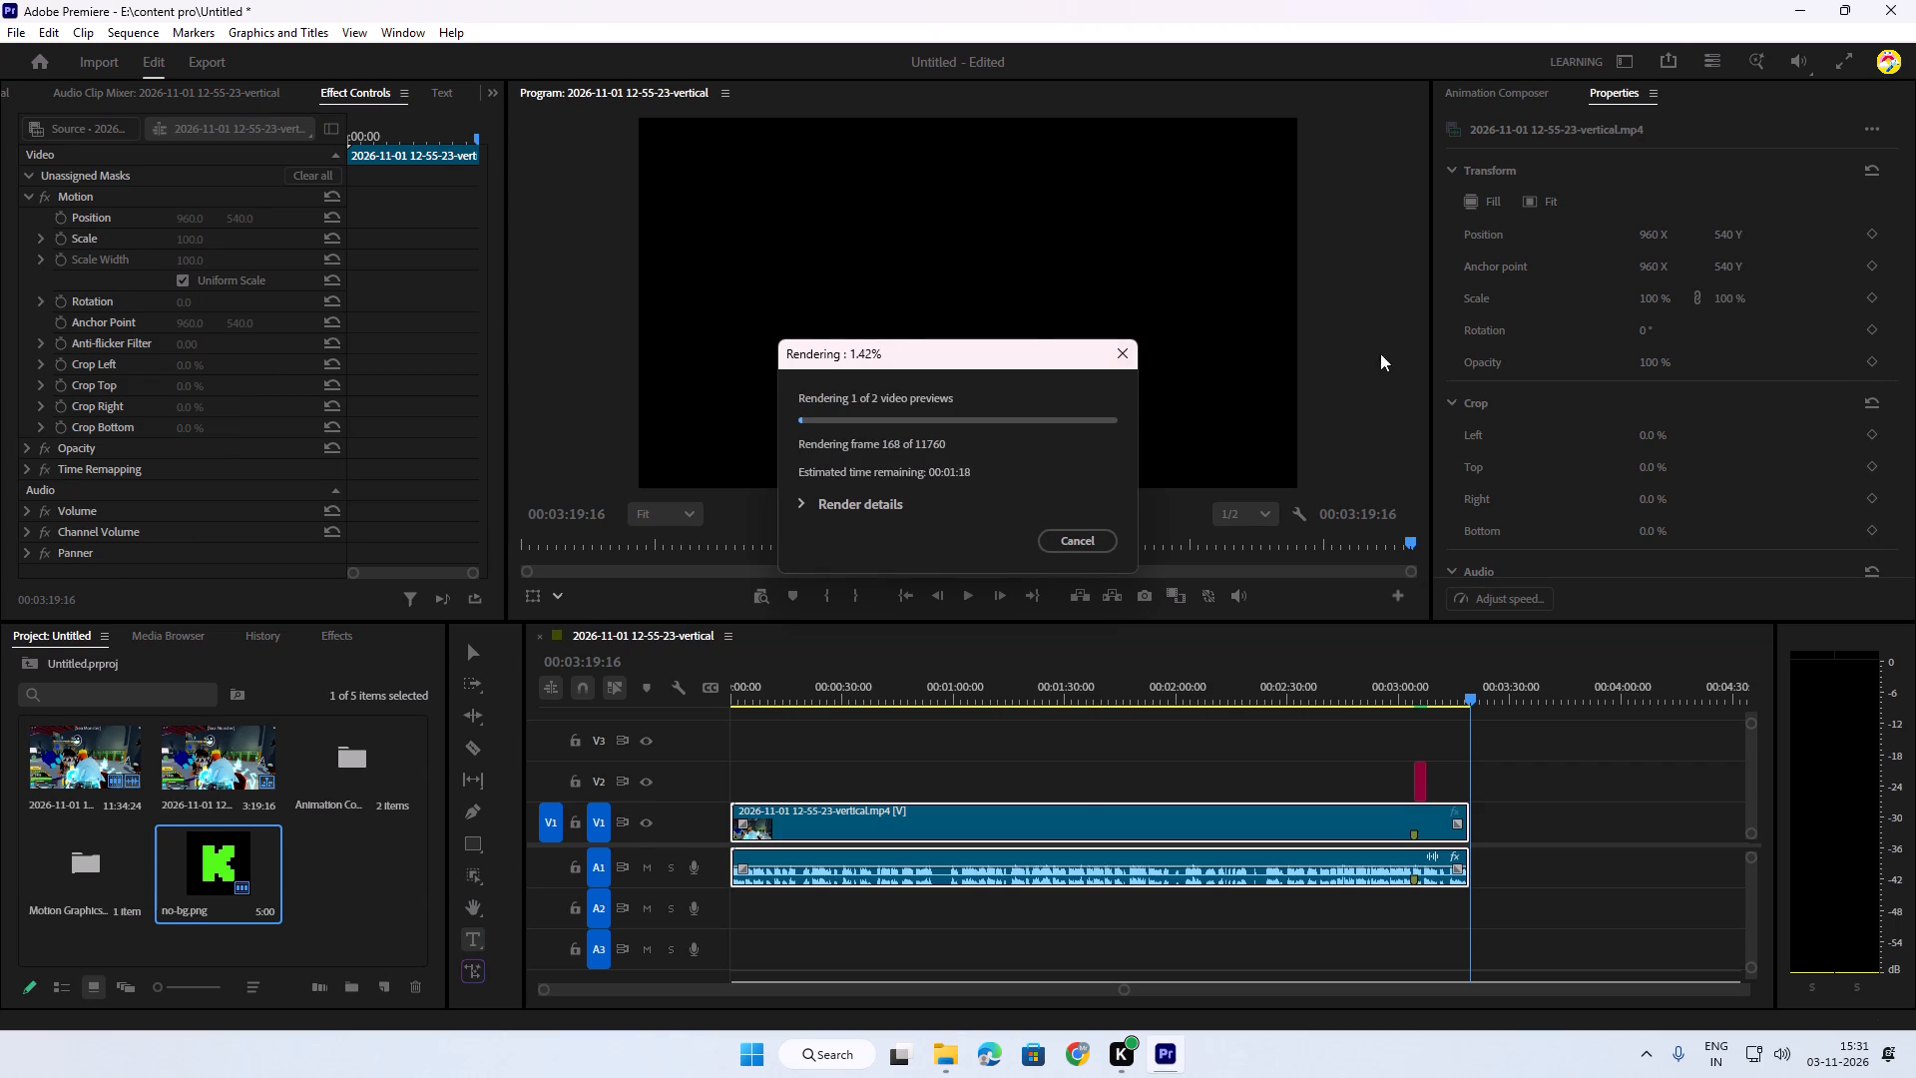
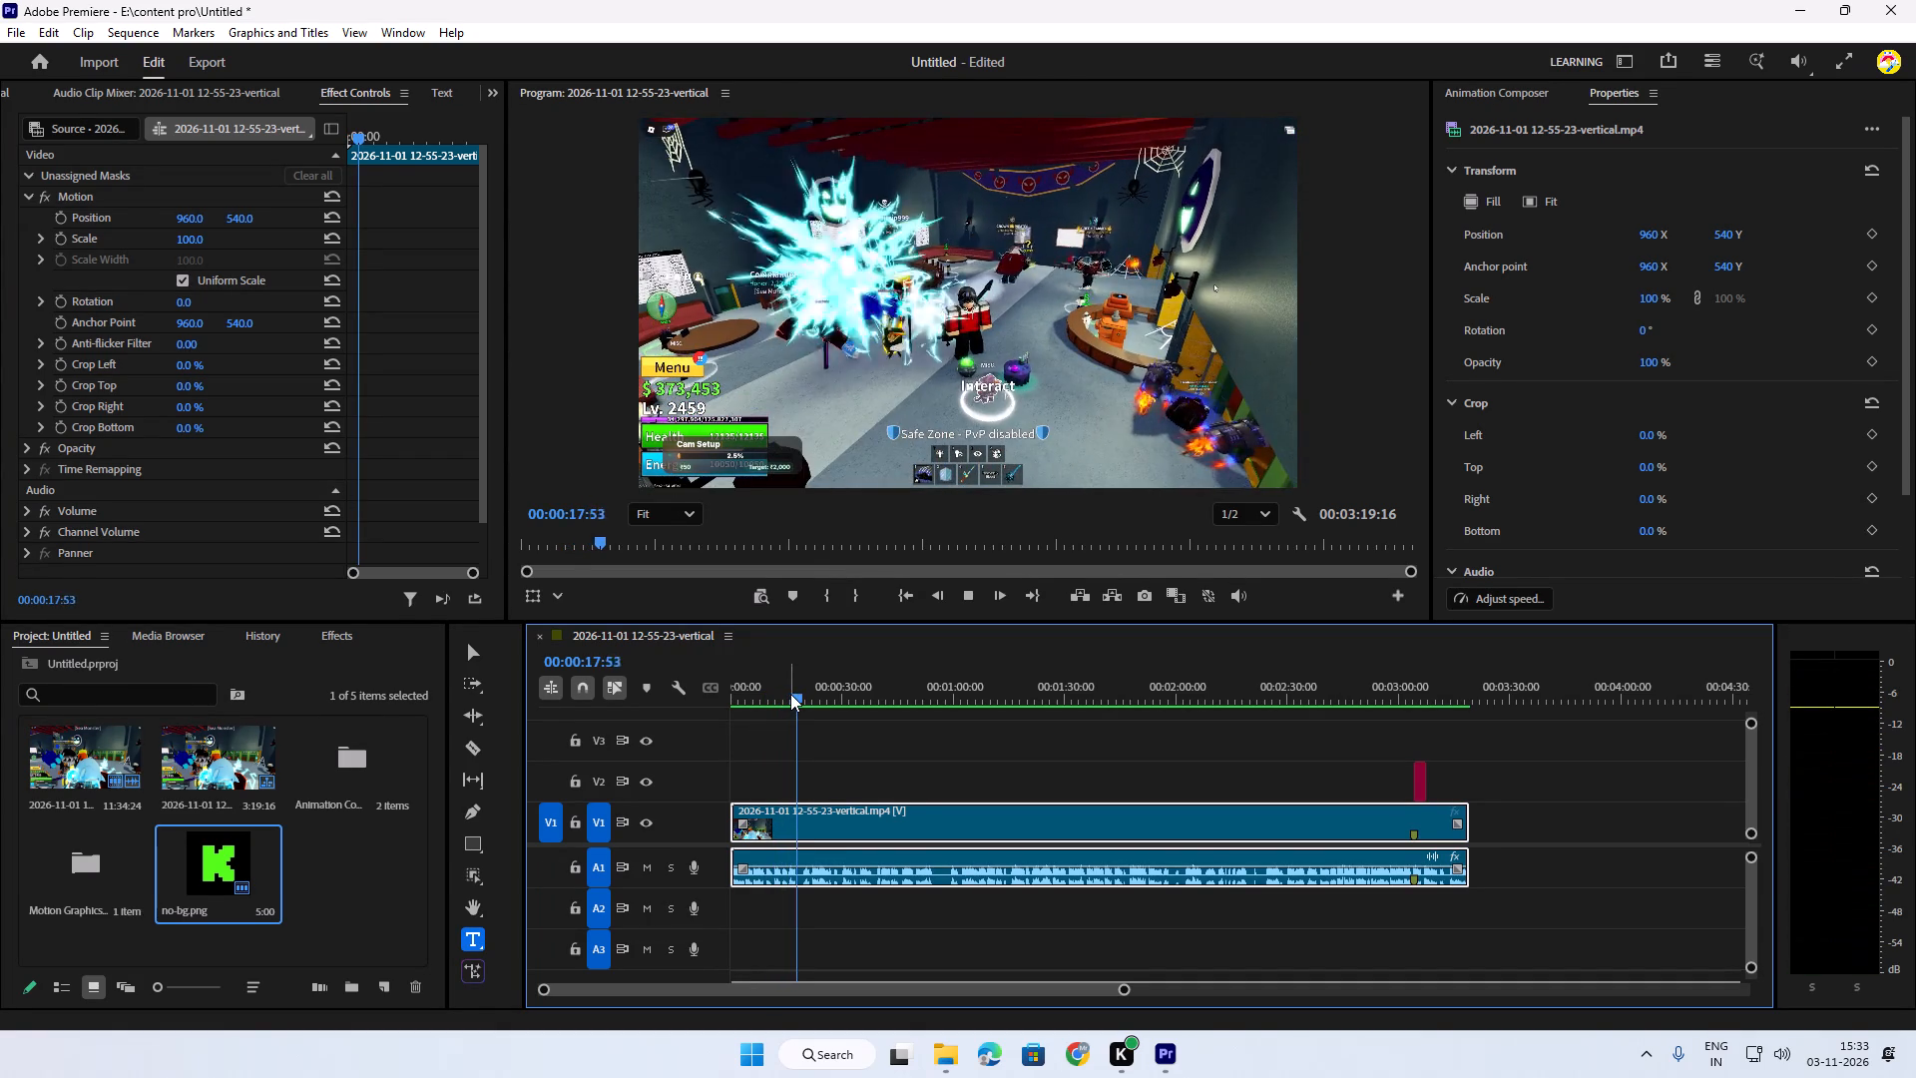
Scrub and play the gameplay in short bursts between about 00:00:14 and 00:00:27 to examine individual frames.
{"action": "left_click_drag", "start_coordinate": [810, 692], "coordinate": [805, 695]}
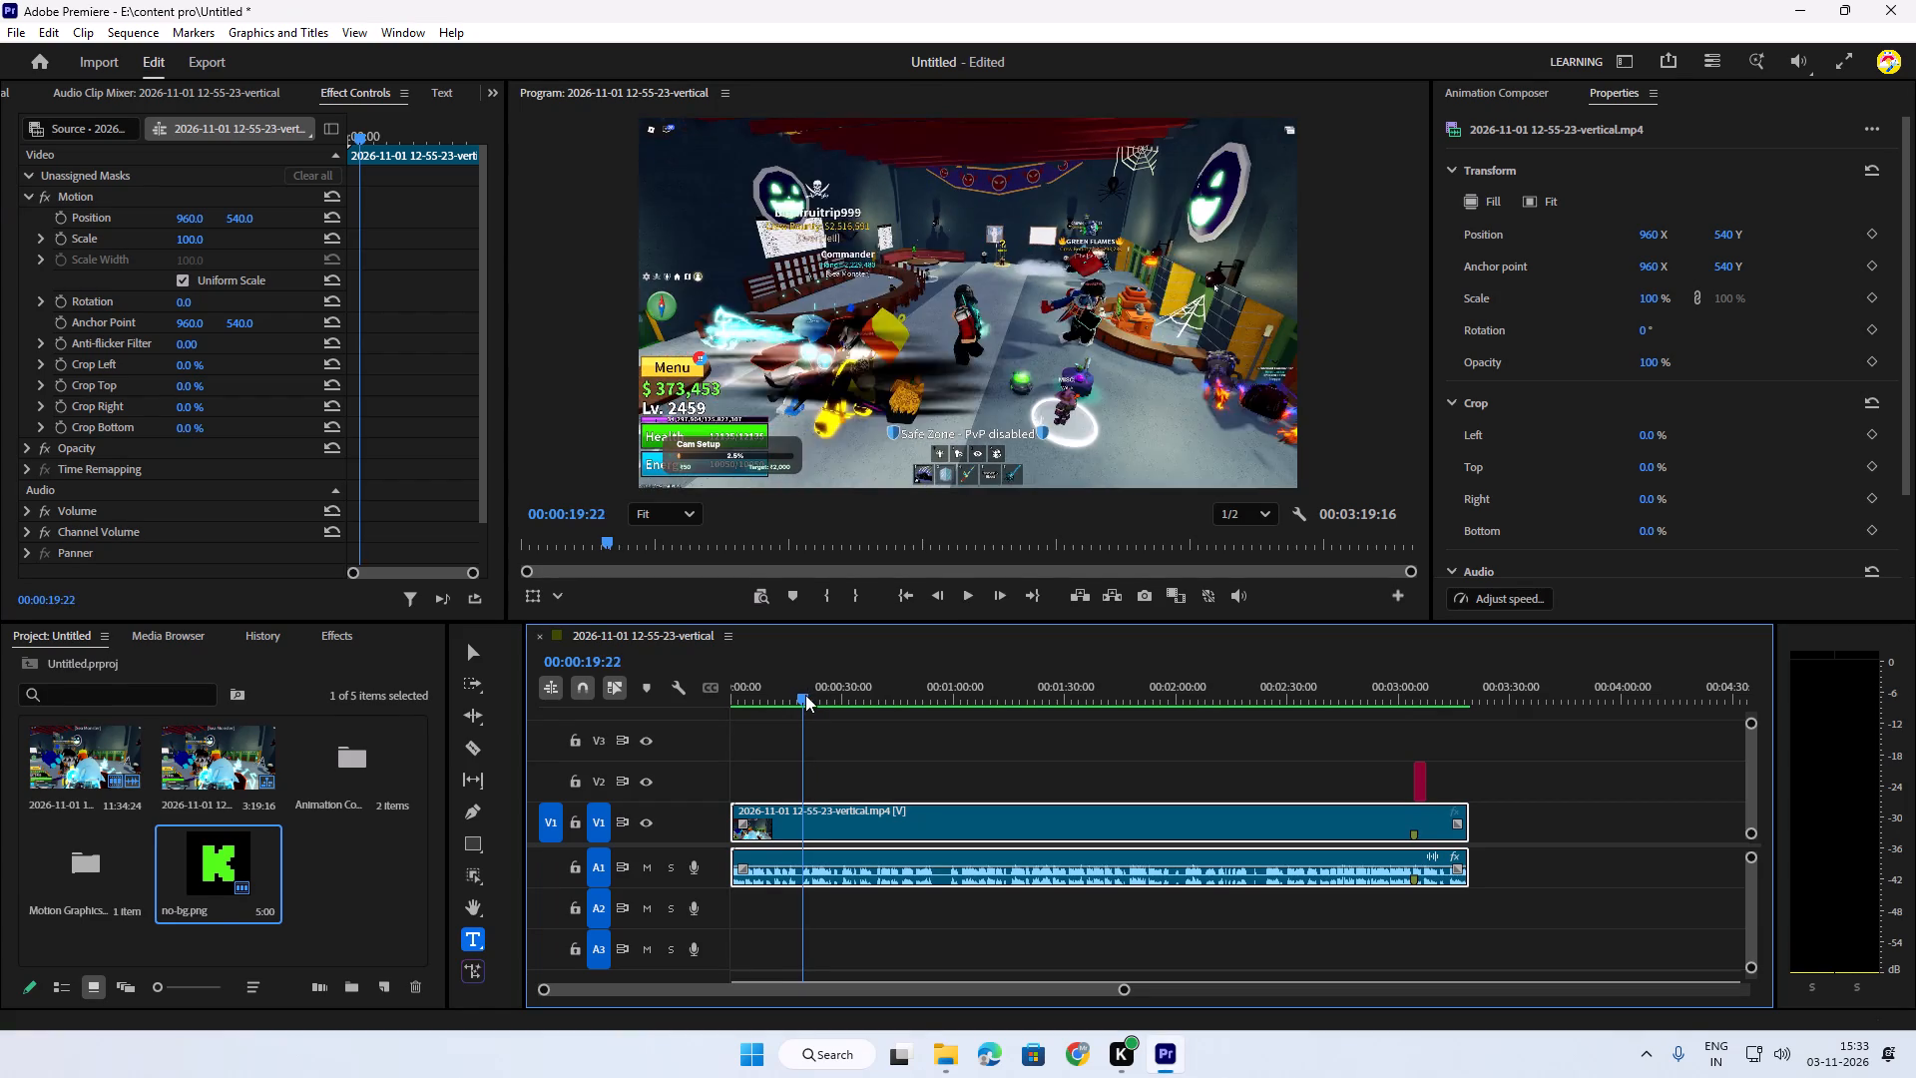
{"action": "left_click_drag", "start_coordinate": [805, 695], "coordinate": [792, 698]}
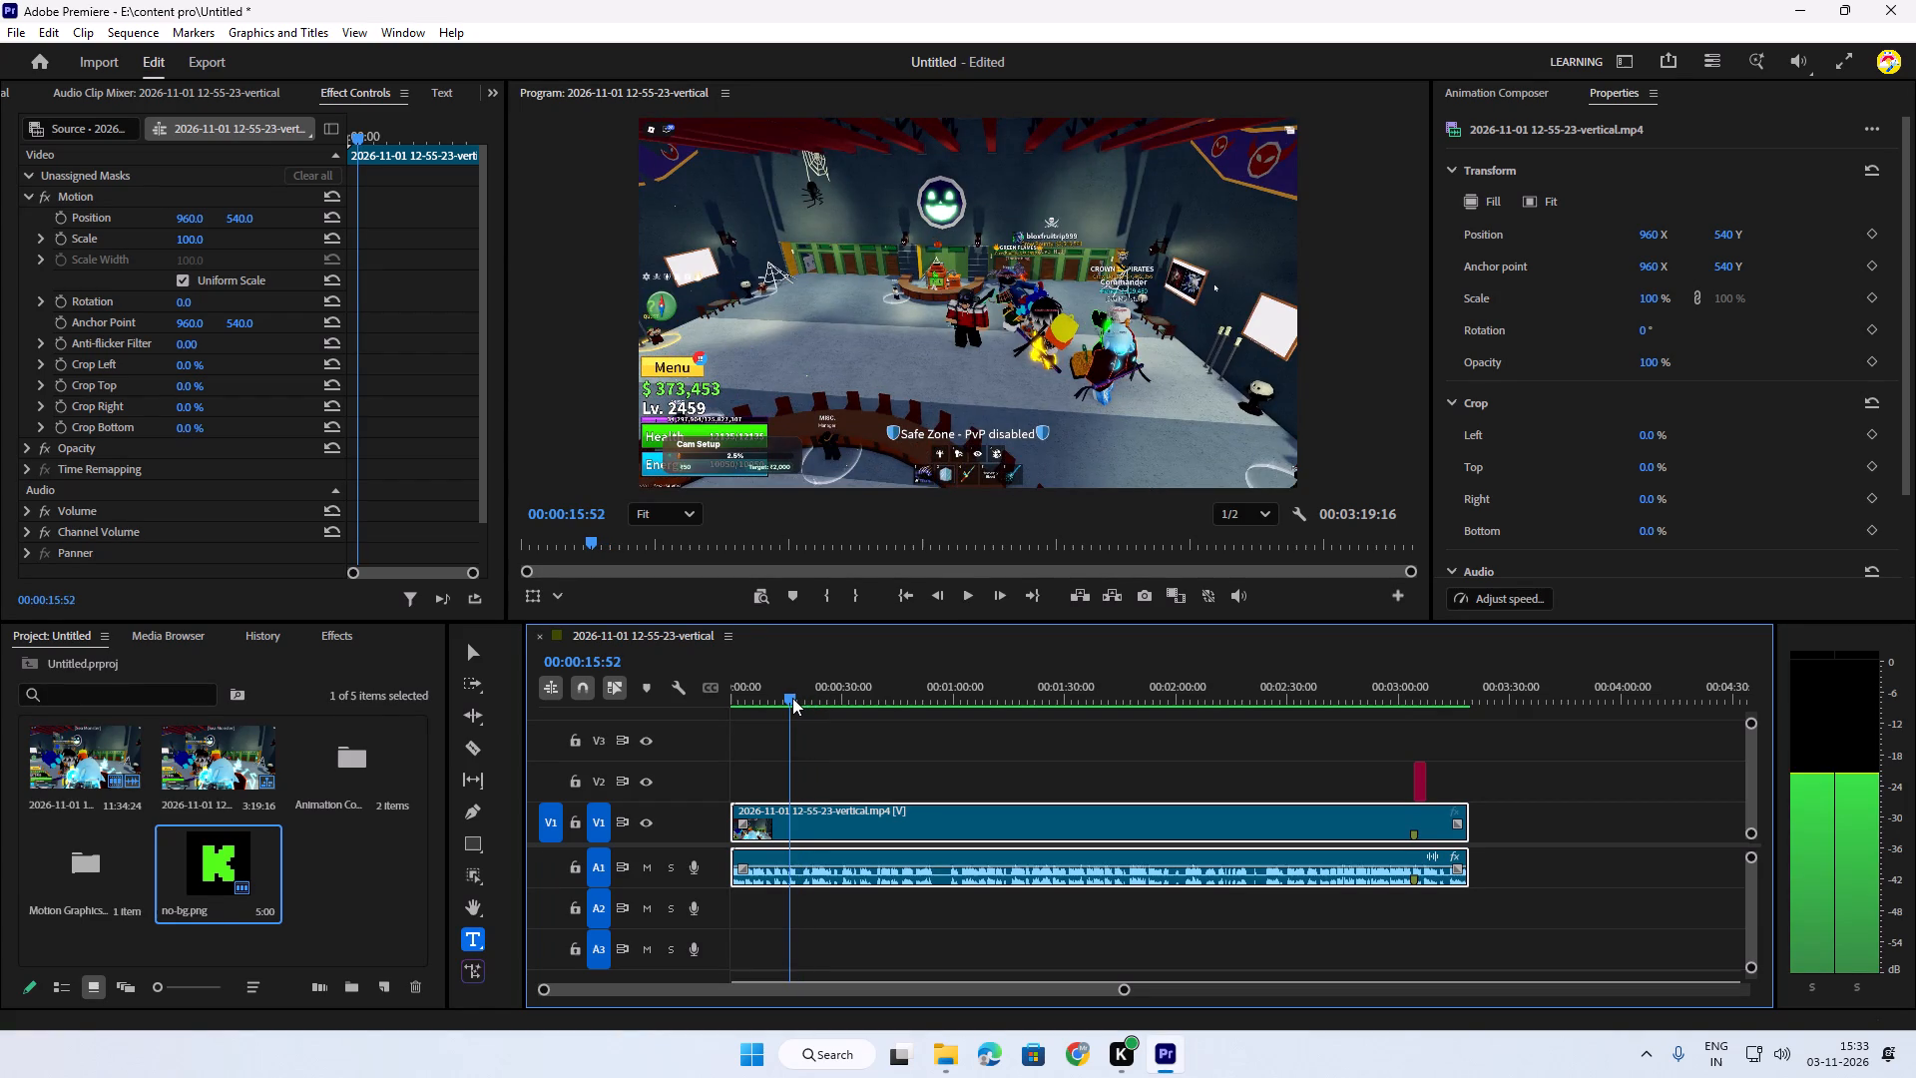
{"action": "left_click_drag", "start_coordinate": [792, 698], "coordinate": [785, 699]}
{"action": "left_click", "coordinate": [786, 702]}
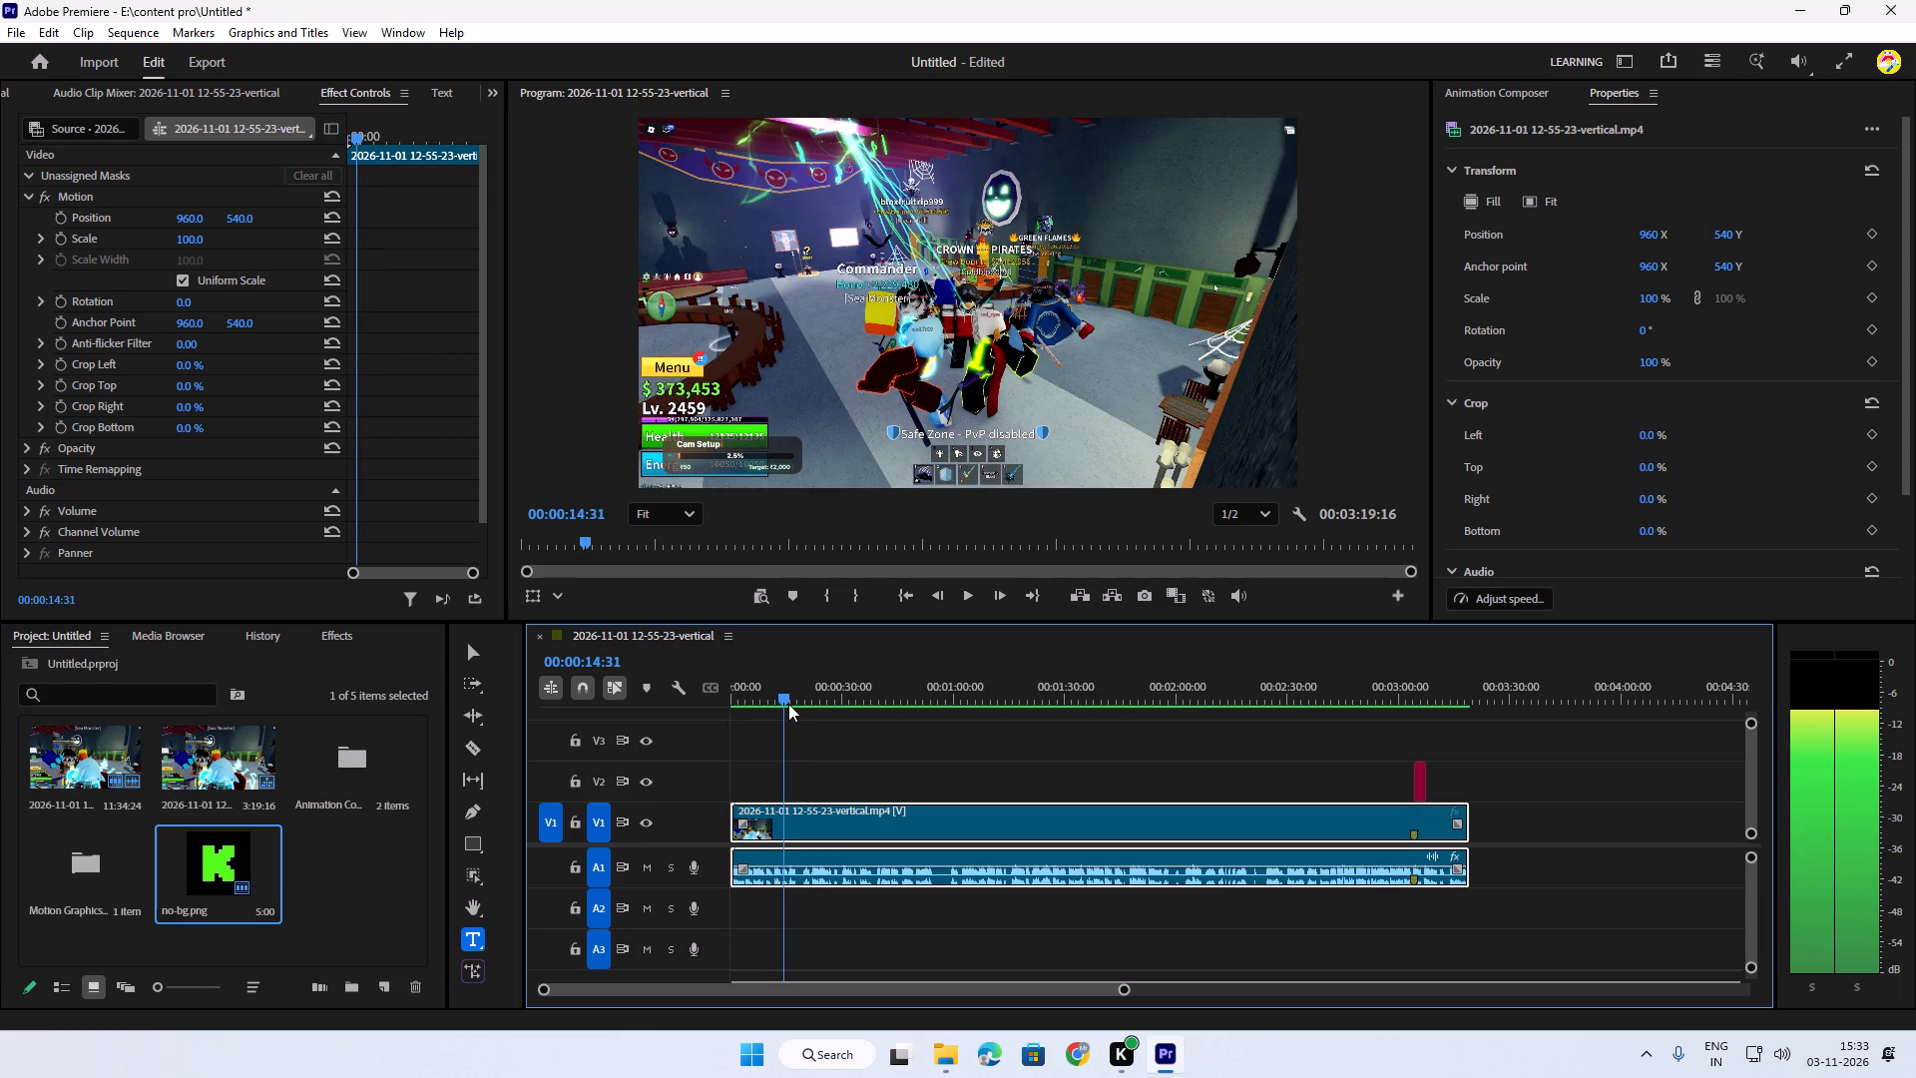
{"action": "left_click", "coordinate": [971, 604]}
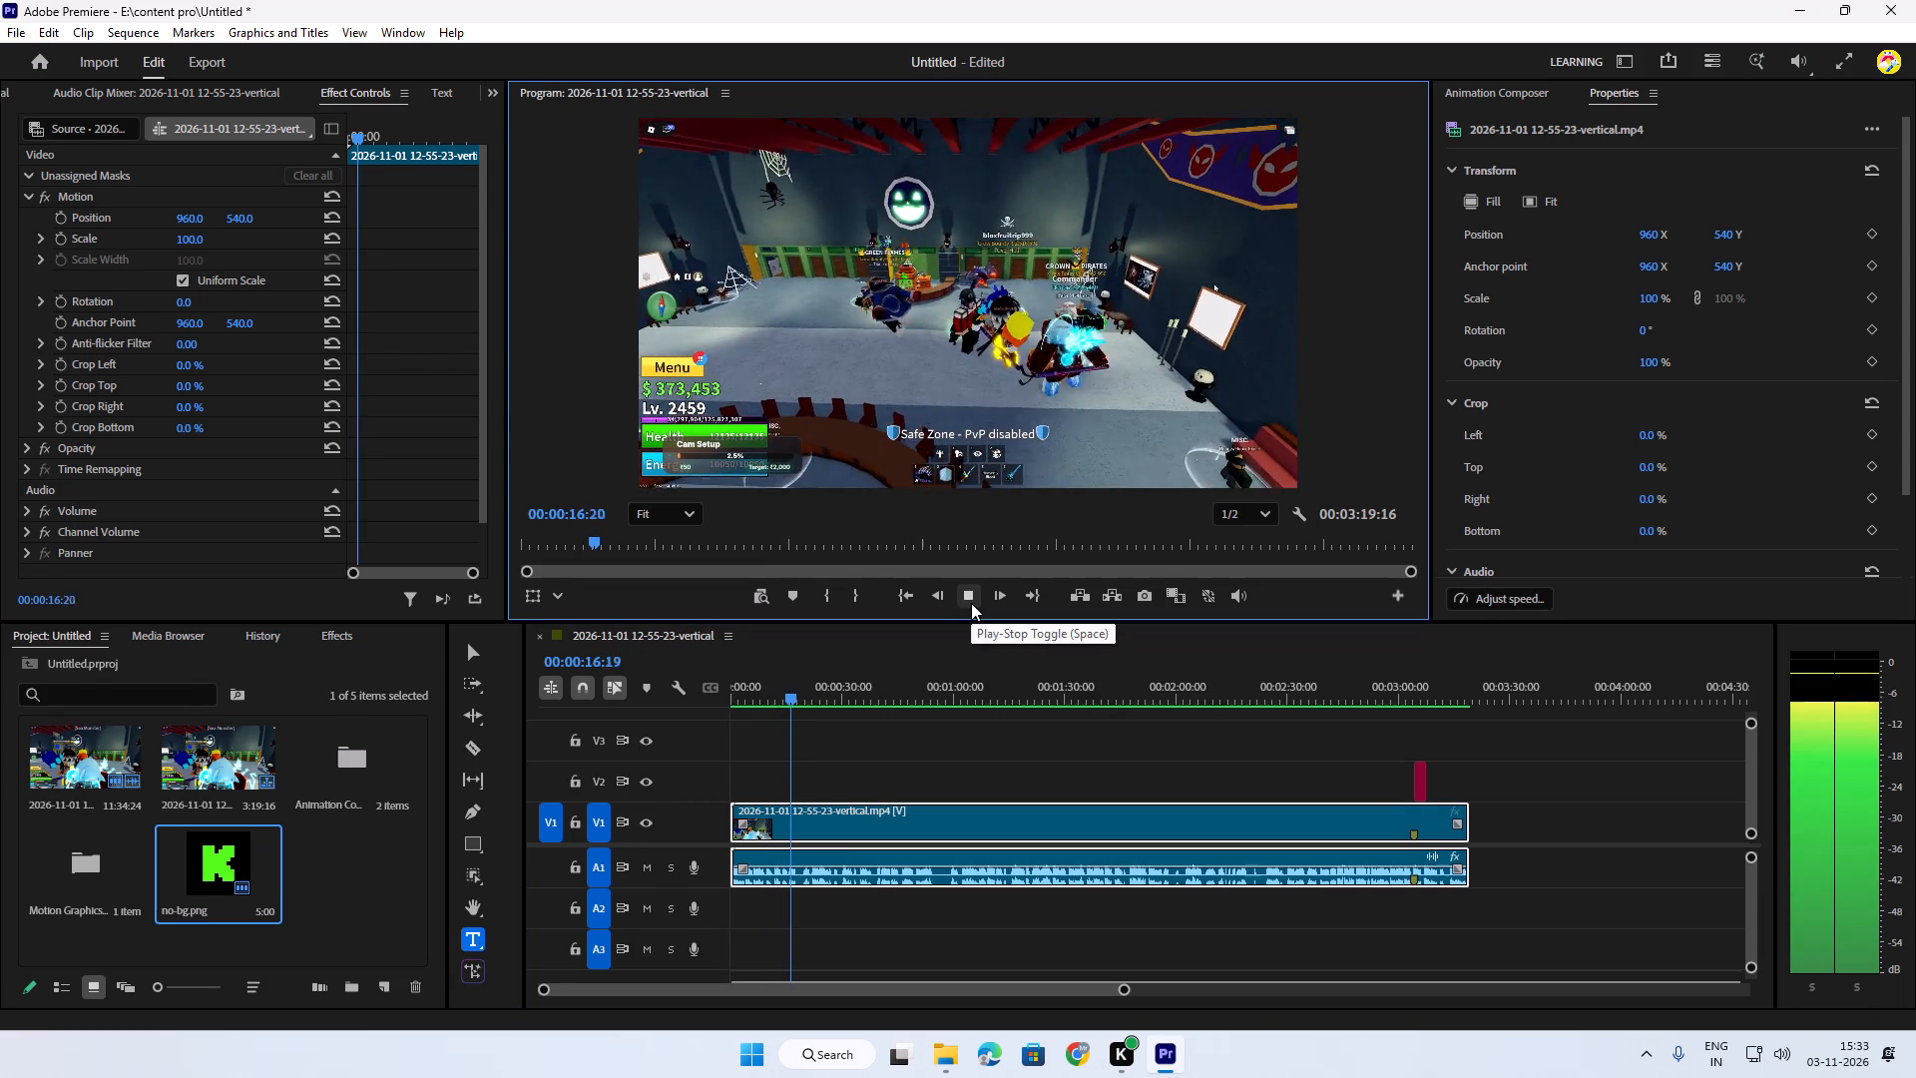
{"action": "key", "text": "space"}
{"action": "key", "text": "space"}
{"action": "key", "text": "space"}
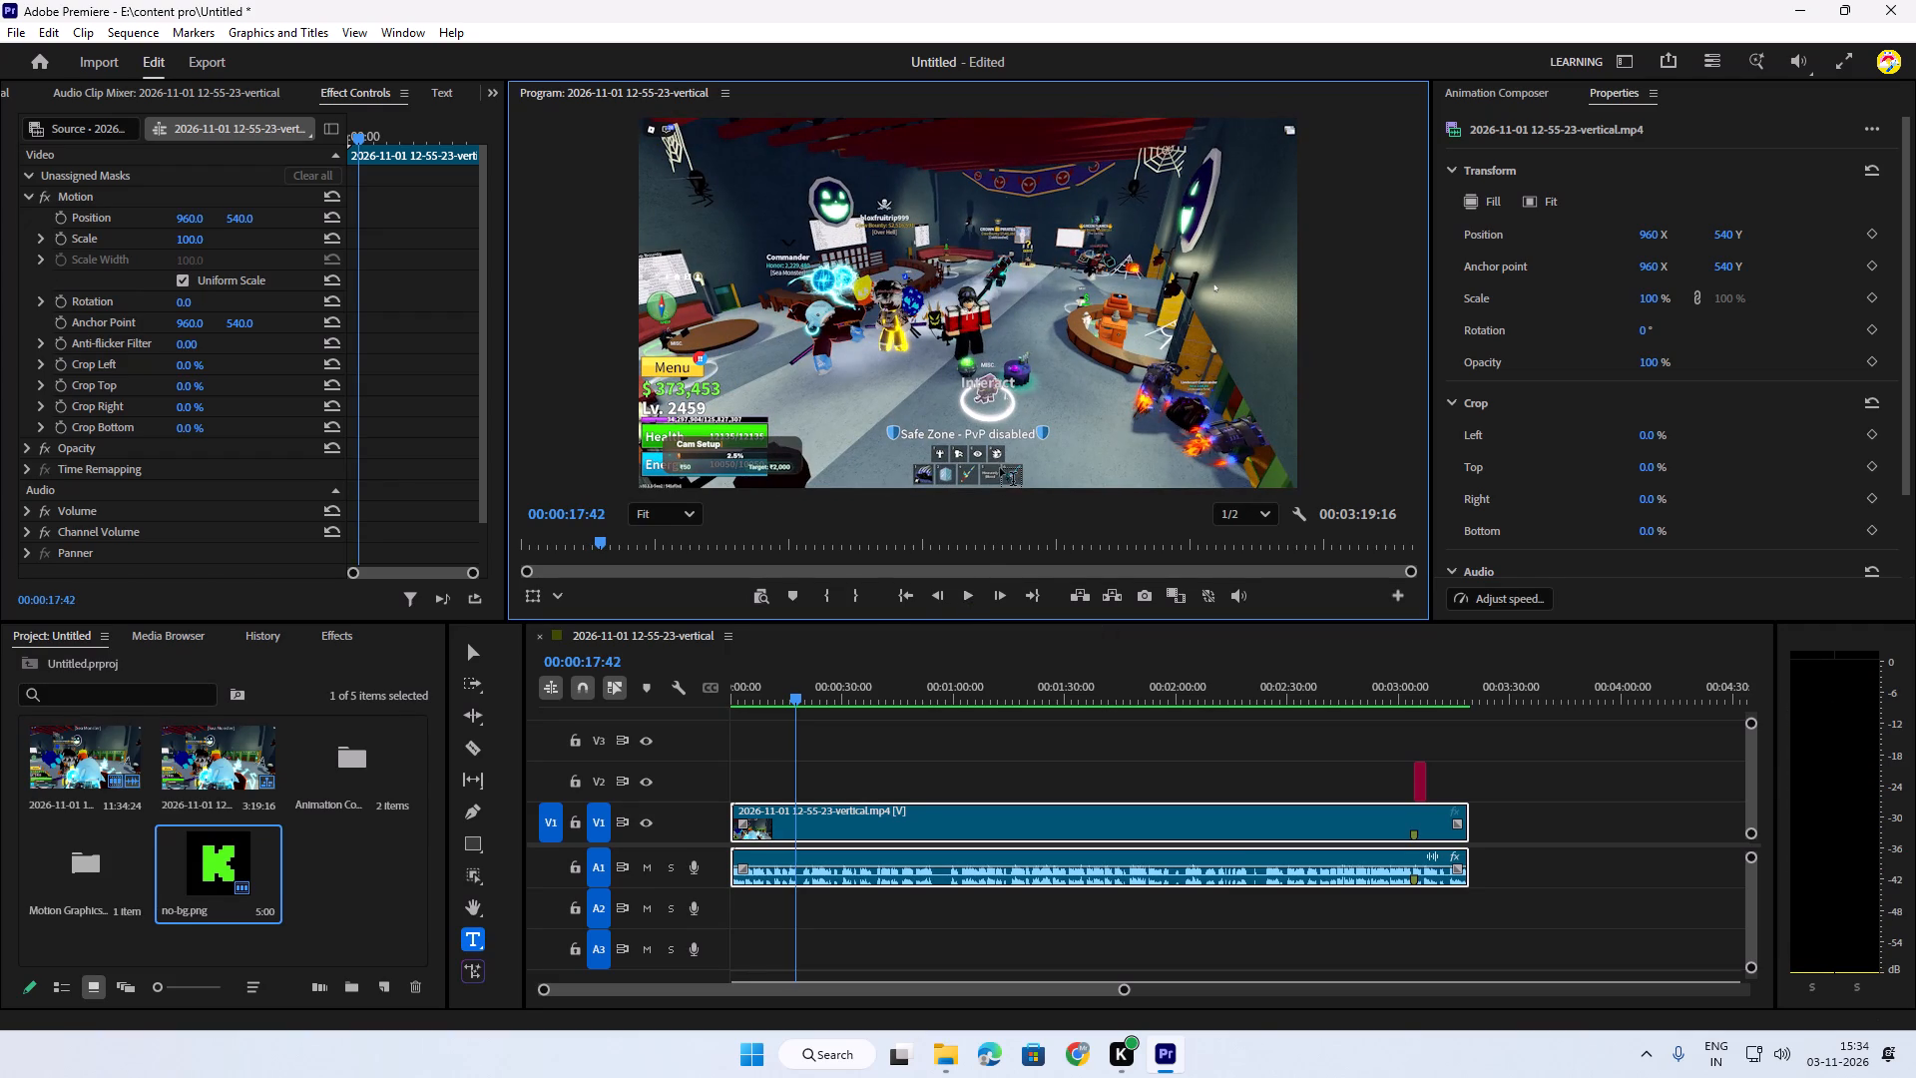
{"action": "key", "text": "space"}
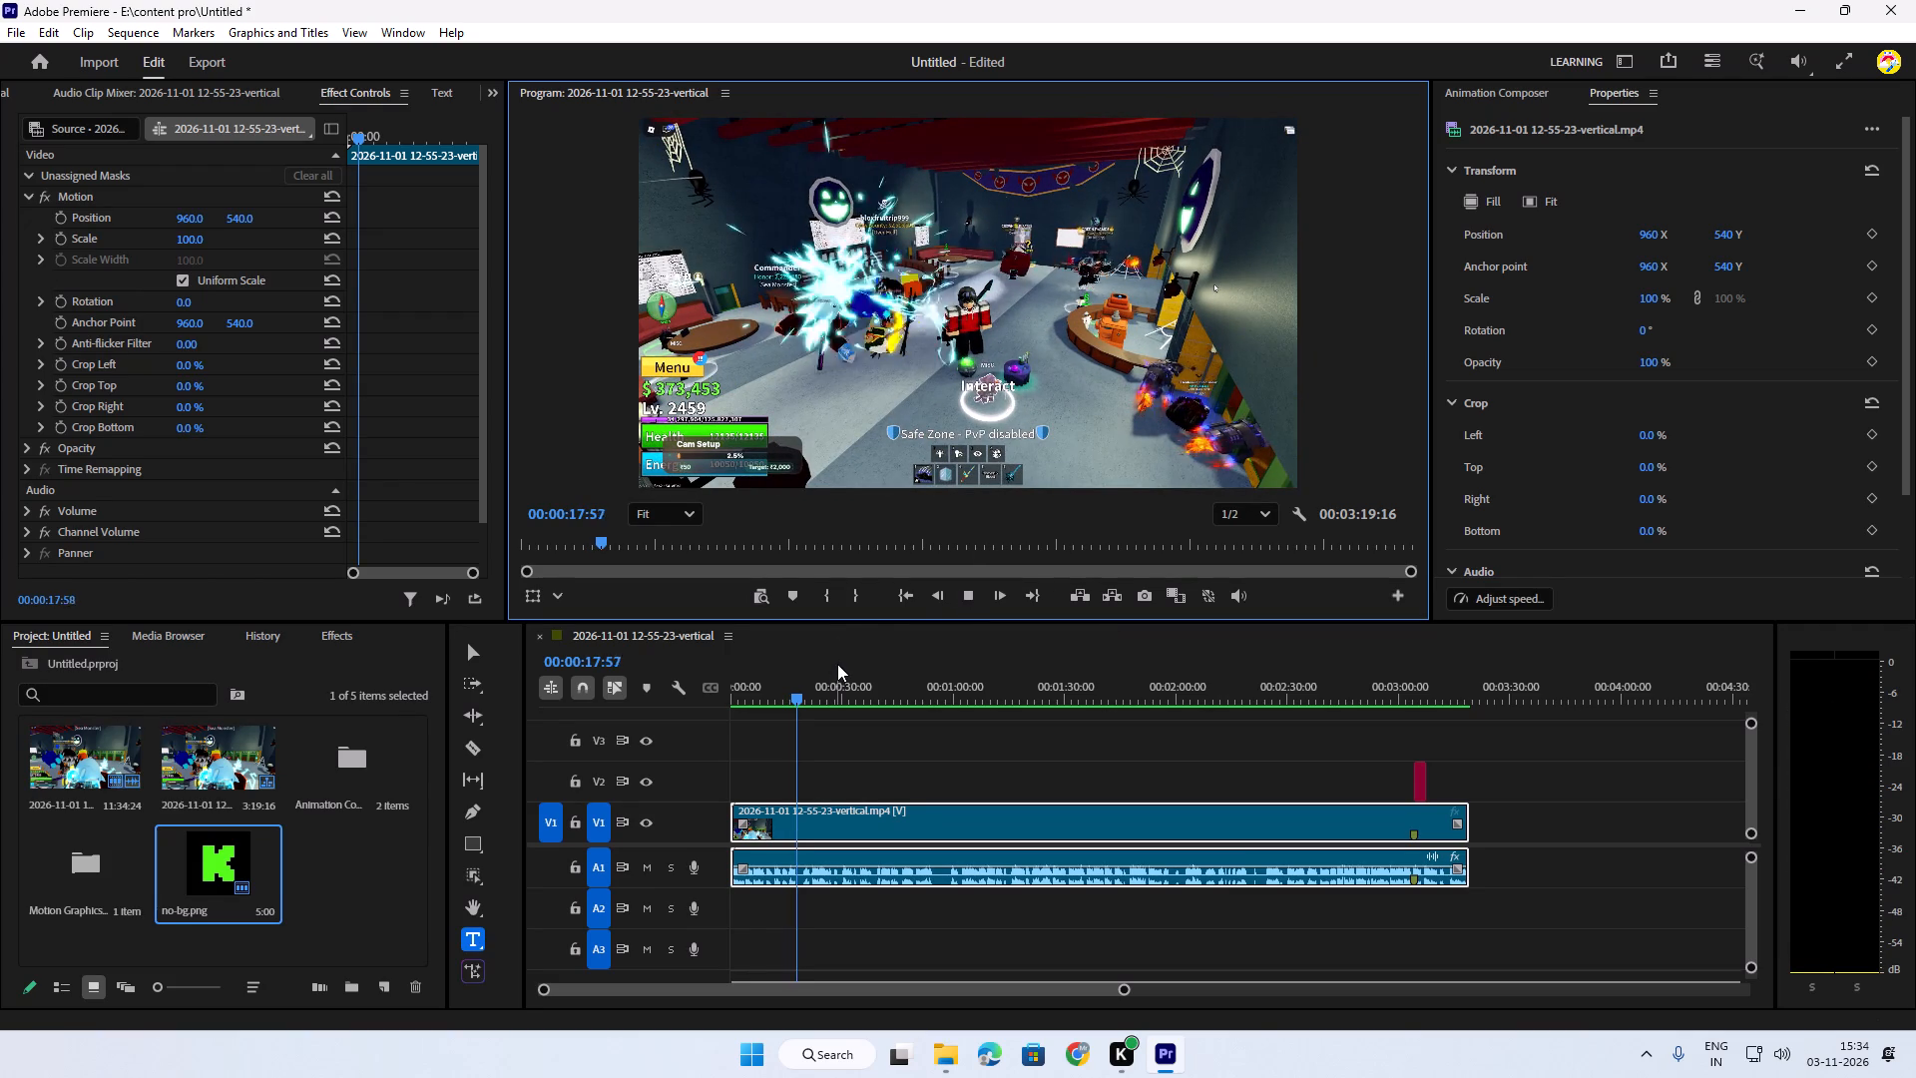
{"action": "key", "text": "space"}
{"action": "key", "text": "space"}
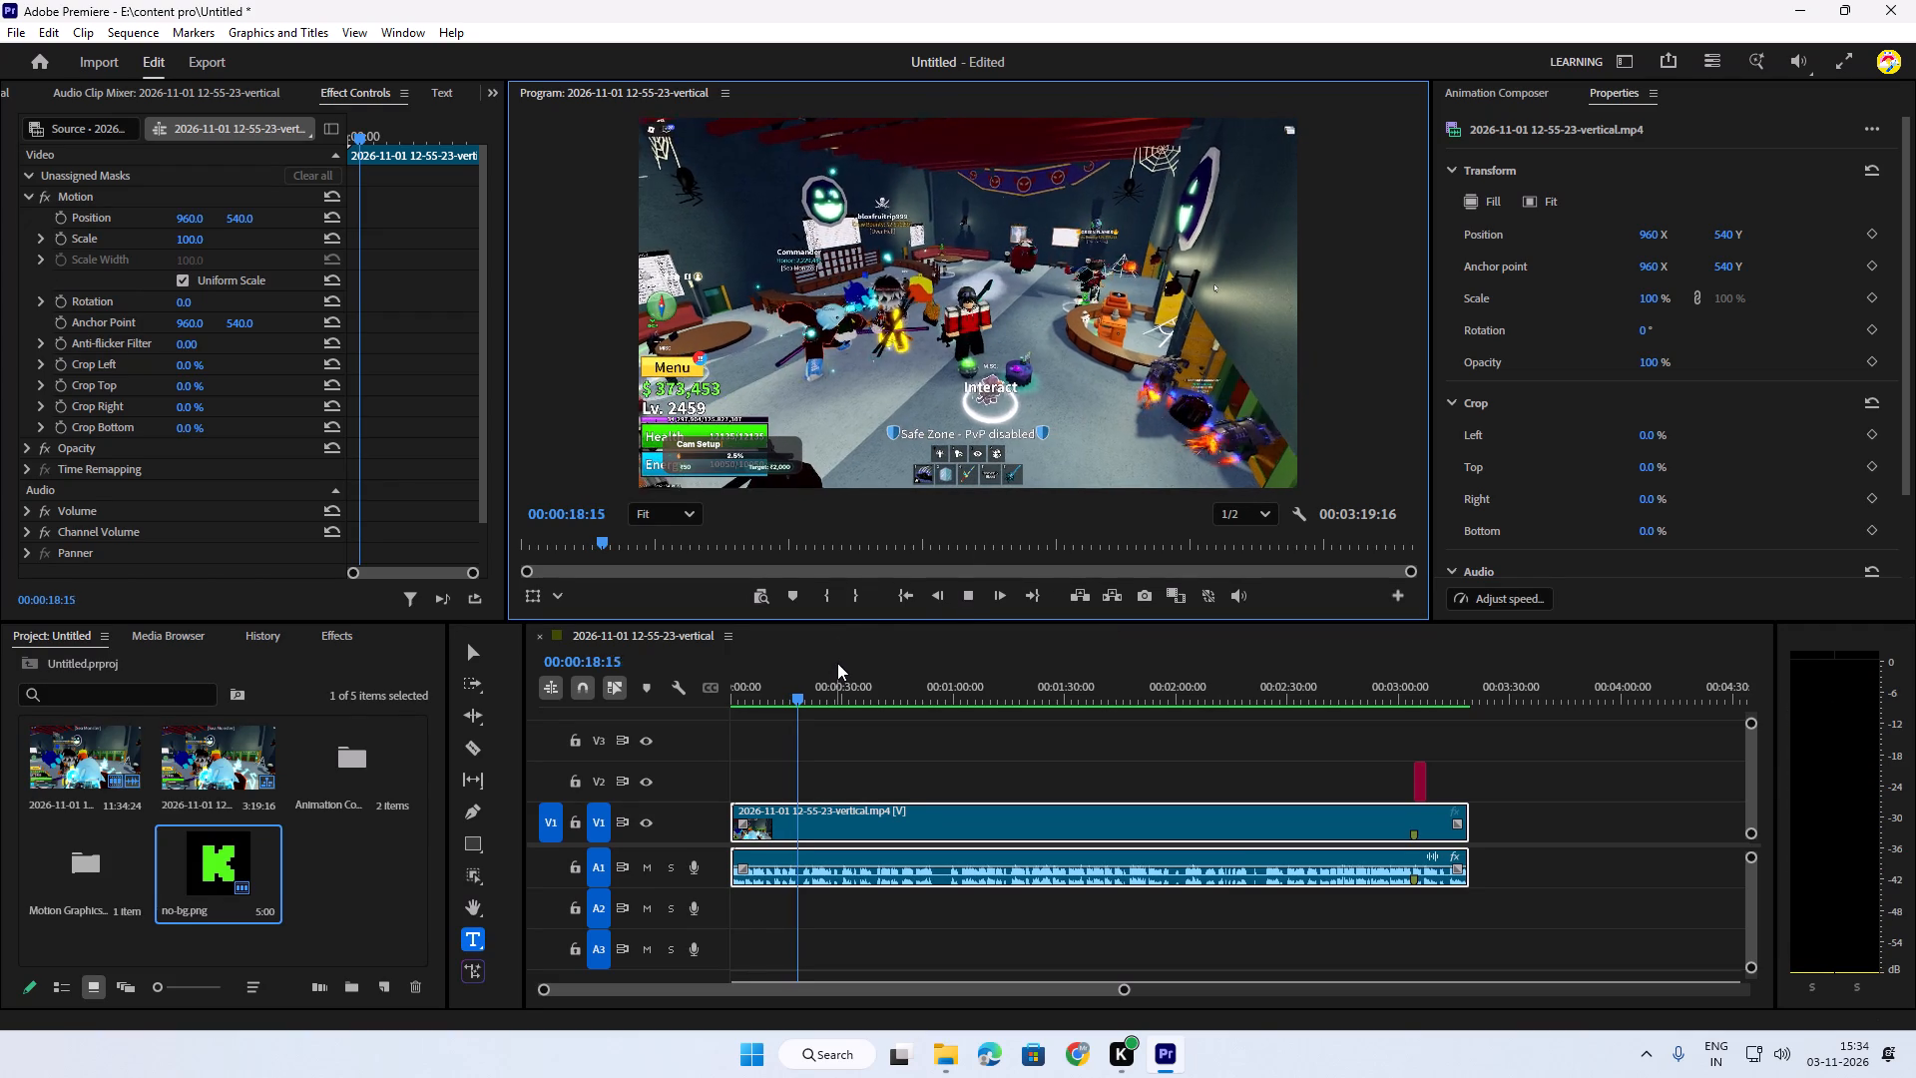
{"action": "key", "text": "space"}
{"action": "key", "text": "space"}
{"action": "key", "text": "space"}
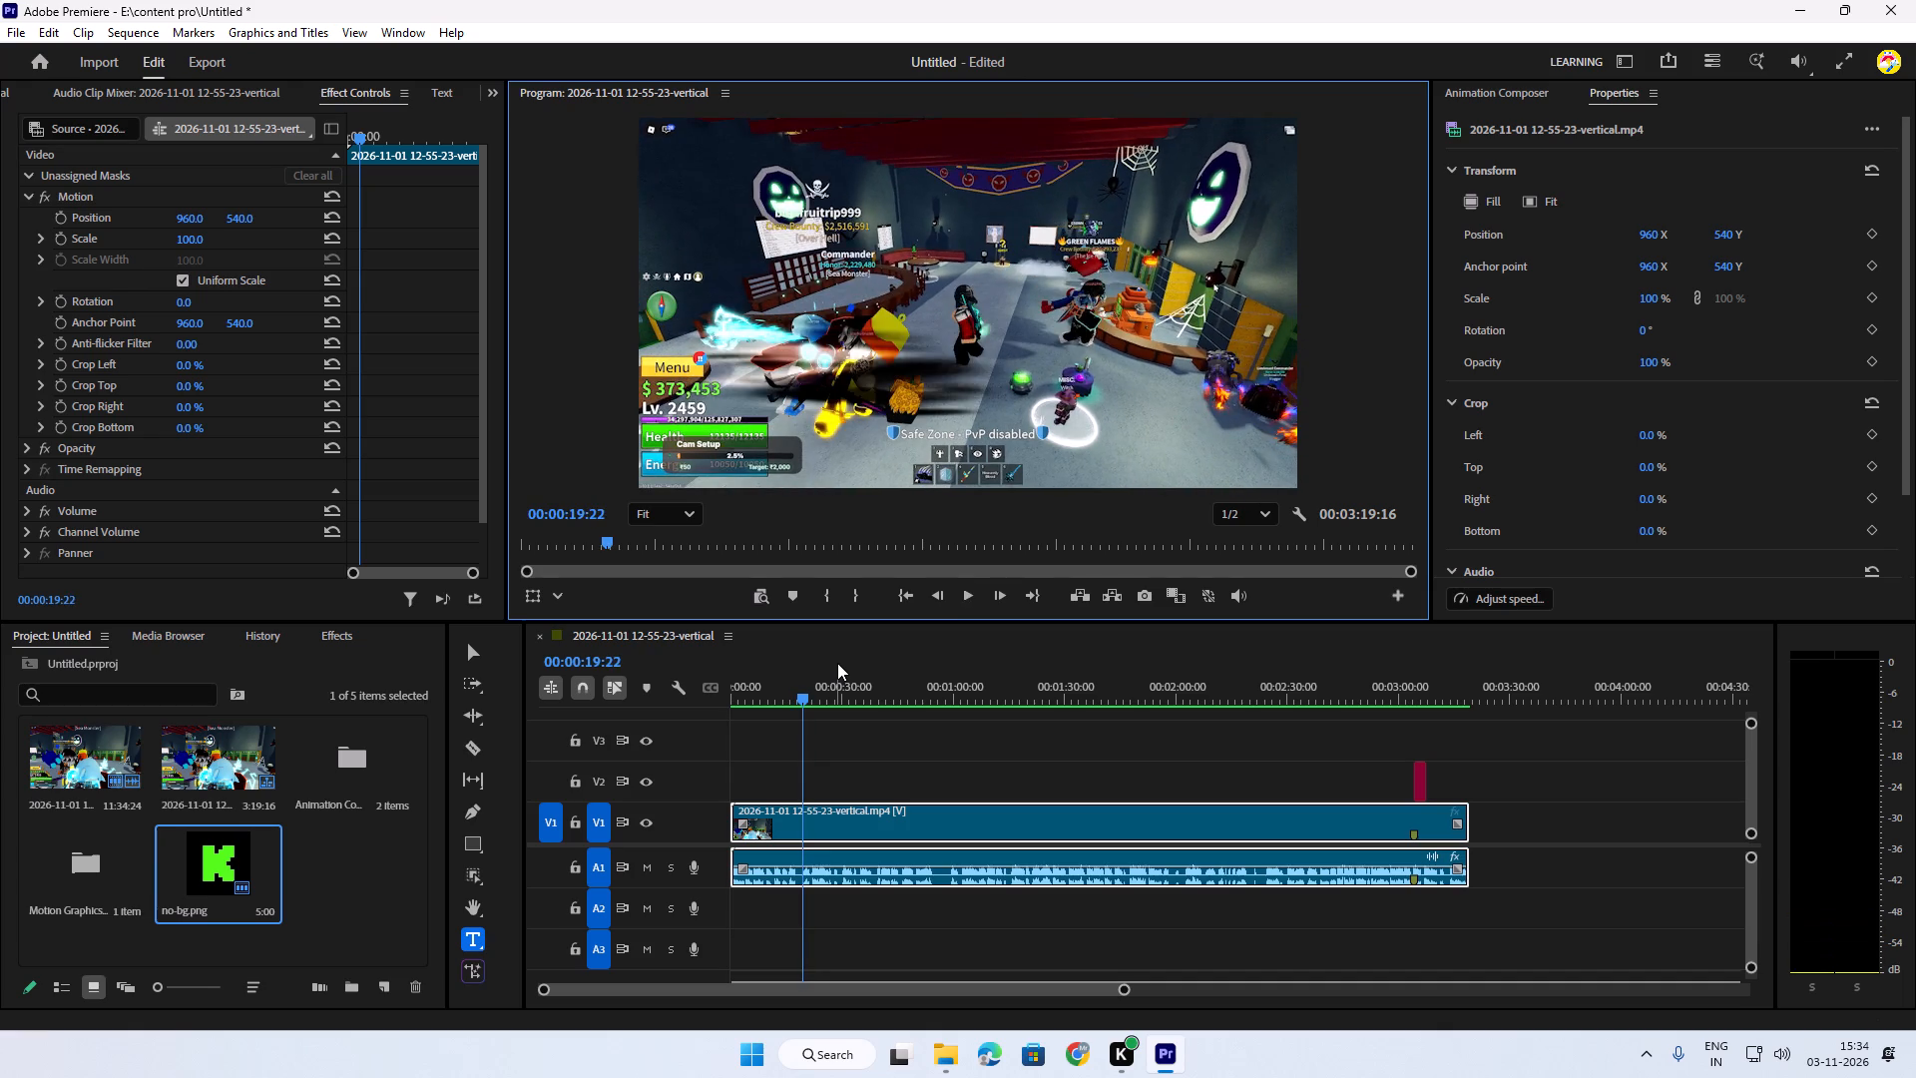
{"action": "key", "text": "space"}
{"action": "key", "text": "space"}
{"action": "key", "text": "space"}
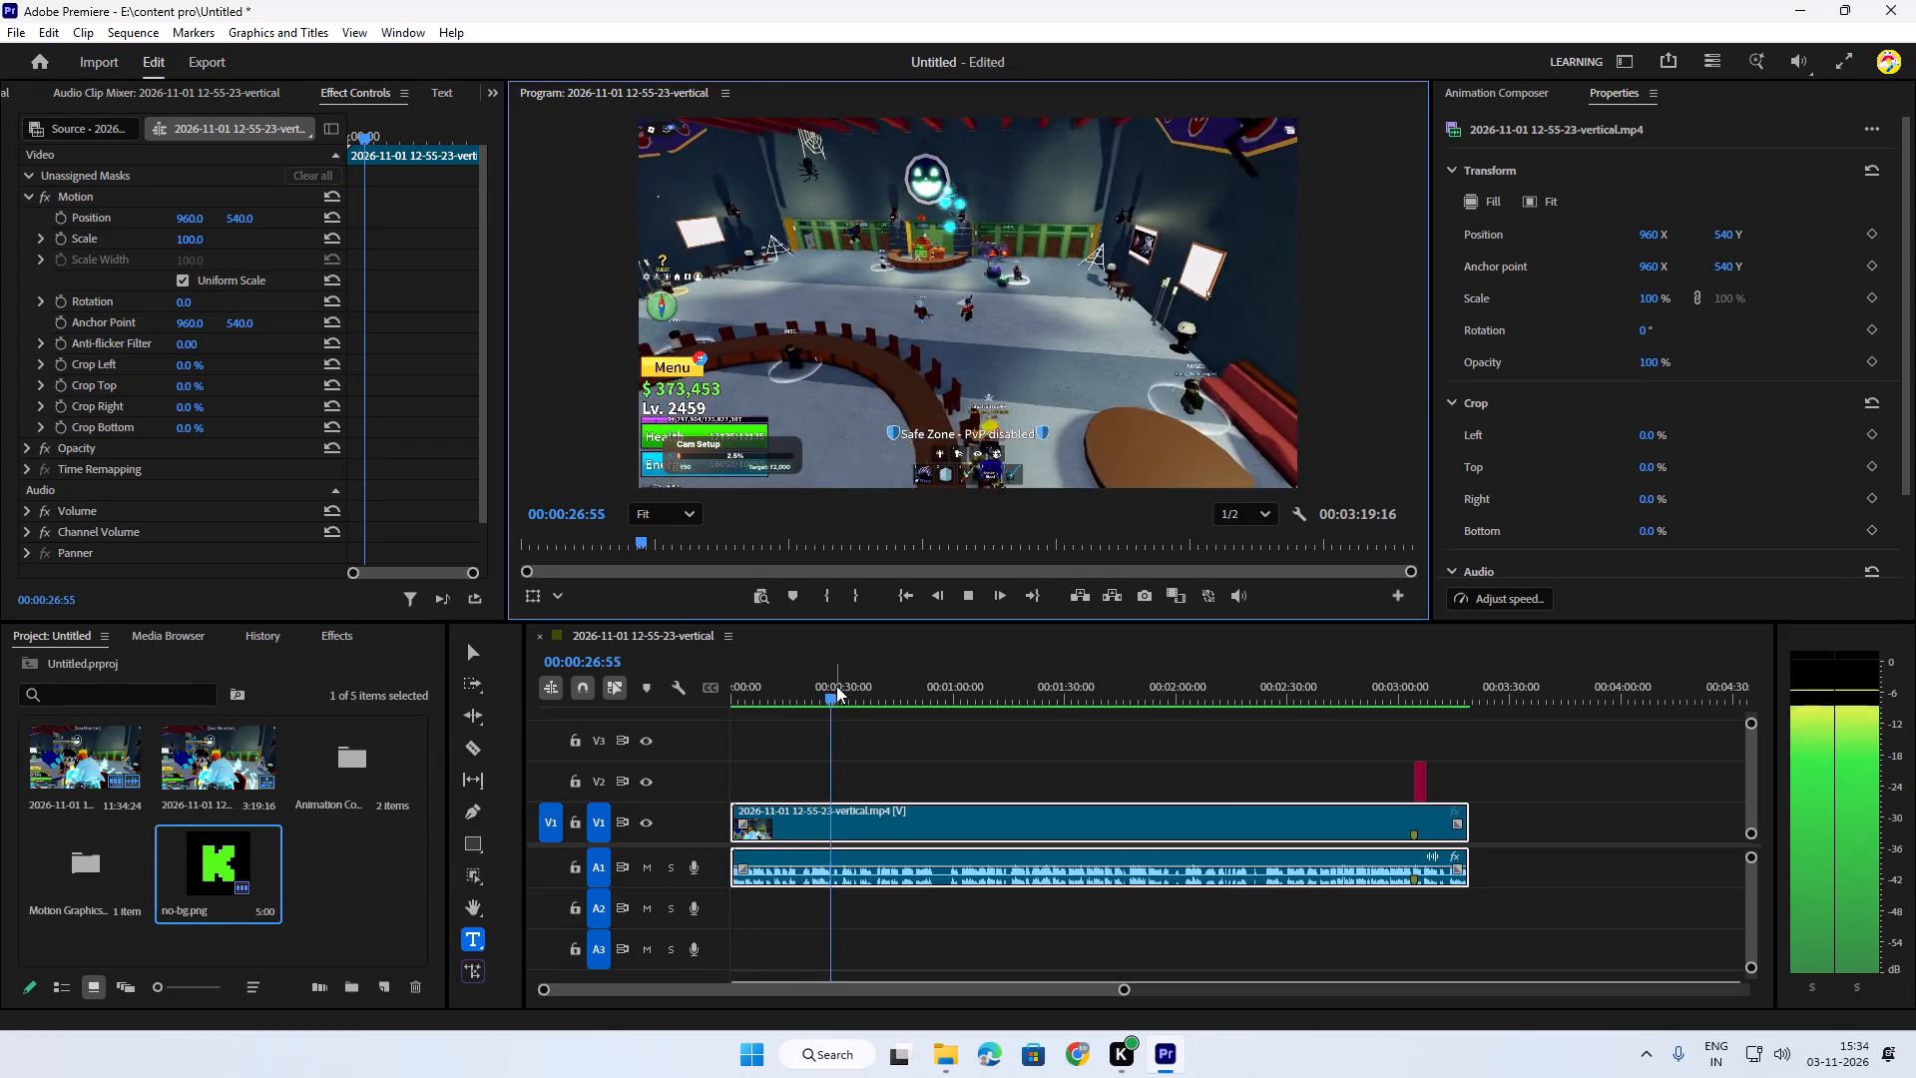
{"action": "left_click_drag", "start_coordinate": [830, 689], "coordinate": [786, 697]}
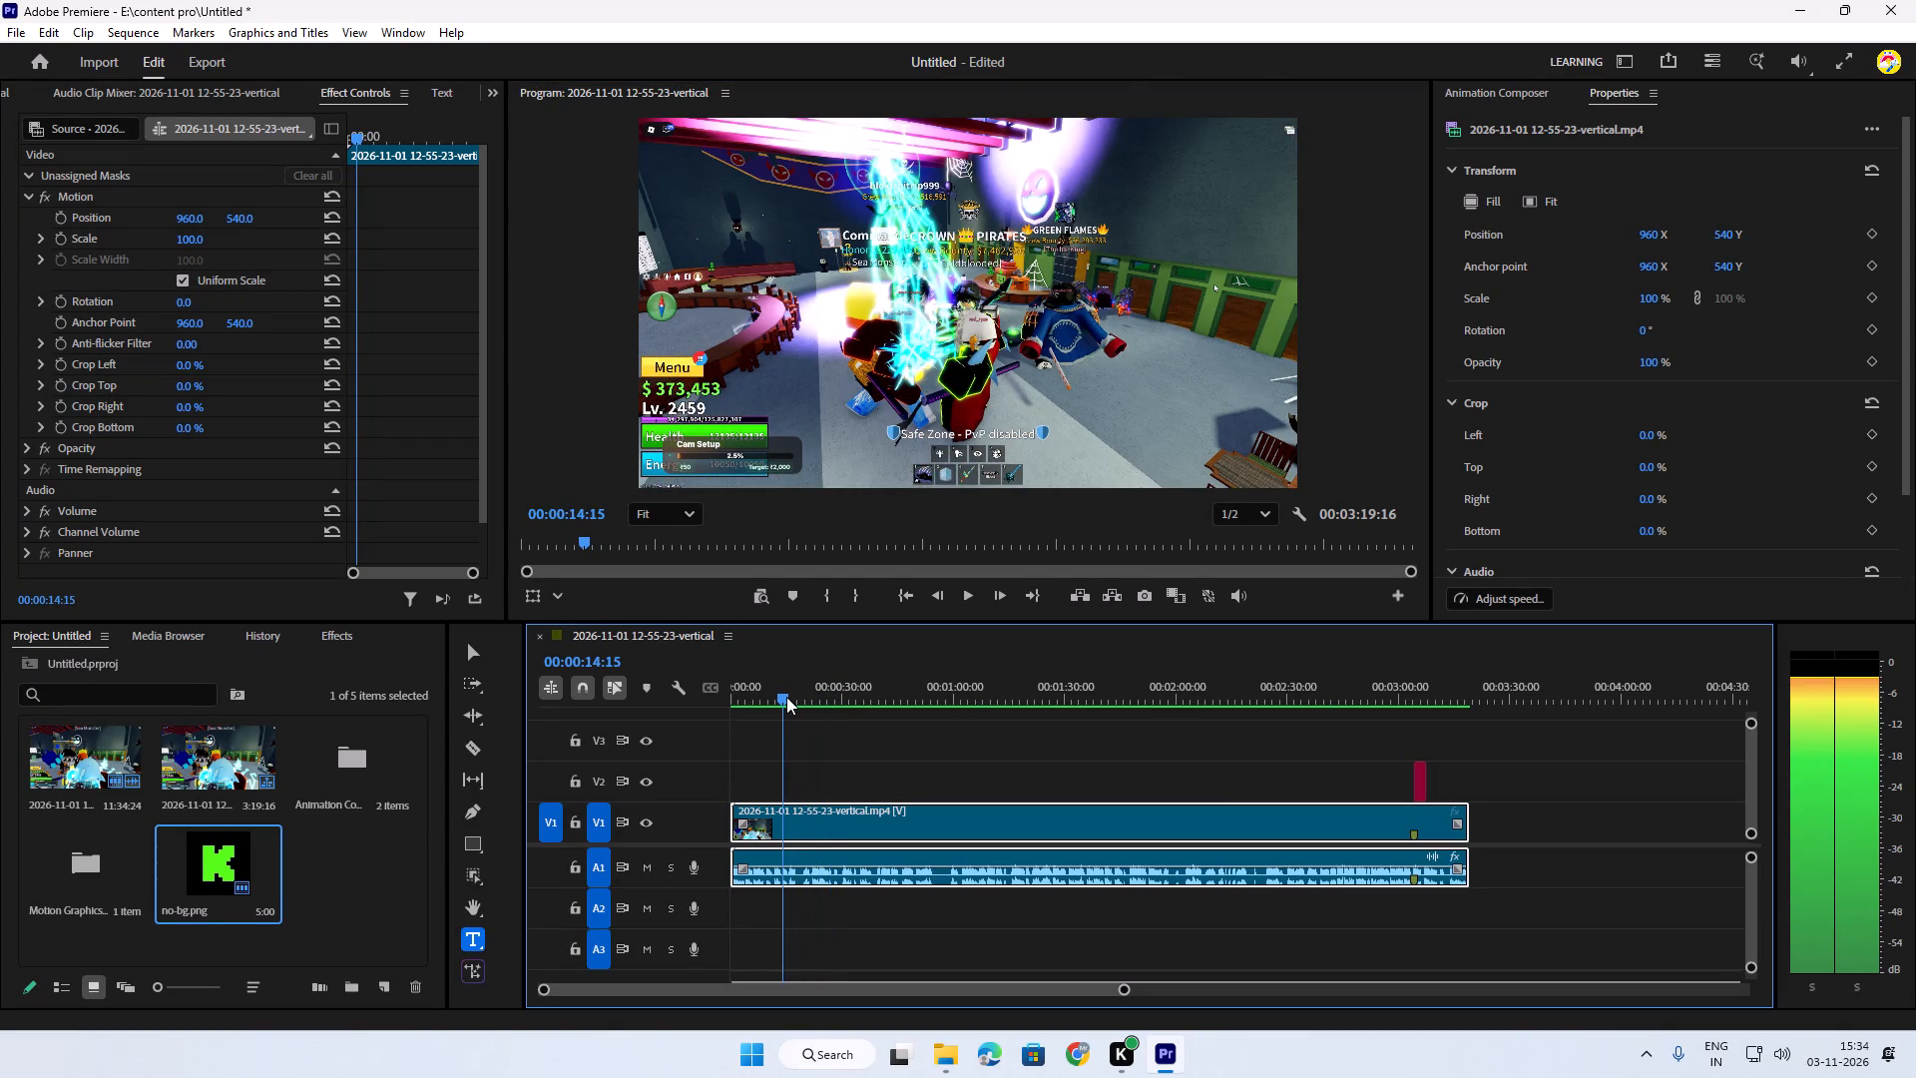
{"action": "left_click_drag", "start_coordinate": [786, 697], "coordinate": [787, 698]}
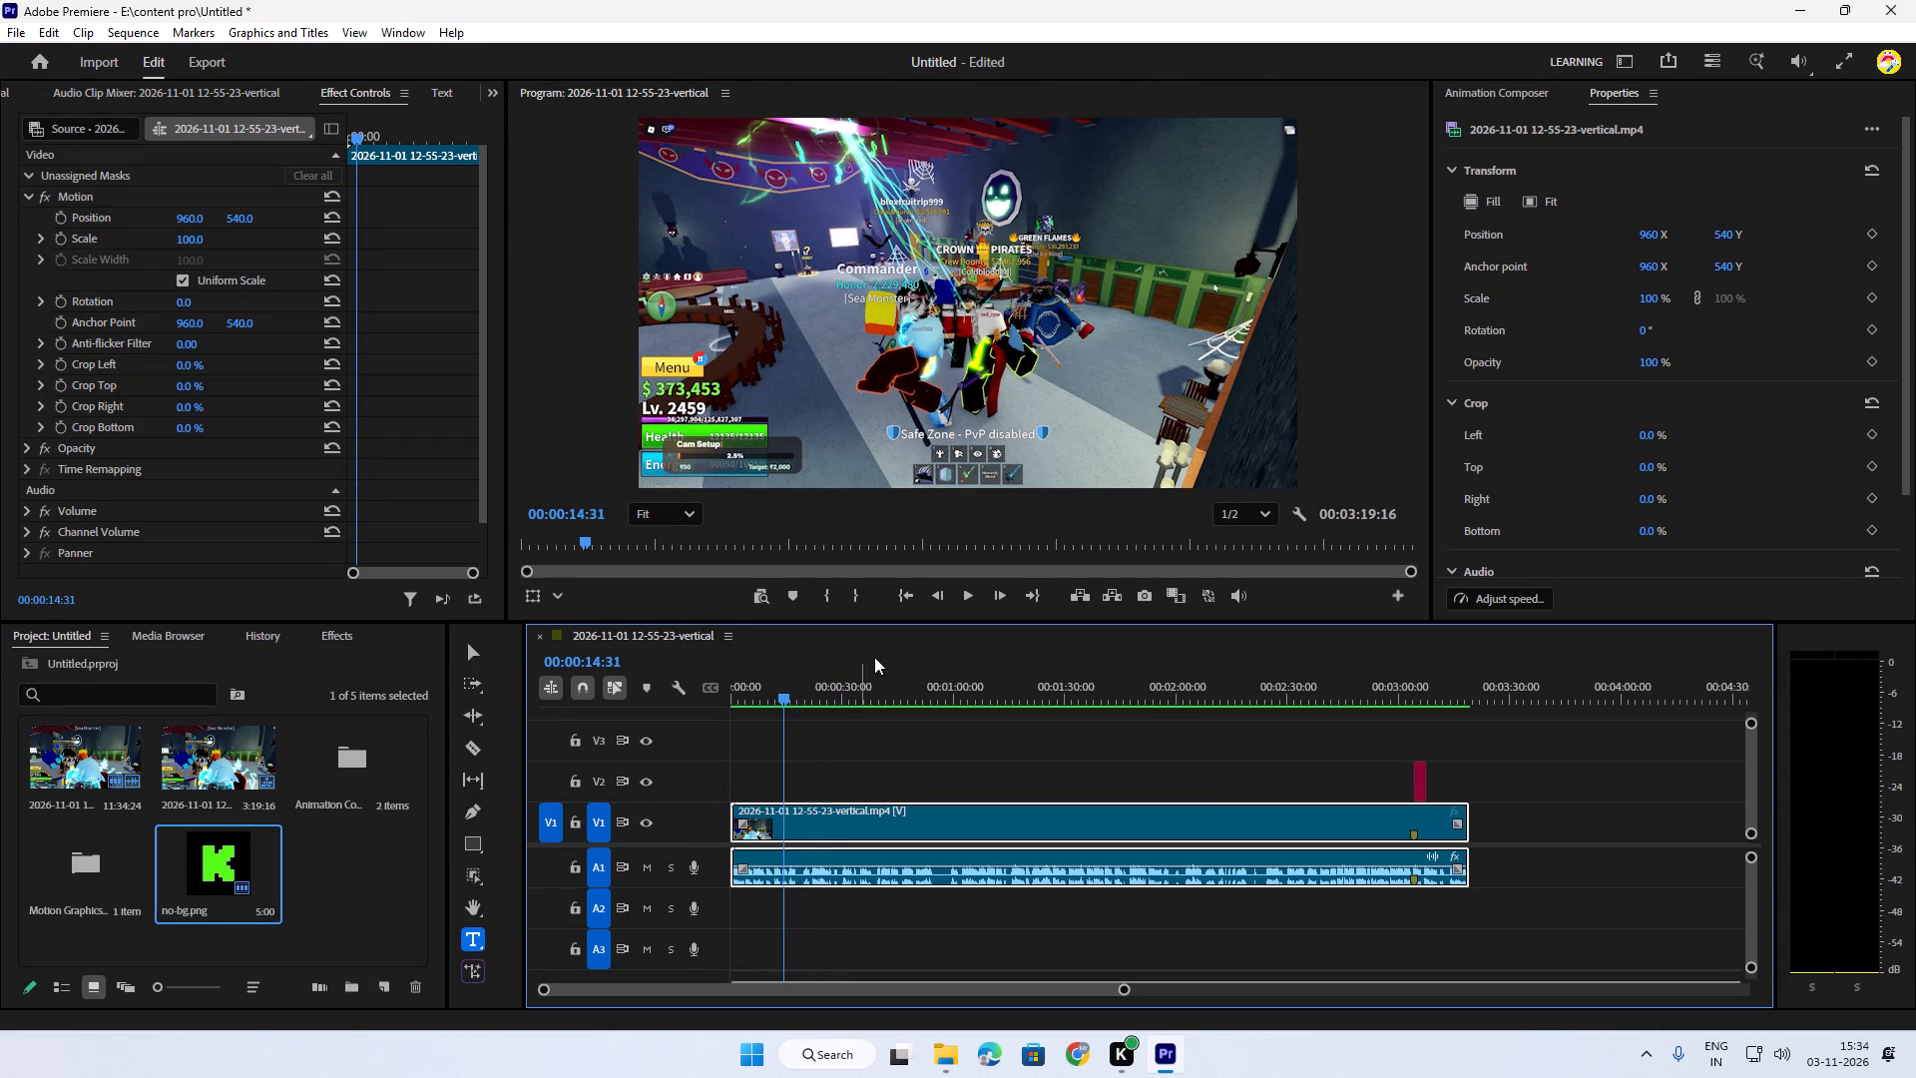
{"action": "key", "text": "space"}
{"action": "key", "text": "space"}
{"action": "key", "text": "space"}
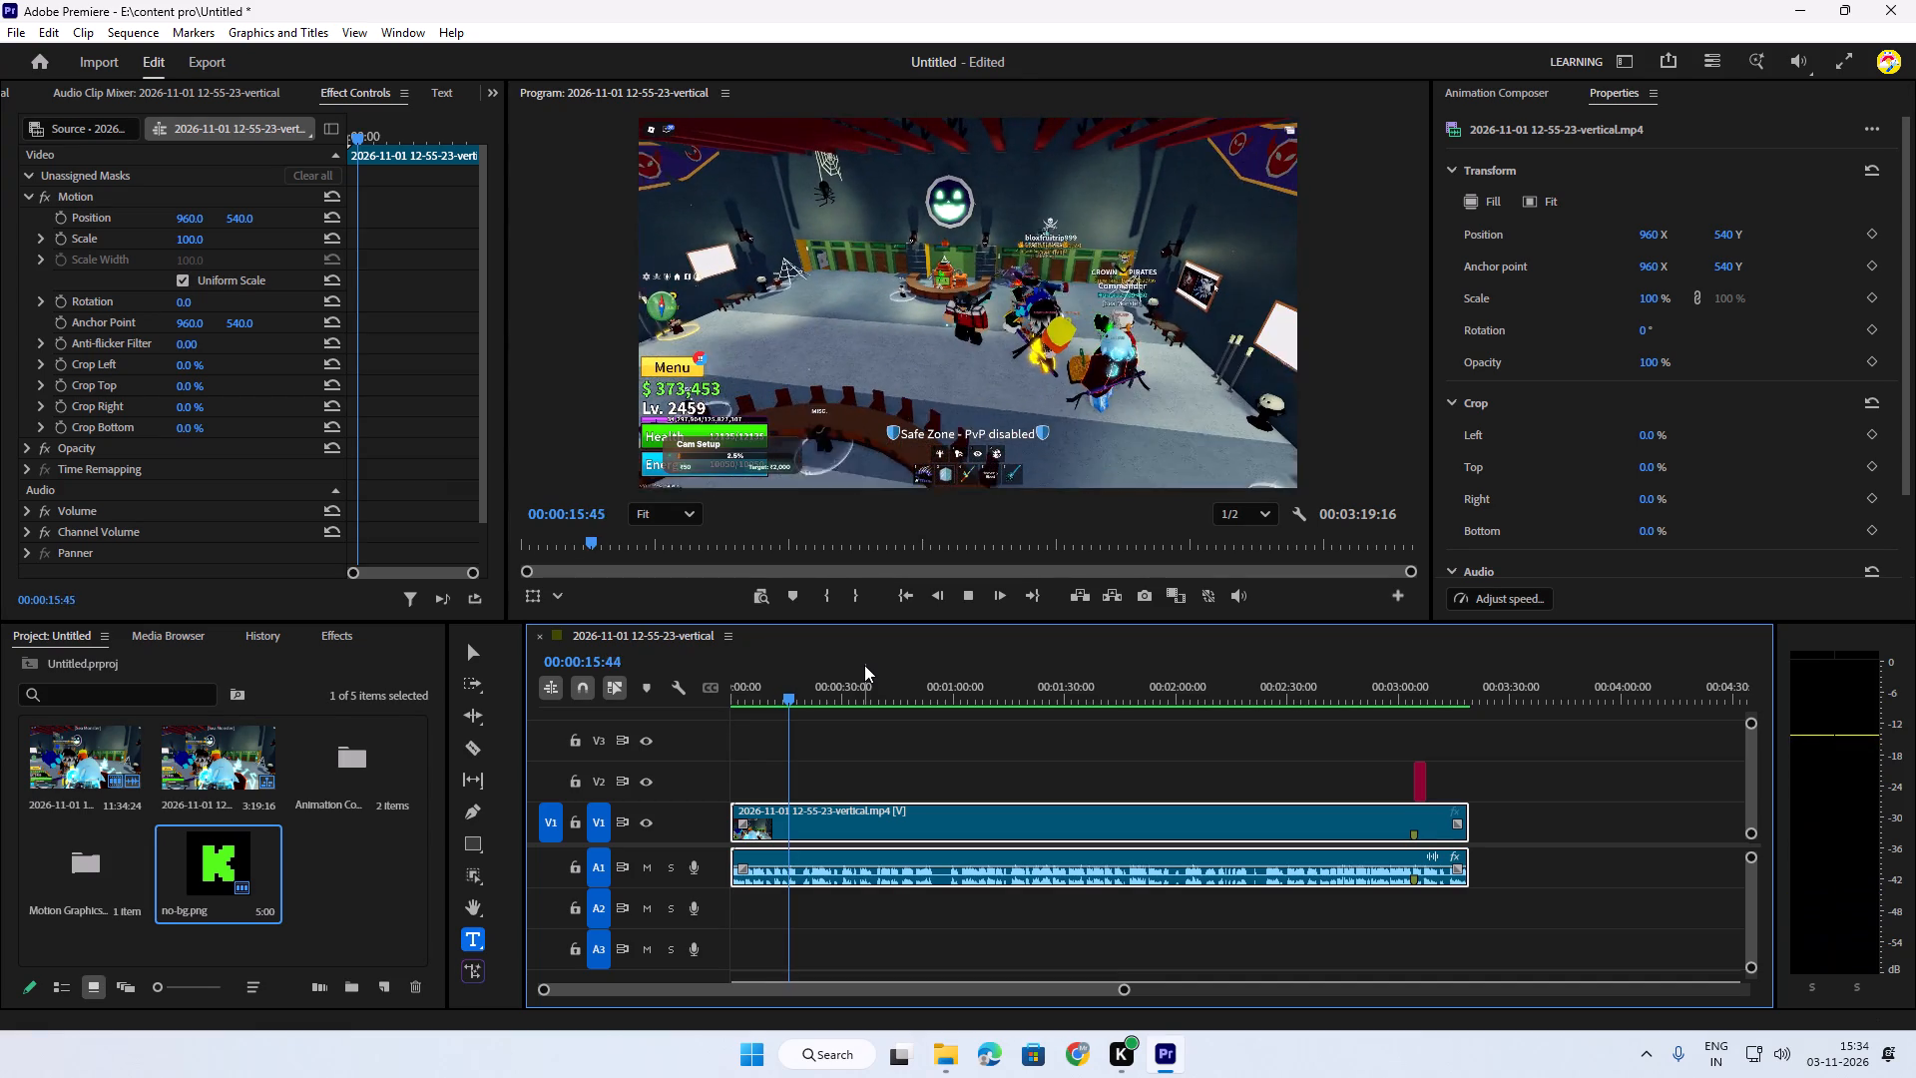
{"action": "key", "text": "space"}
{"action": "key", "text": "space"}
Park the playhead at 00:00:05:23 and capture a screen snip of the central gameplay area in the preview picture.
{"action": "left_click_drag", "start_coordinate": [791, 701], "coordinate": [778, 707]}
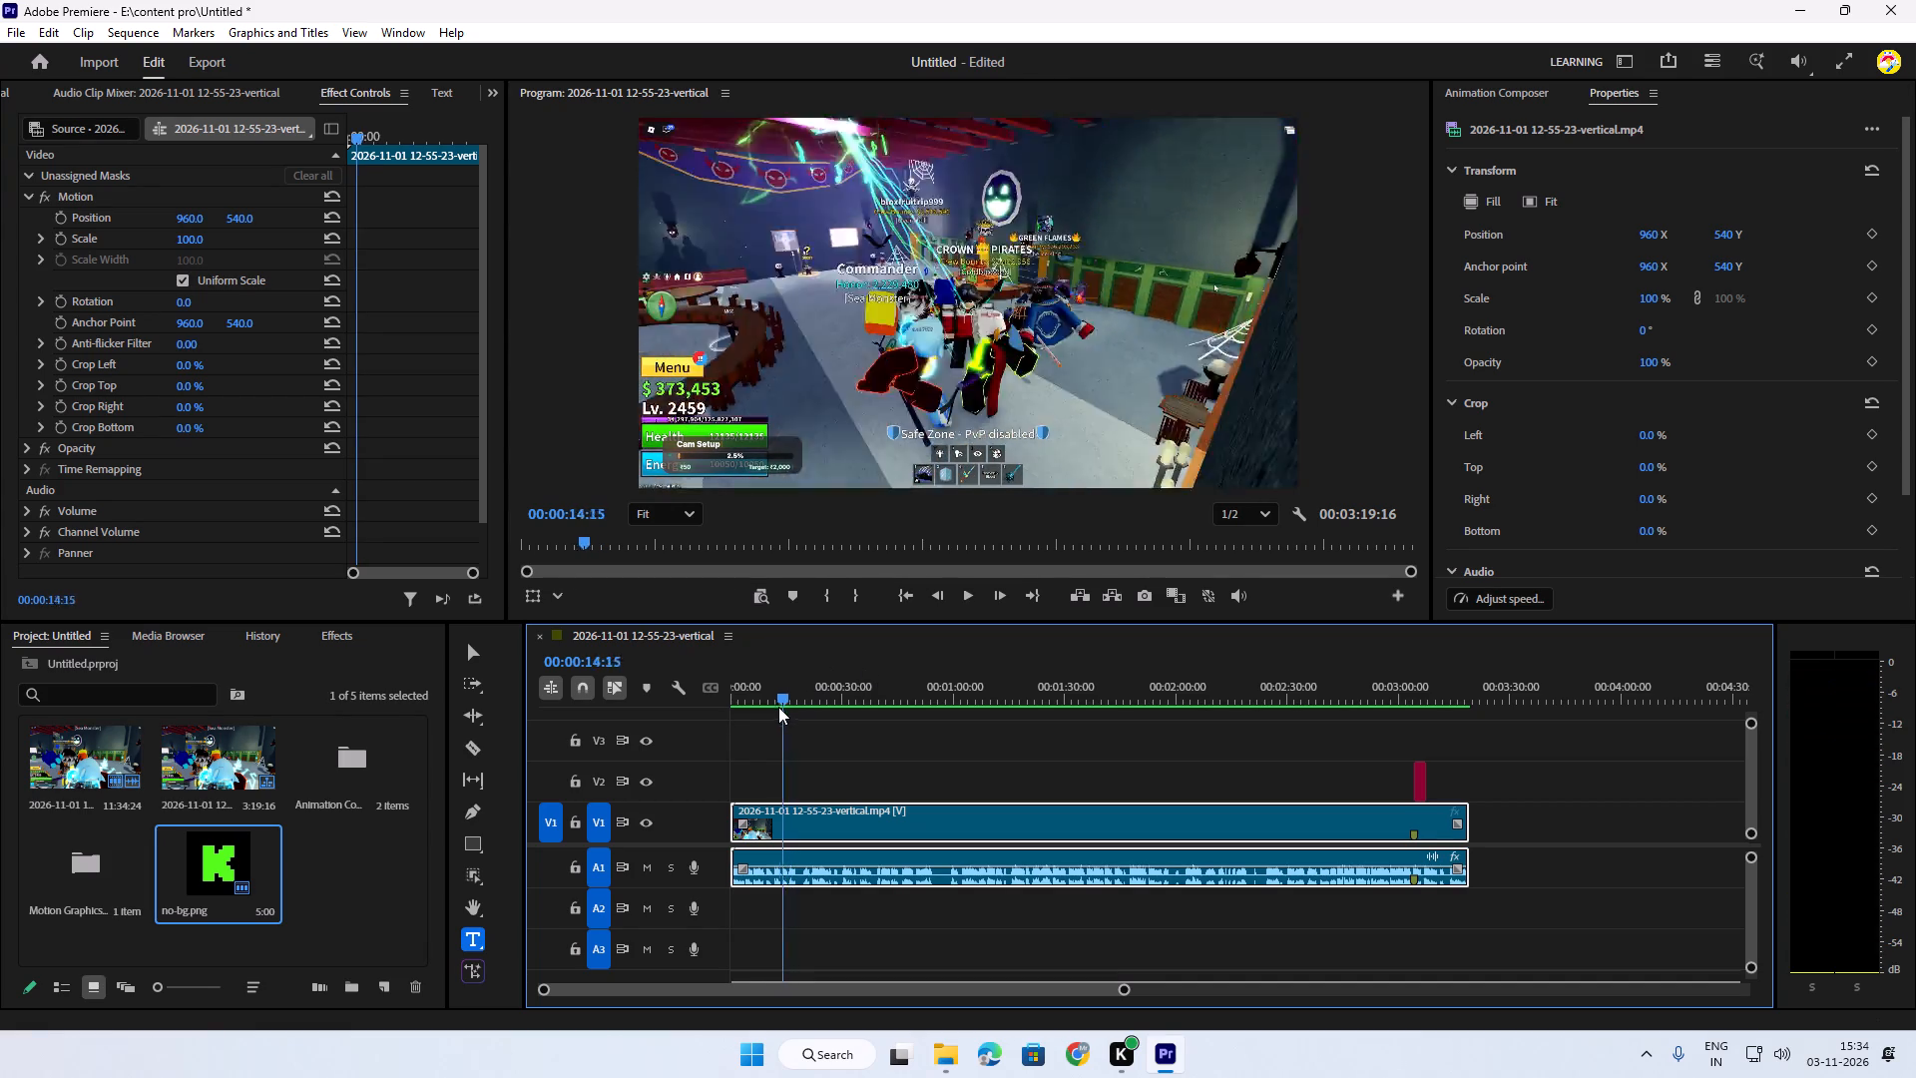
{"action": "left_click_drag", "start_coordinate": [778, 707], "coordinate": [728, 713]}
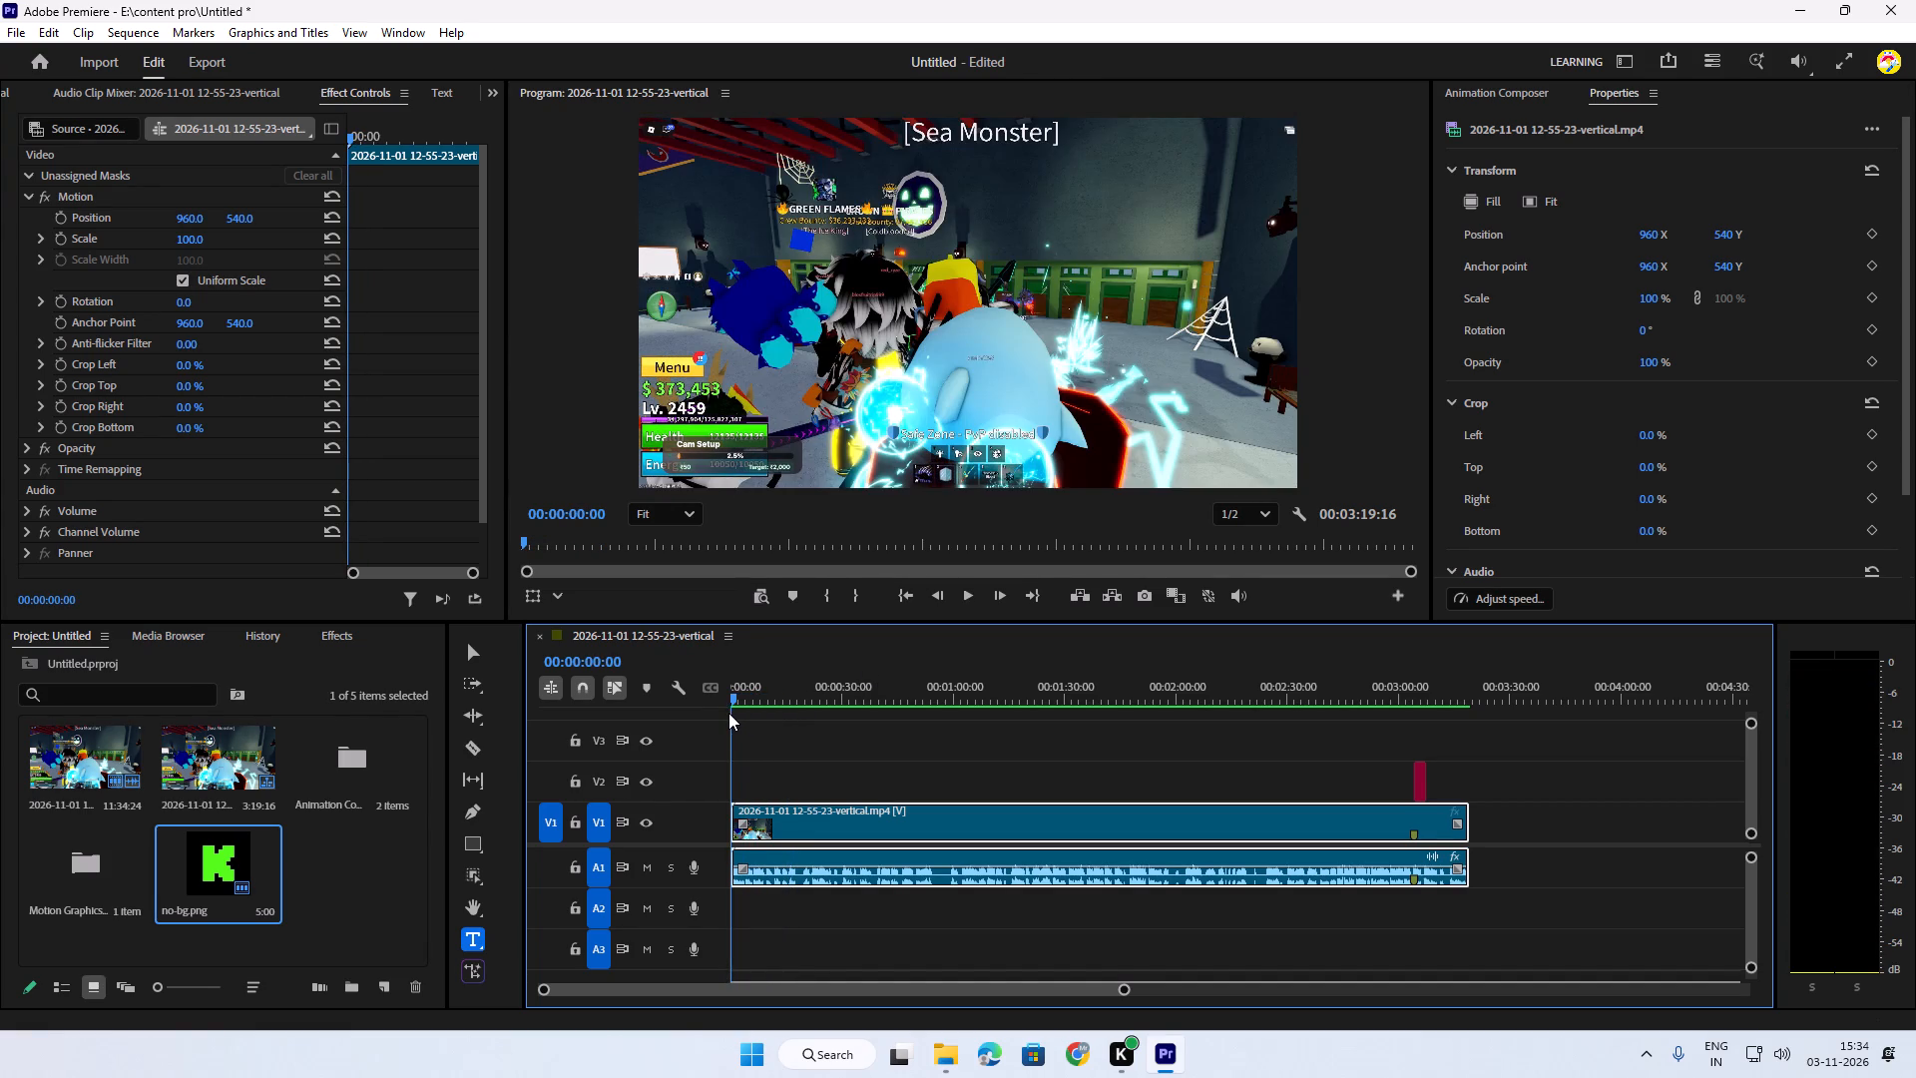
{"action": "left_click_drag", "start_coordinate": [728, 713], "coordinate": [739, 714]}
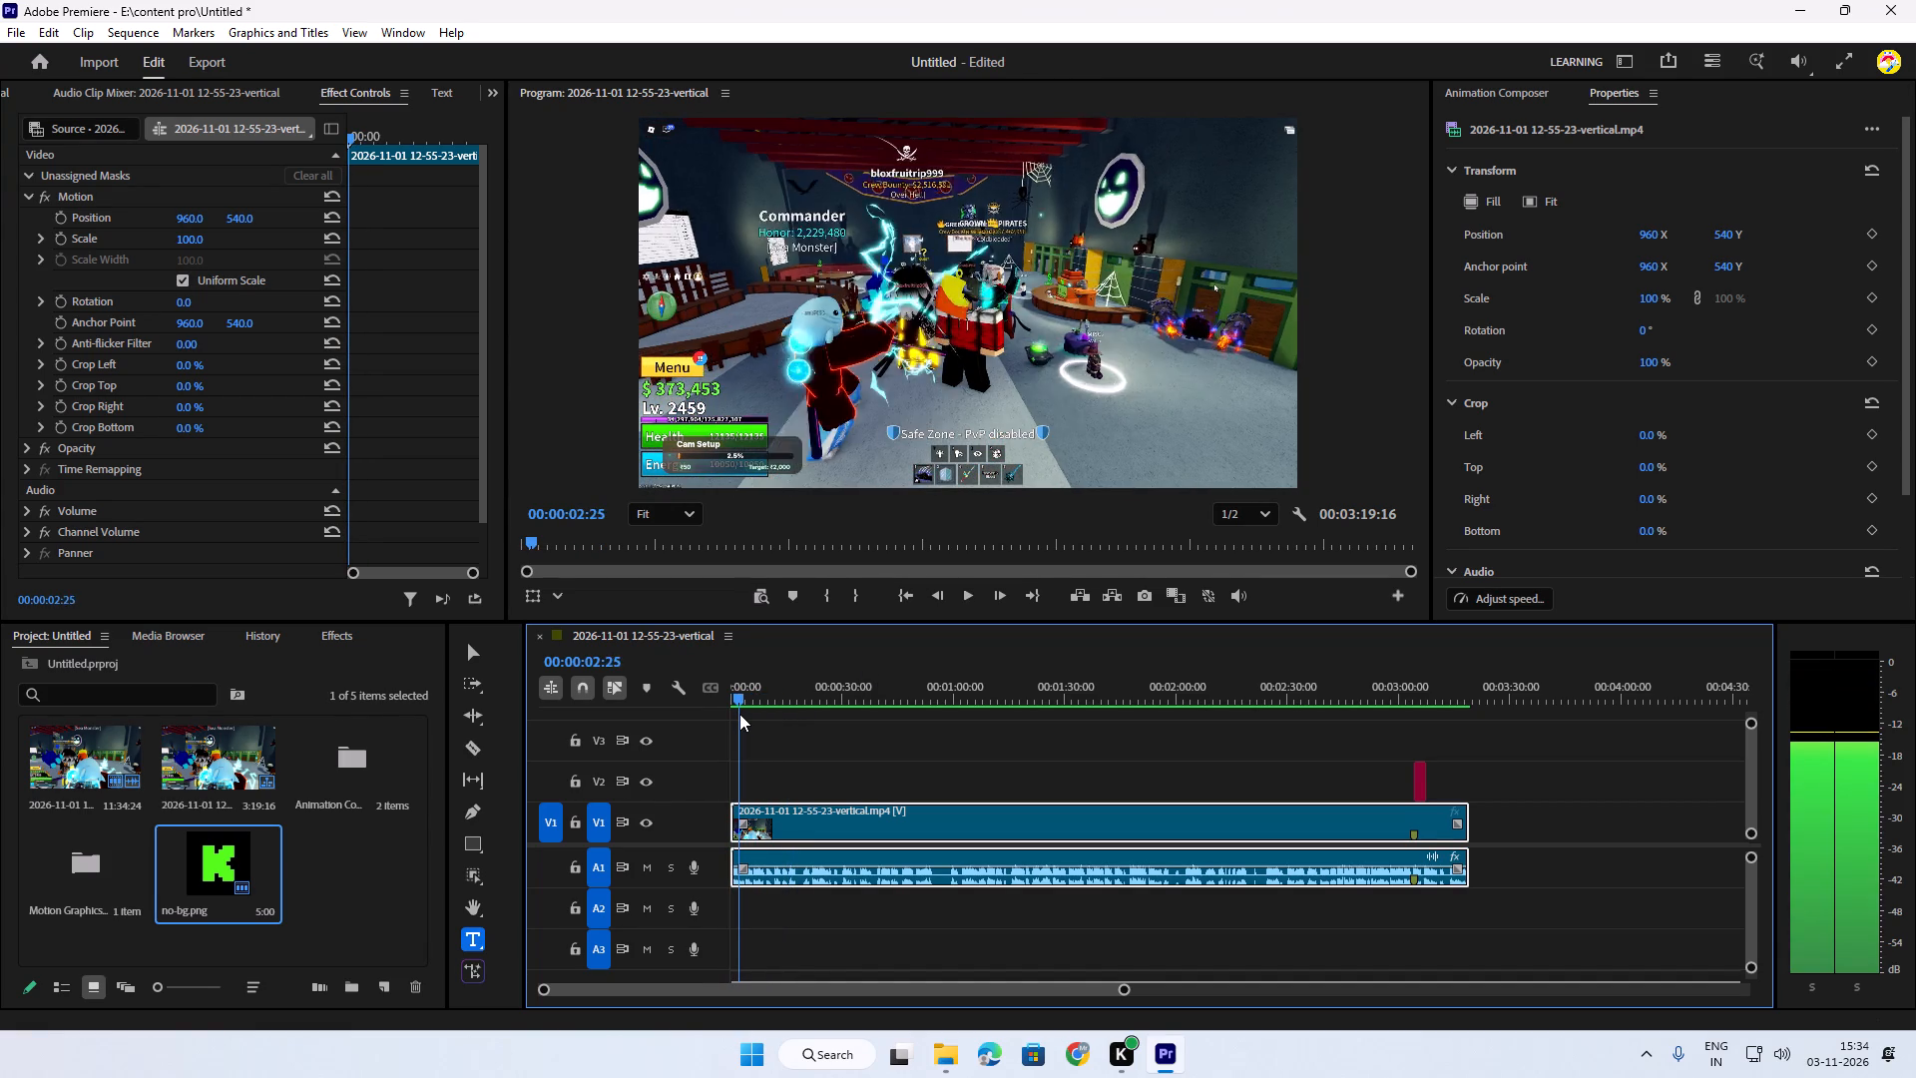
{"action": "left_click_drag", "start_coordinate": [739, 714], "coordinate": [743, 715]}
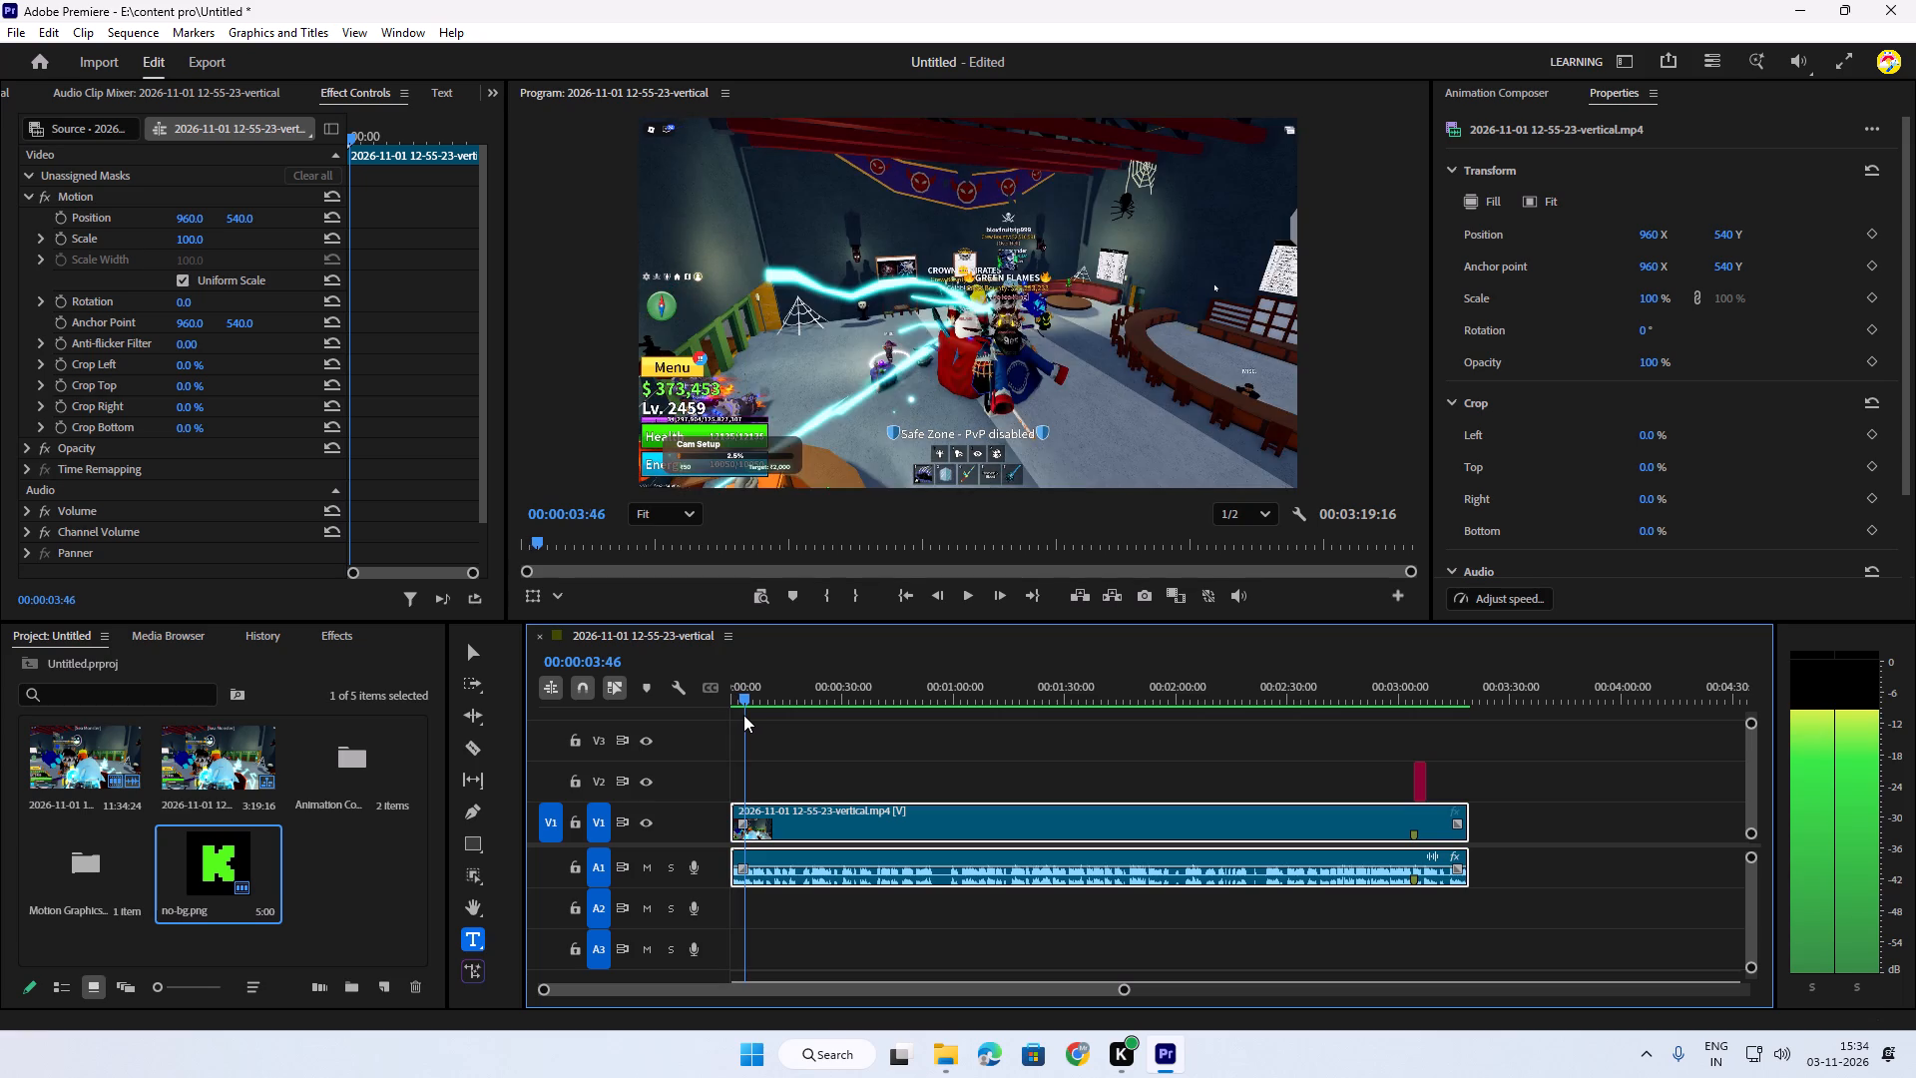
{"action": "left_click_drag", "start_coordinate": [743, 715], "coordinate": [749, 715]}
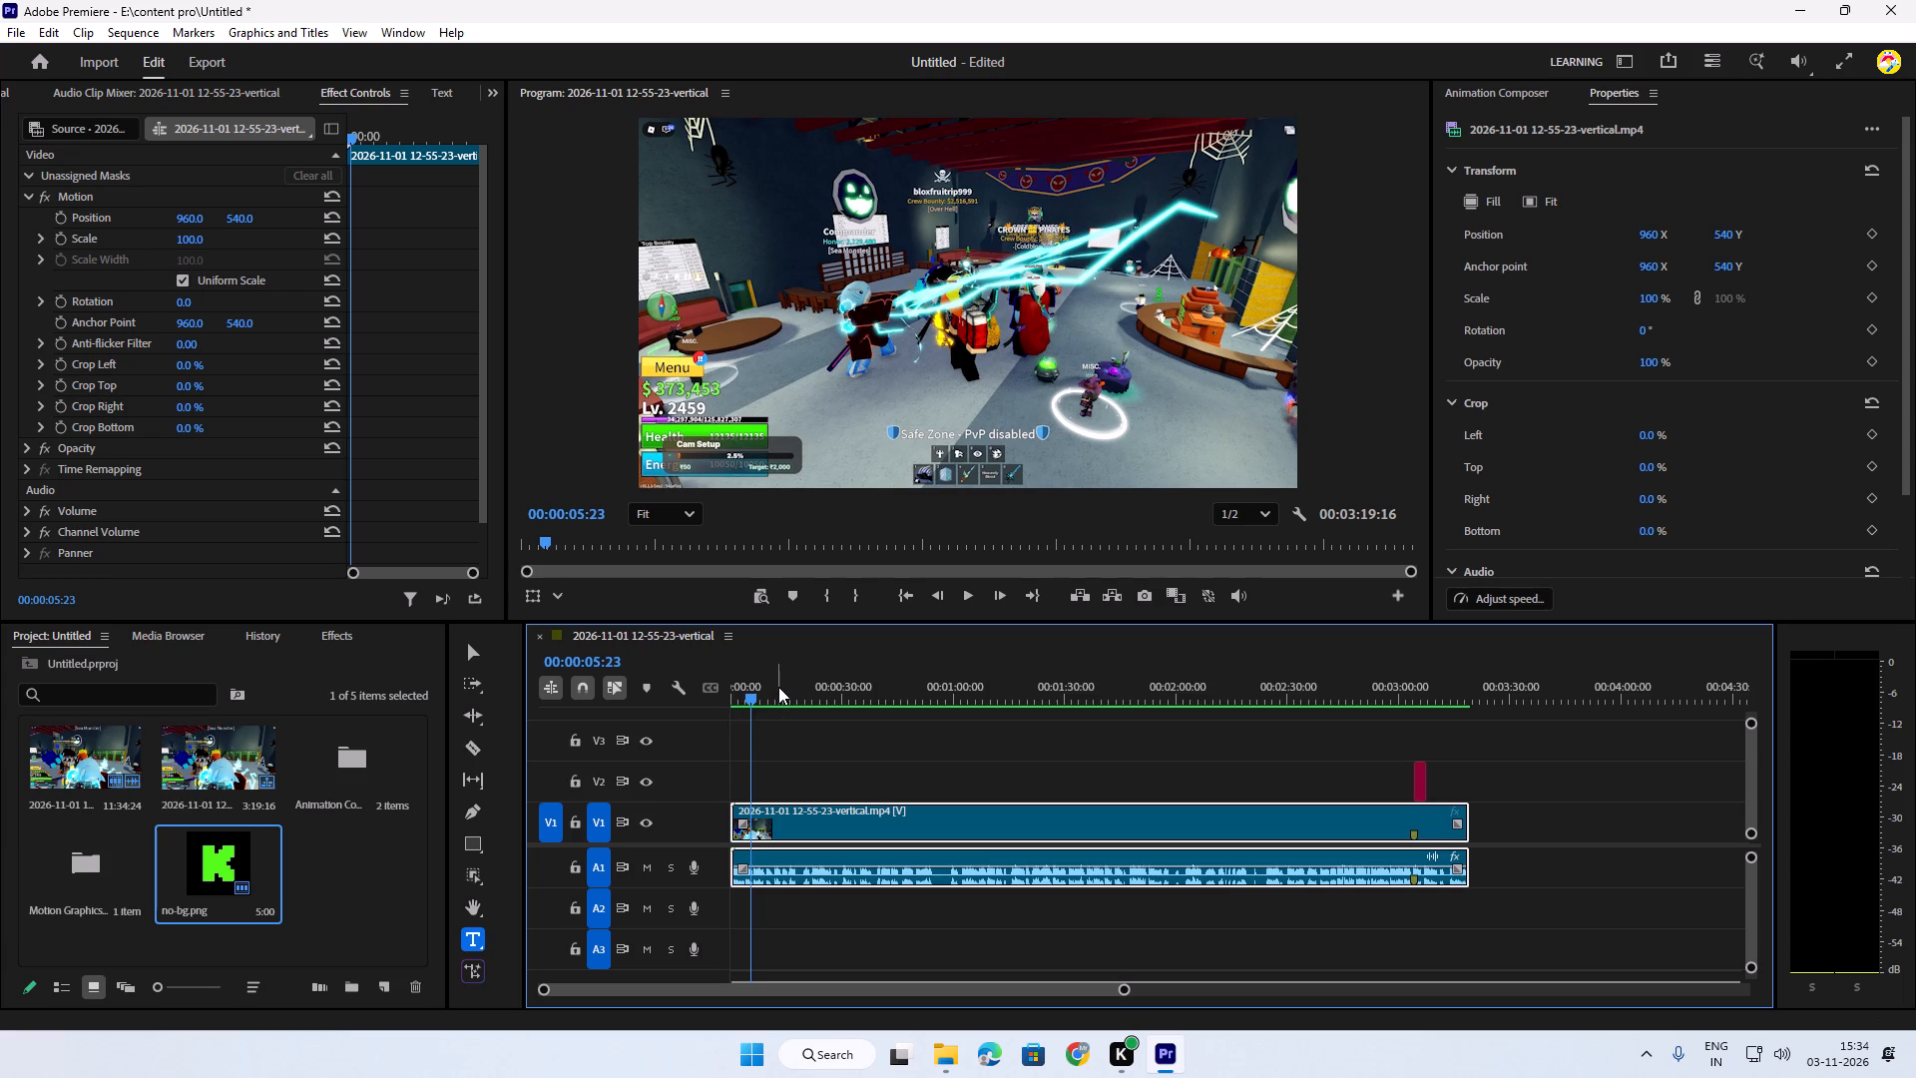
{"action": "key", "text": "shift+super+s"}
{"action": "left_click_drag", "start_coordinate": [766, 125], "coordinate": [976, 302]}
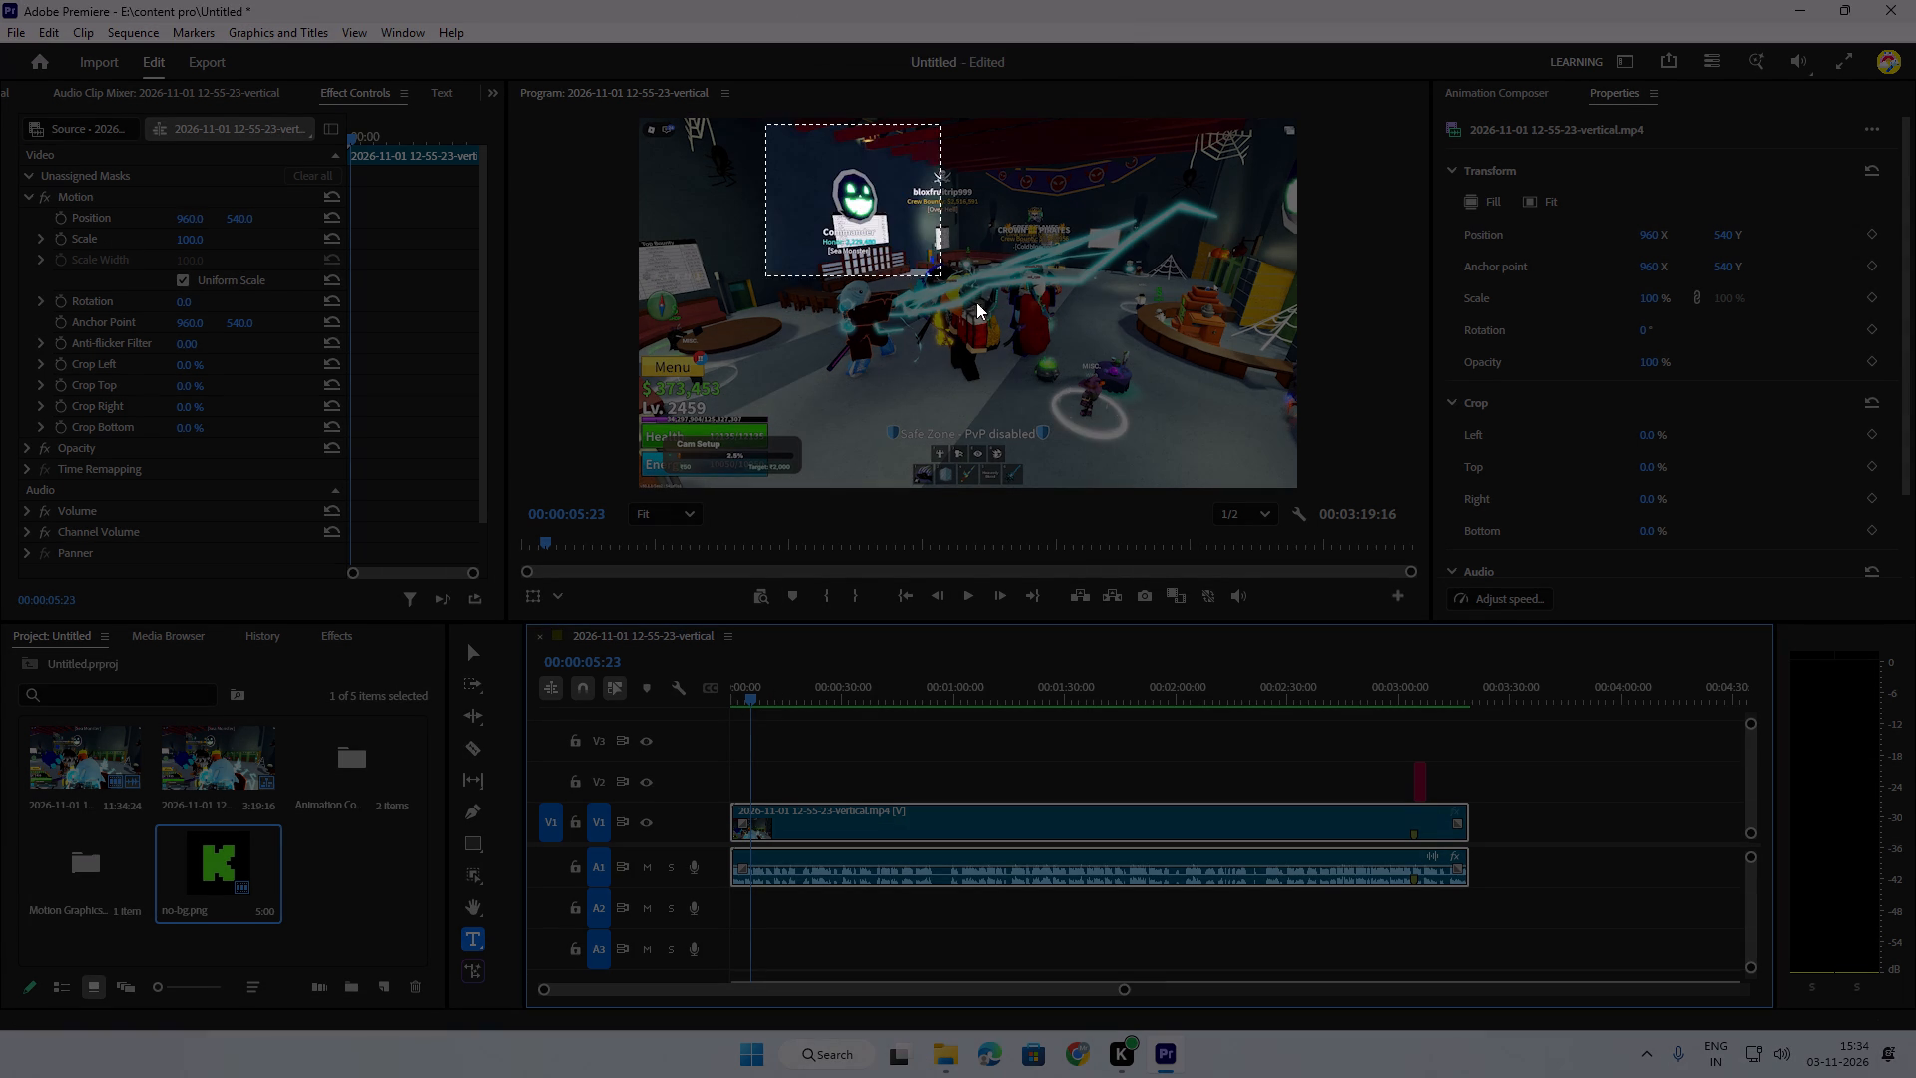
{"action": "left_click_drag", "start_coordinate": [976, 302], "coordinate": [1193, 415]}
{"action": "left_click", "coordinate": [774, 469]}
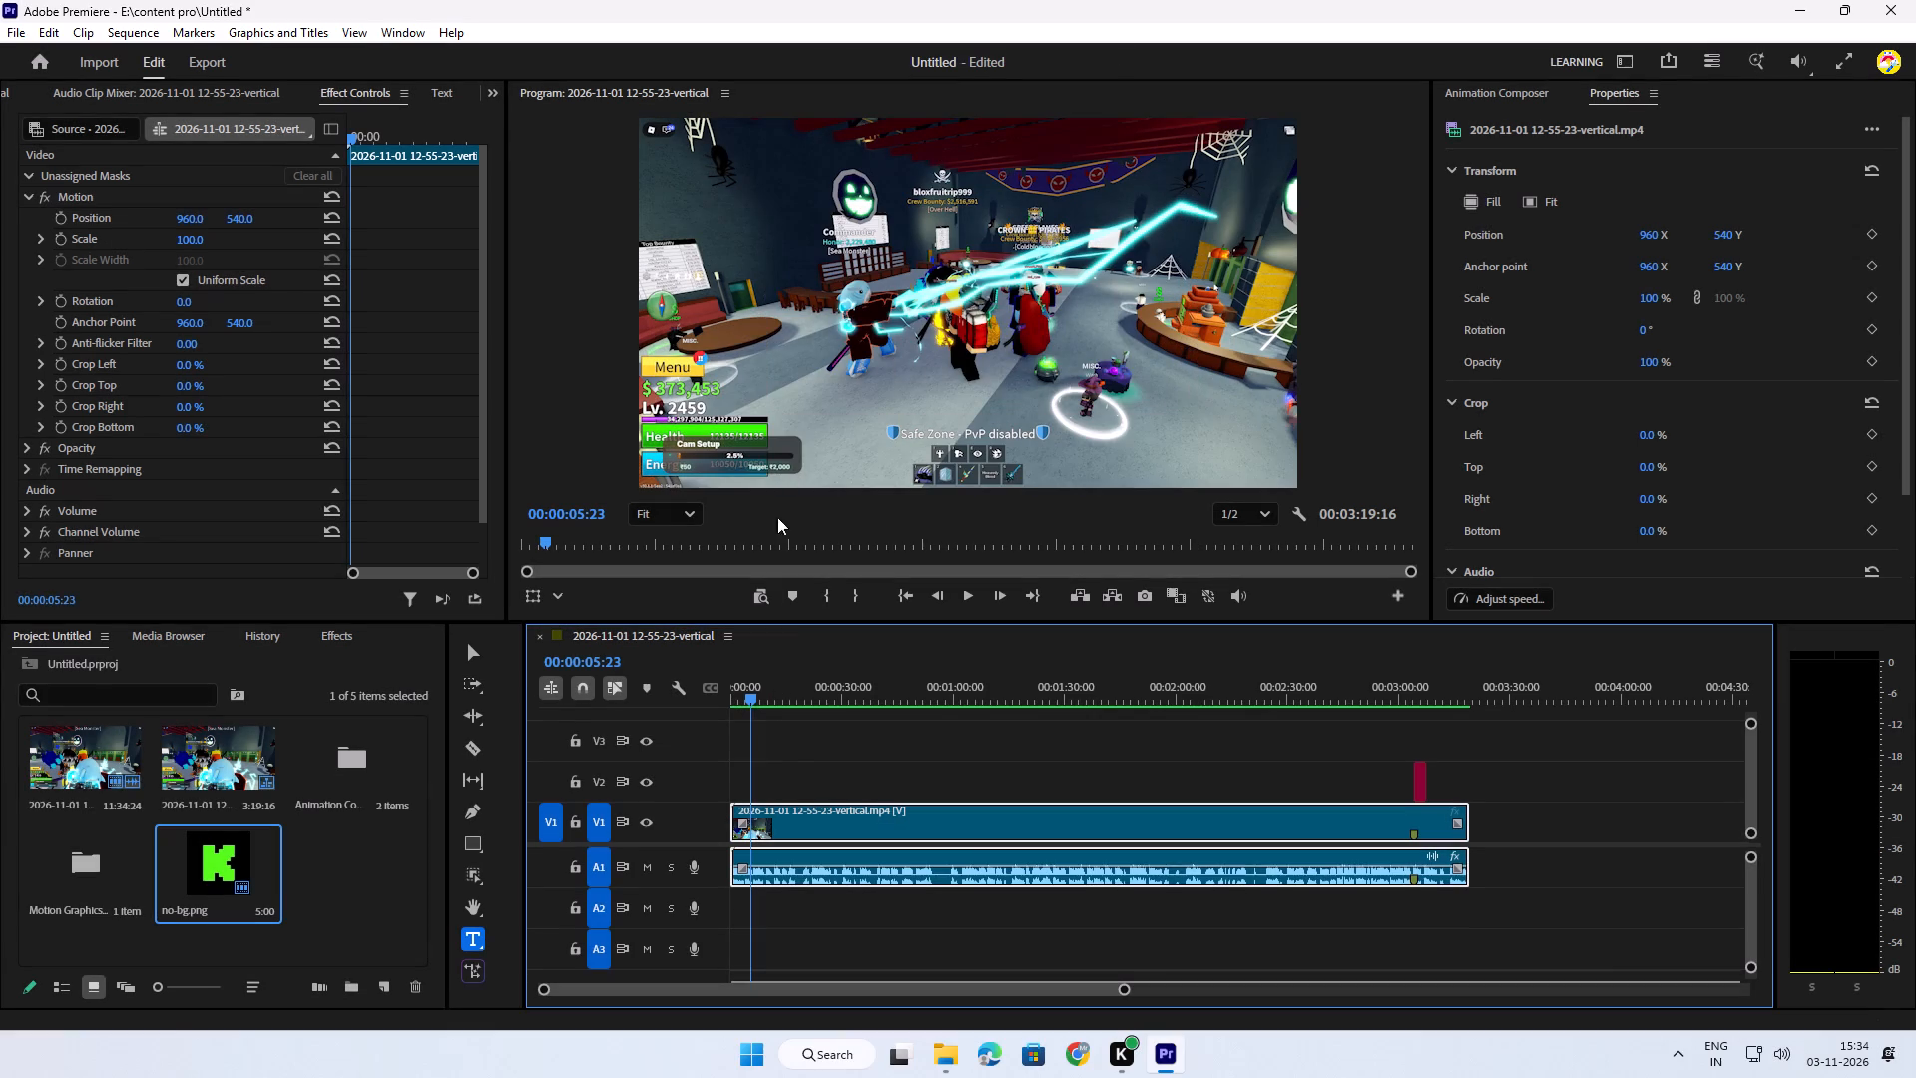
Scrub through the gameplay up to about 00:01:51 to examine its frames, and park the playhead at 00:01:49:59.
{"action": "left_click_drag", "start_coordinate": [751, 699], "coordinate": [806, 698]}
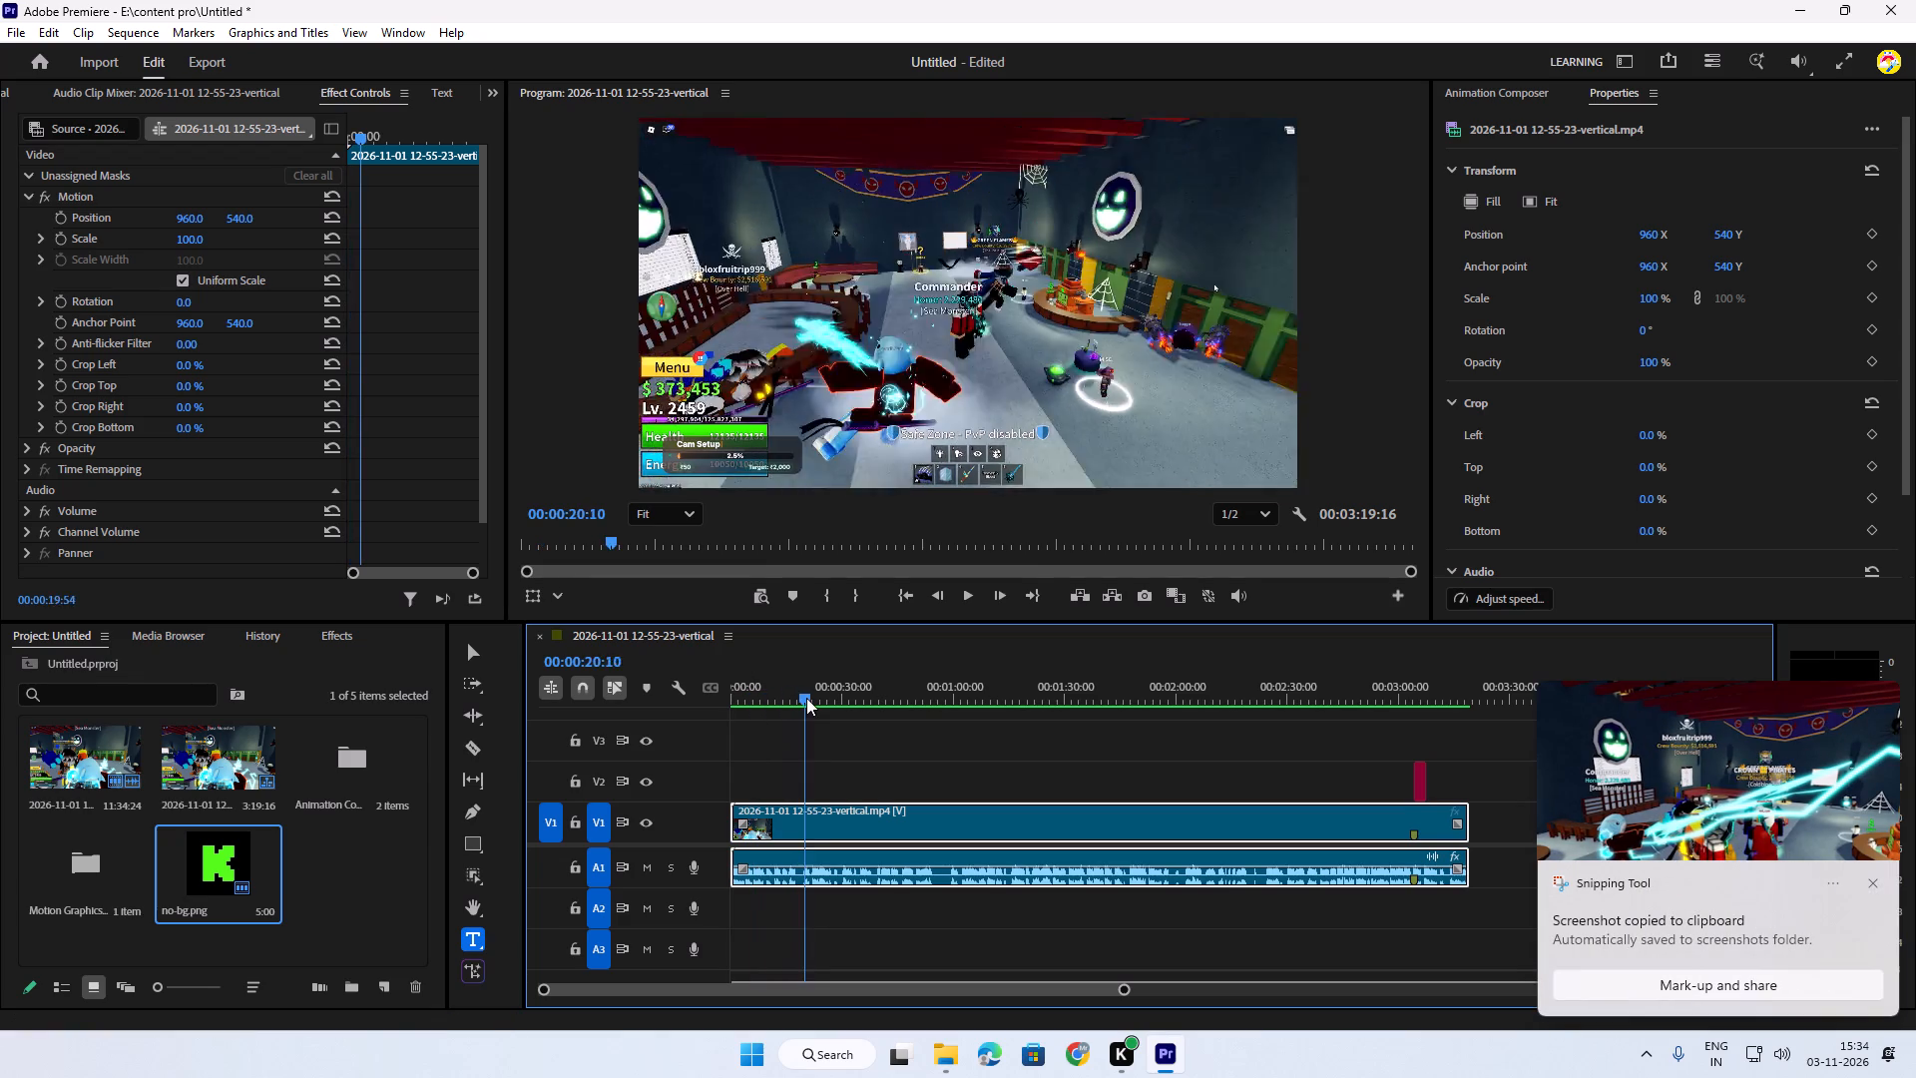
{"action": "left_click_drag", "start_coordinate": [806, 698], "coordinate": [845, 690]}
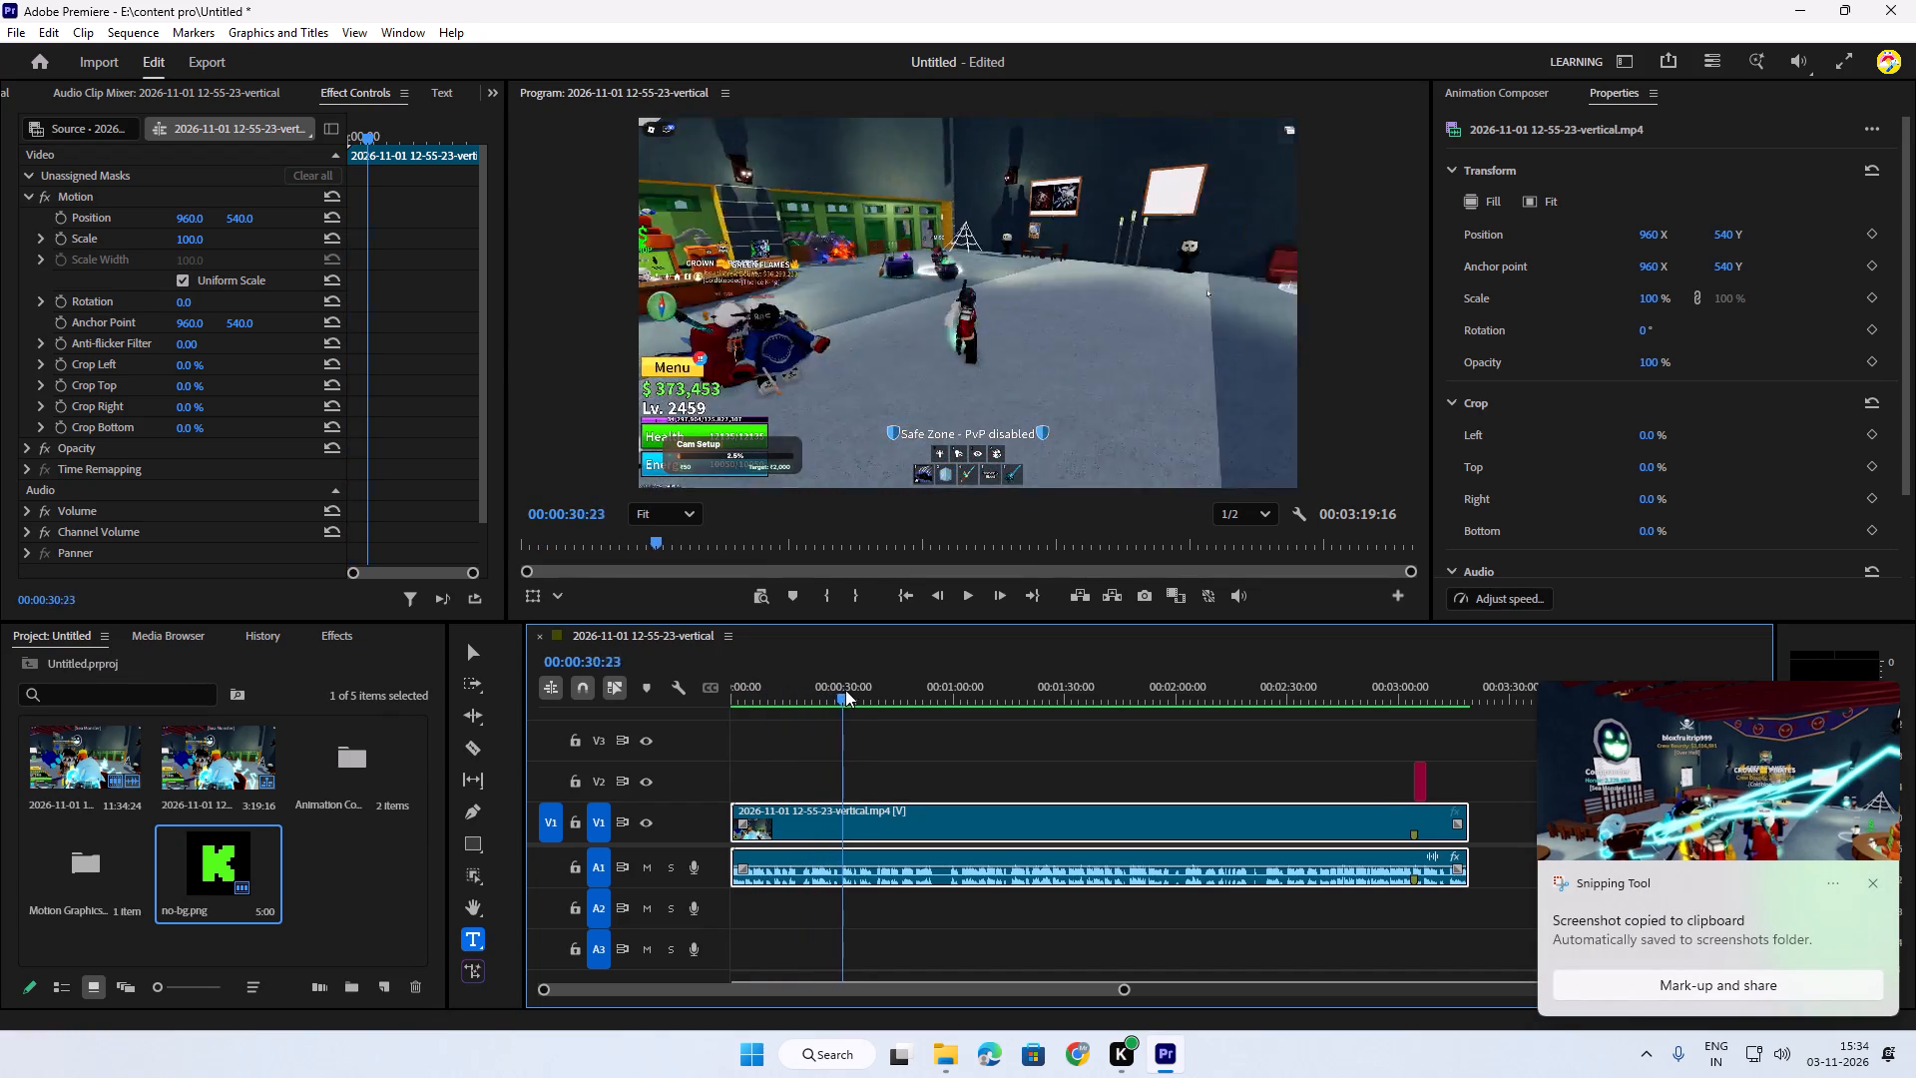
{"action": "left_click_drag", "start_coordinate": [845, 690], "coordinate": [901, 681]}
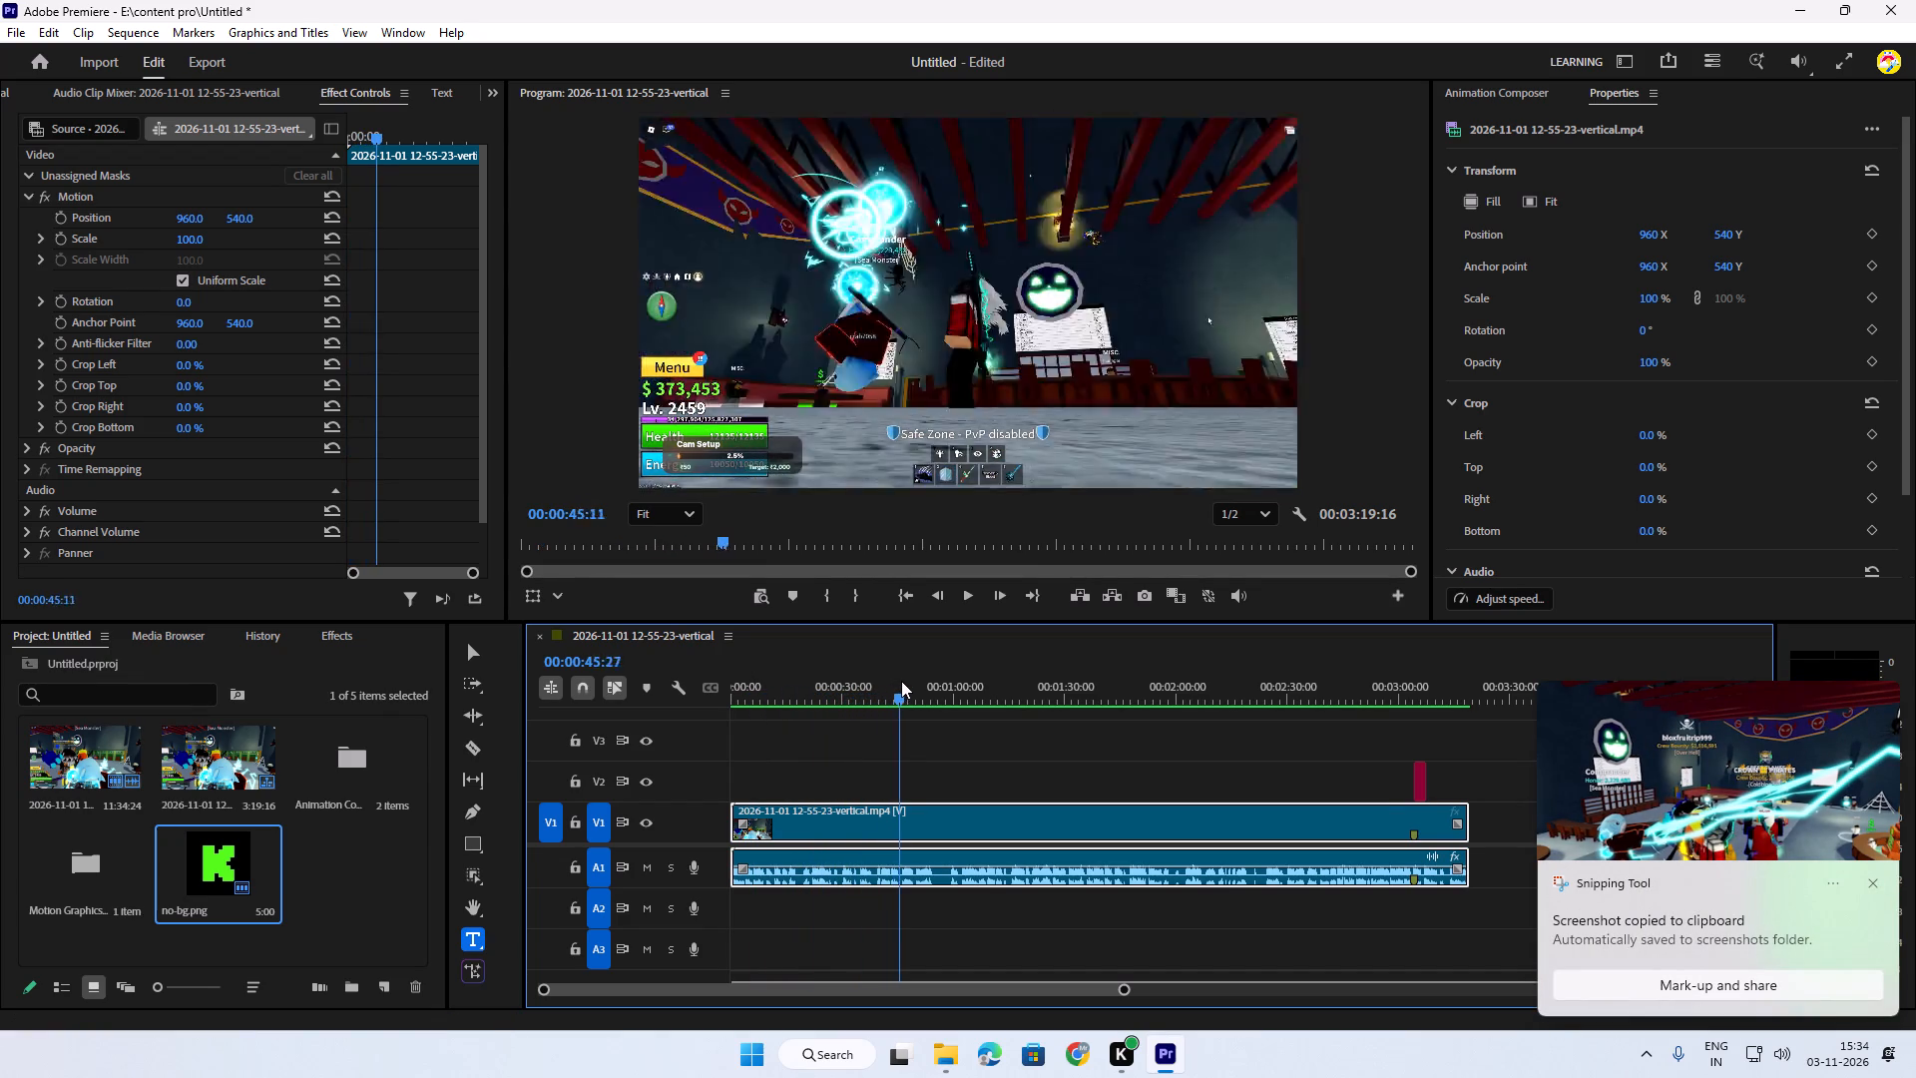
{"action": "left_click_drag", "start_coordinate": [901, 681], "coordinate": [996, 687]}
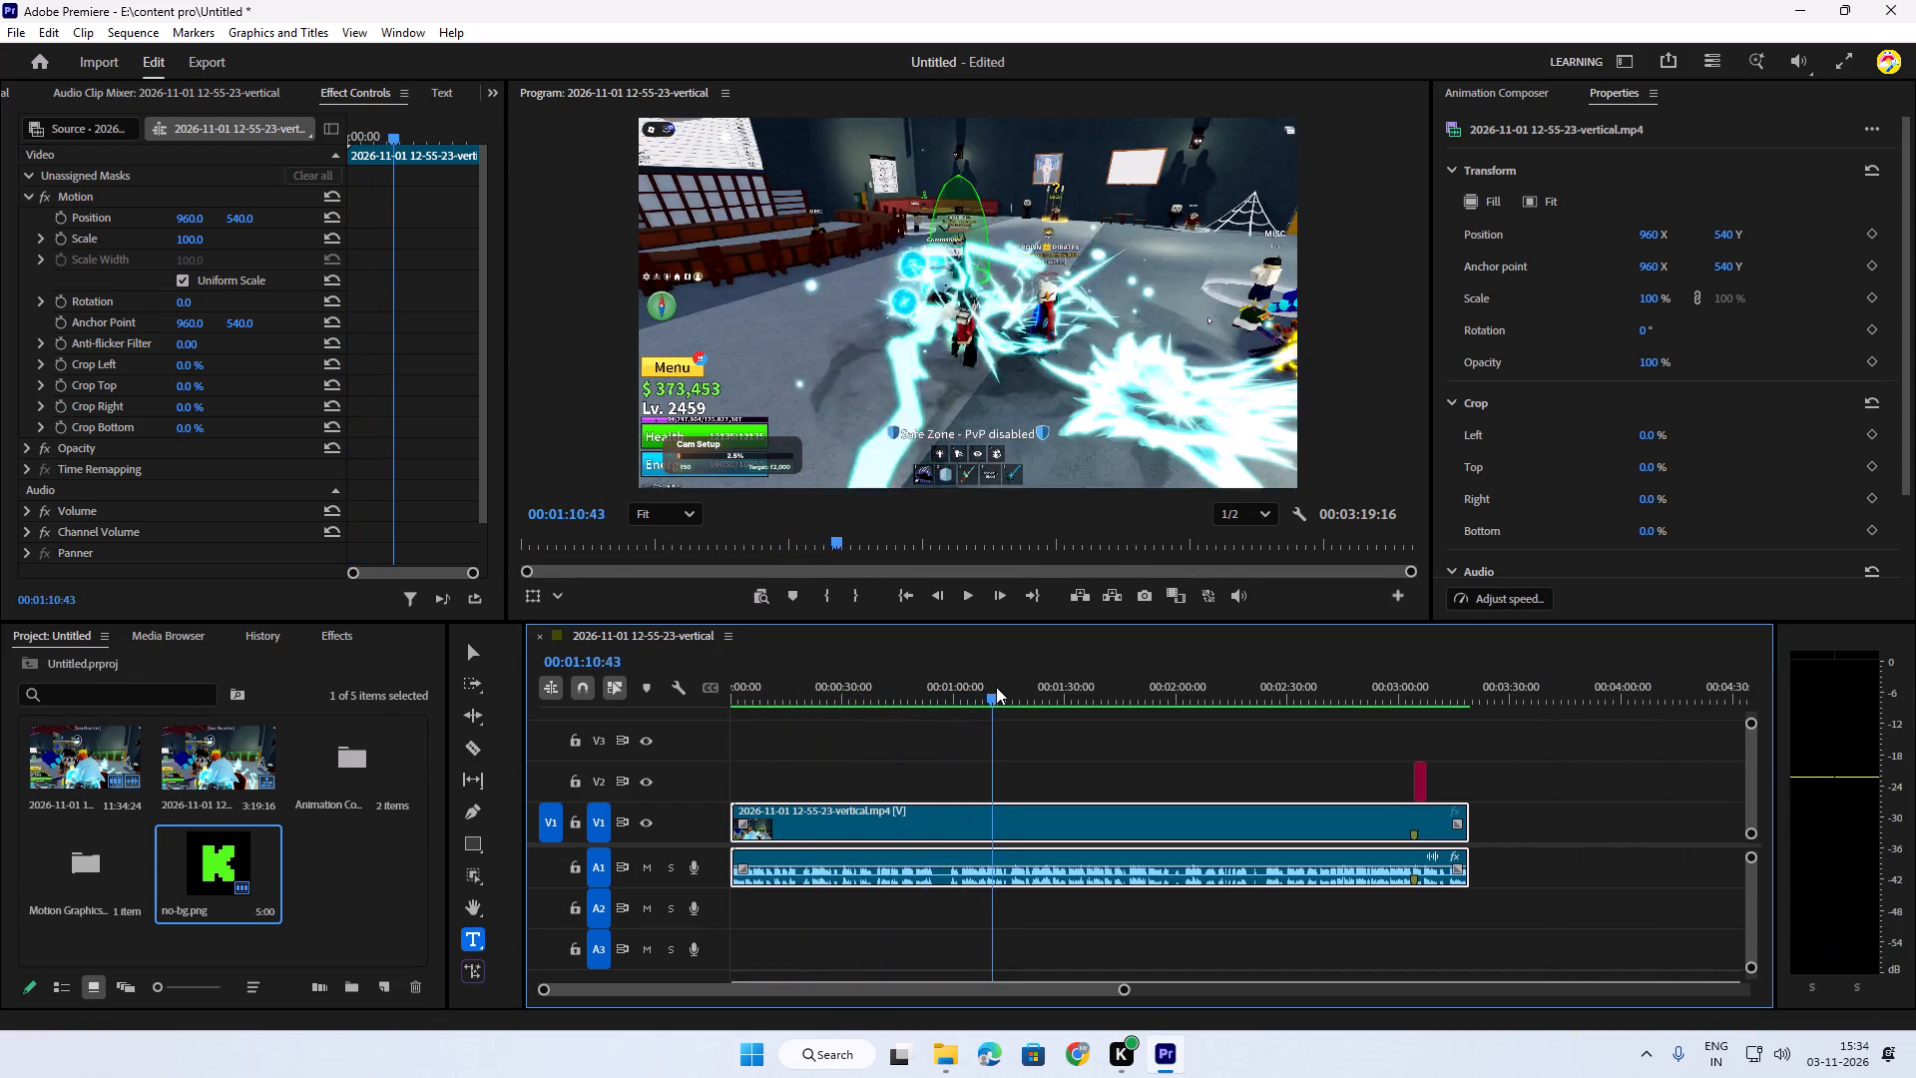
{"action": "left_click_drag", "start_coordinate": [996, 687], "coordinate": [1026, 686]}
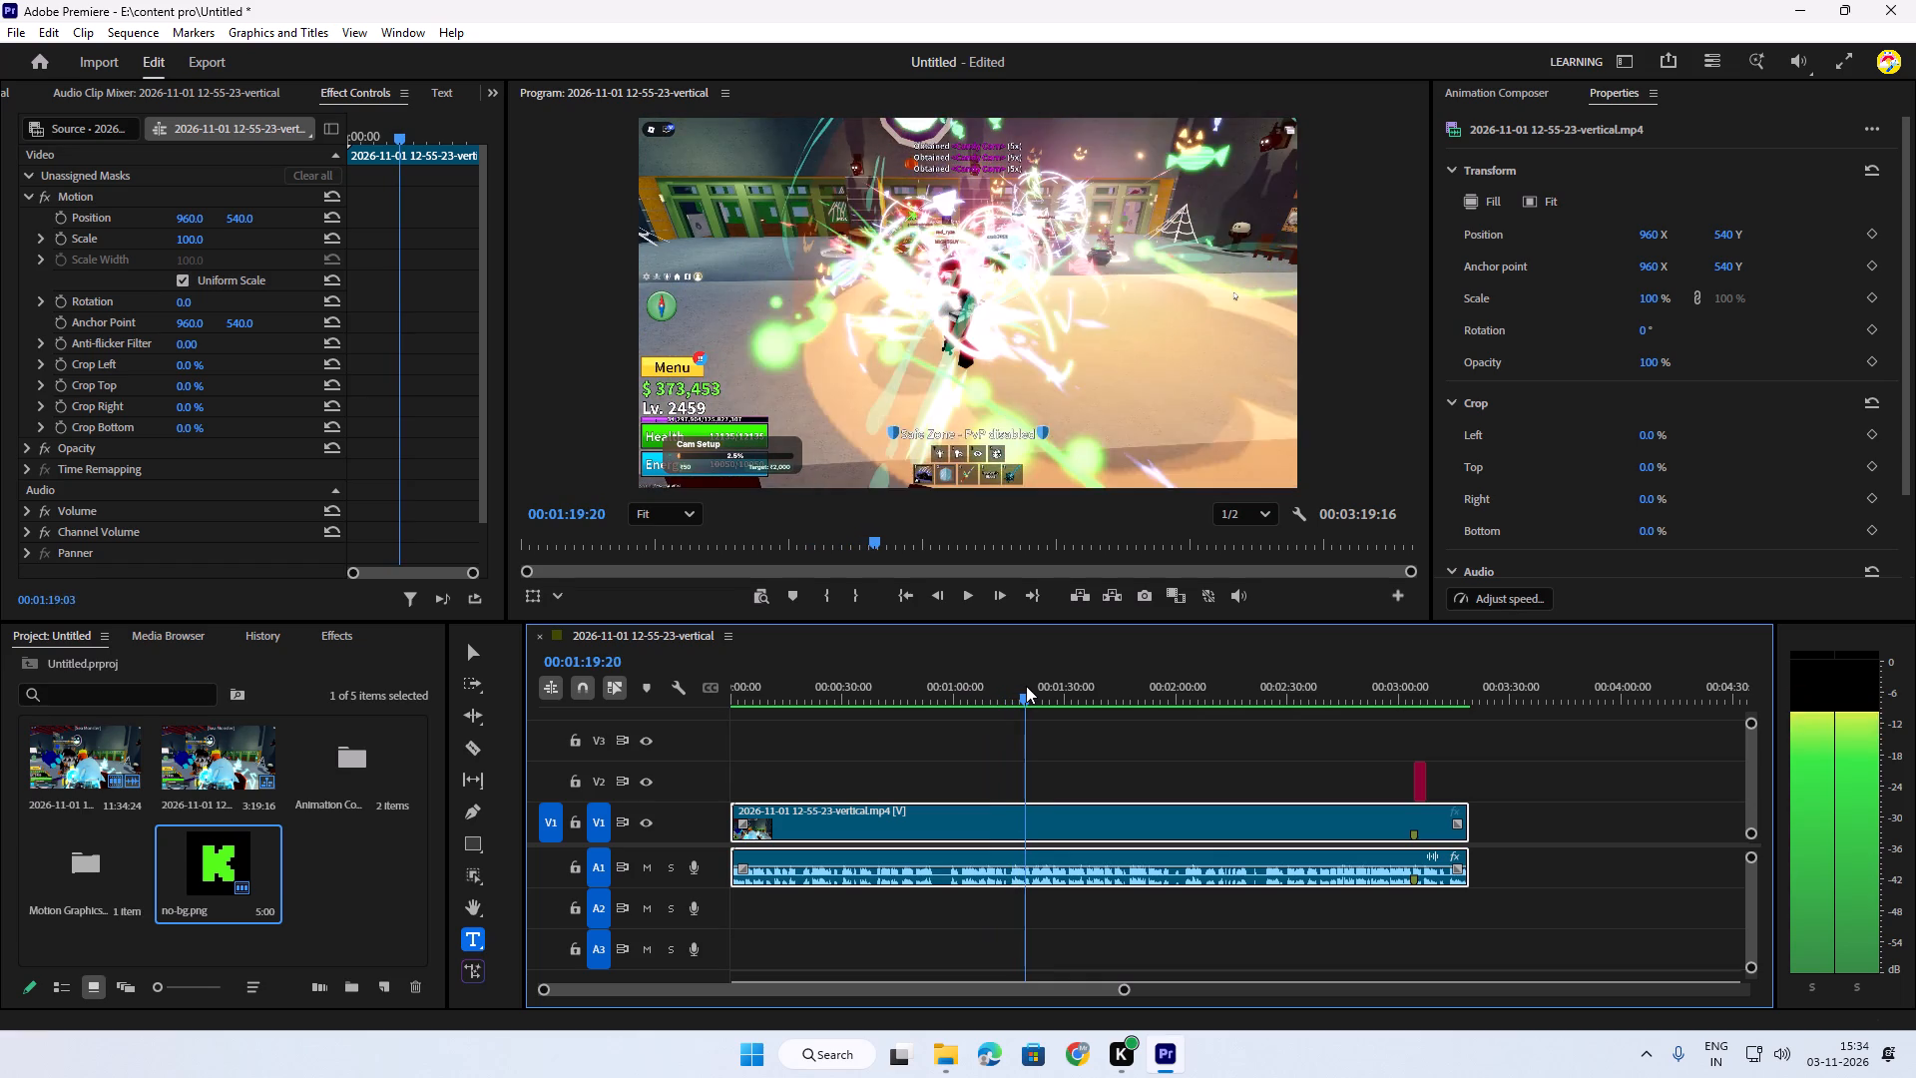
{"action": "left_click_drag", "start_coordinate": [1026, 686], "coordinate": [1030, 685]}
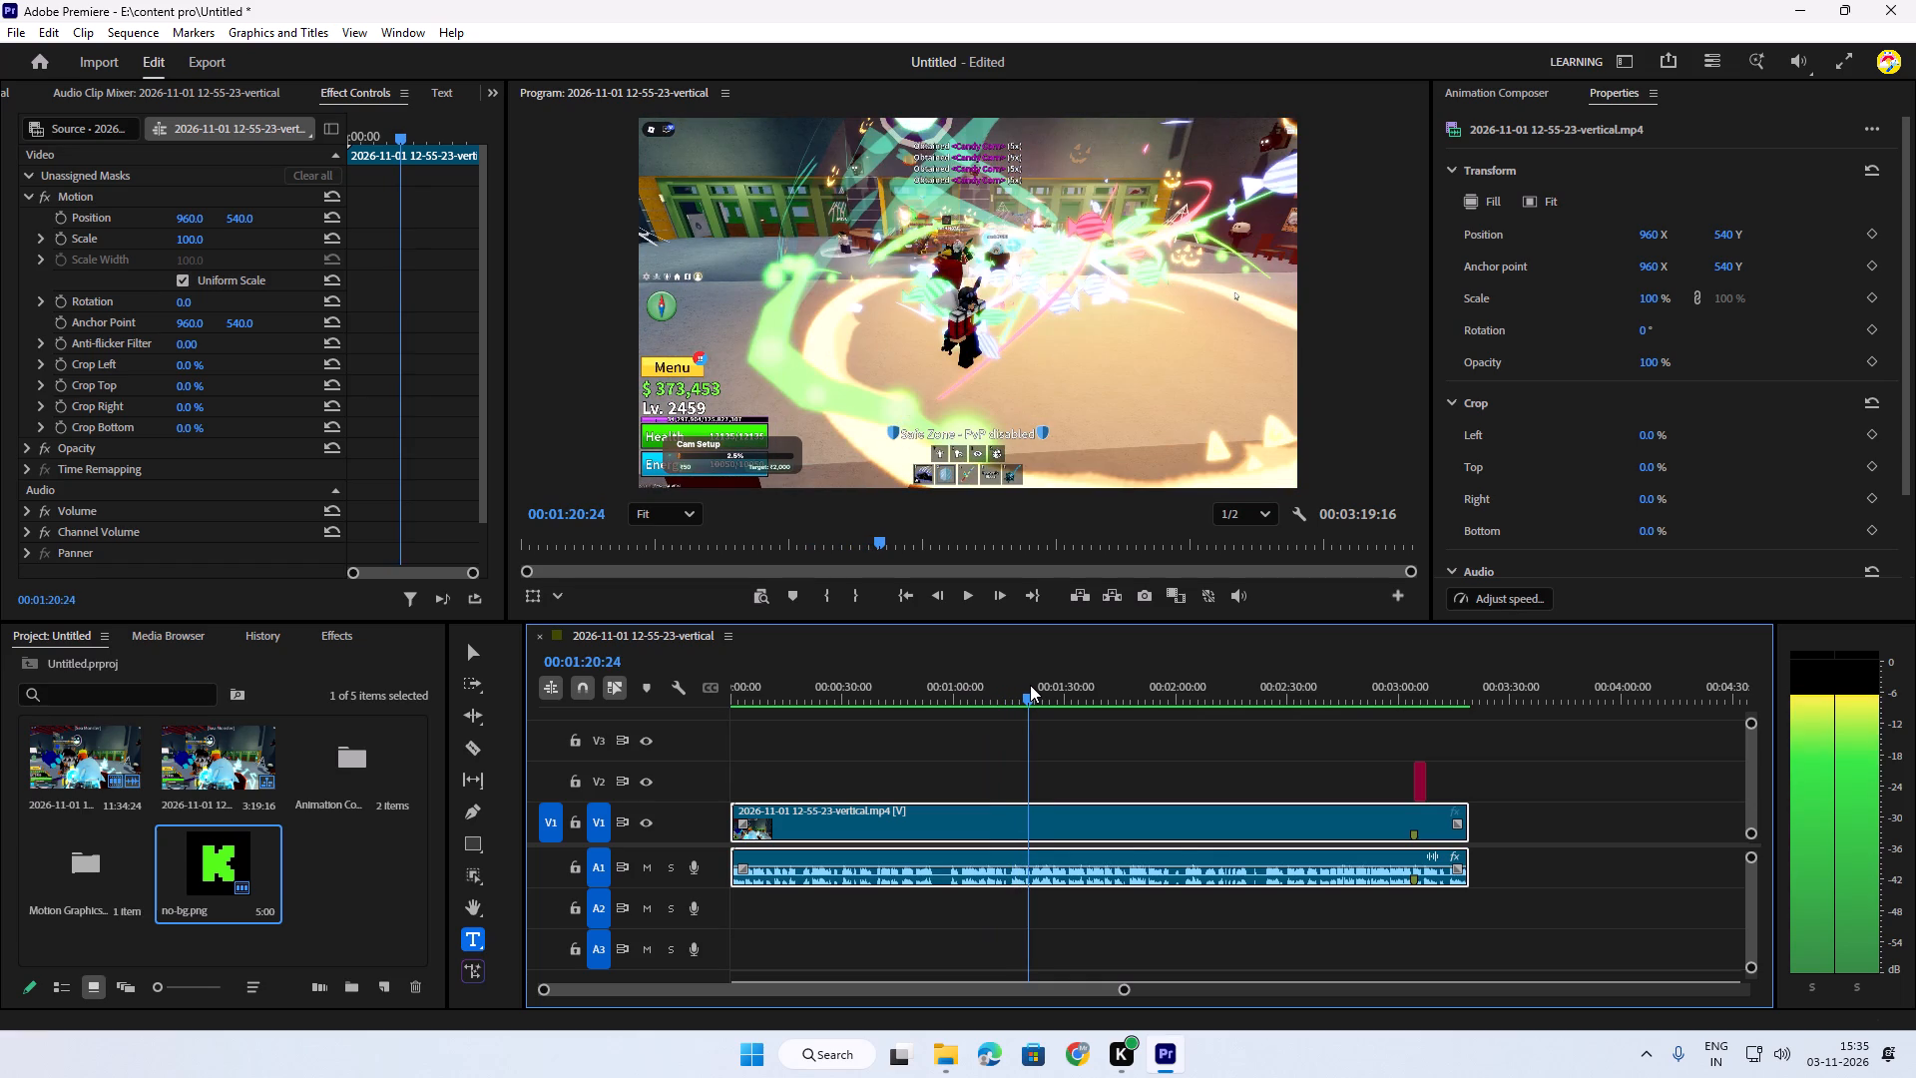
{"action": "left_click_drag", "start_coordinate": [1030, 685], "coordinate": [1015, 689]}
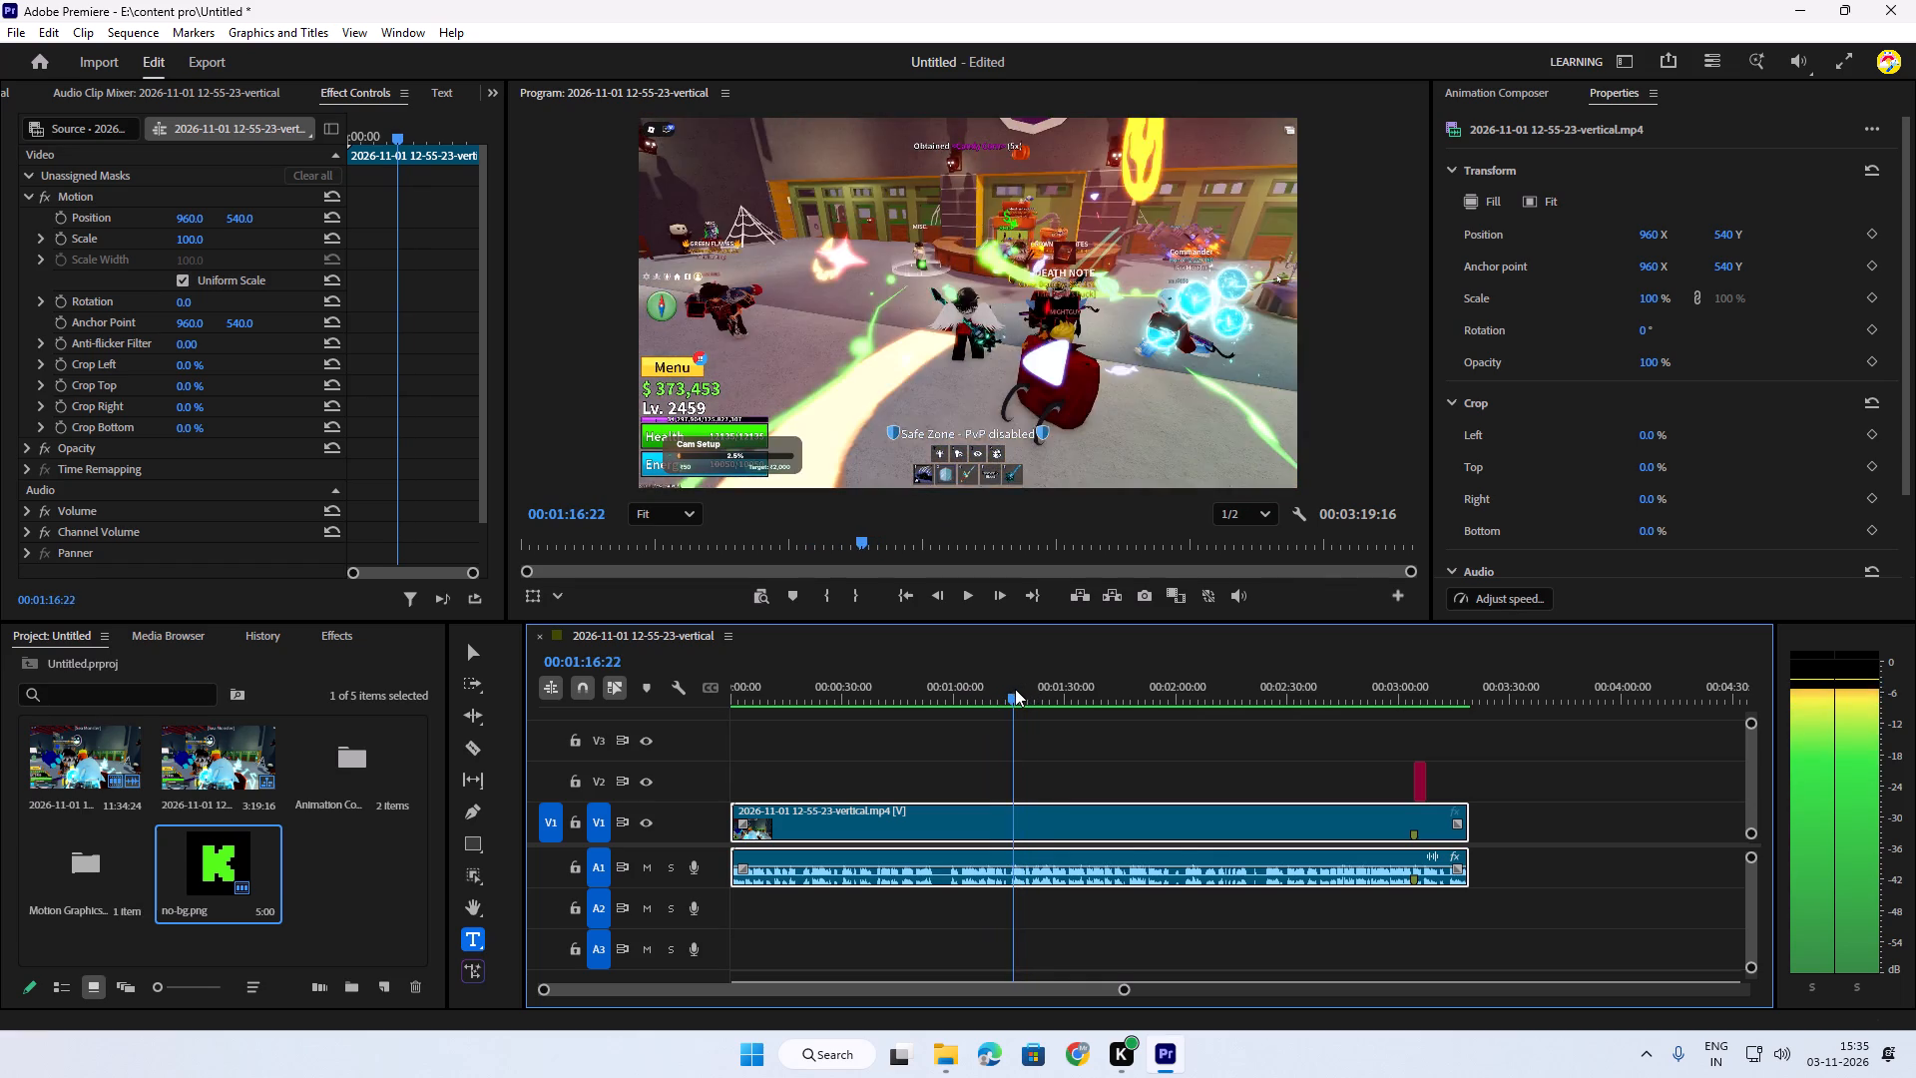
{"action": "left_click_drag", "start_coordinate": [1015, 689], "coordinate": [1049, 688]}
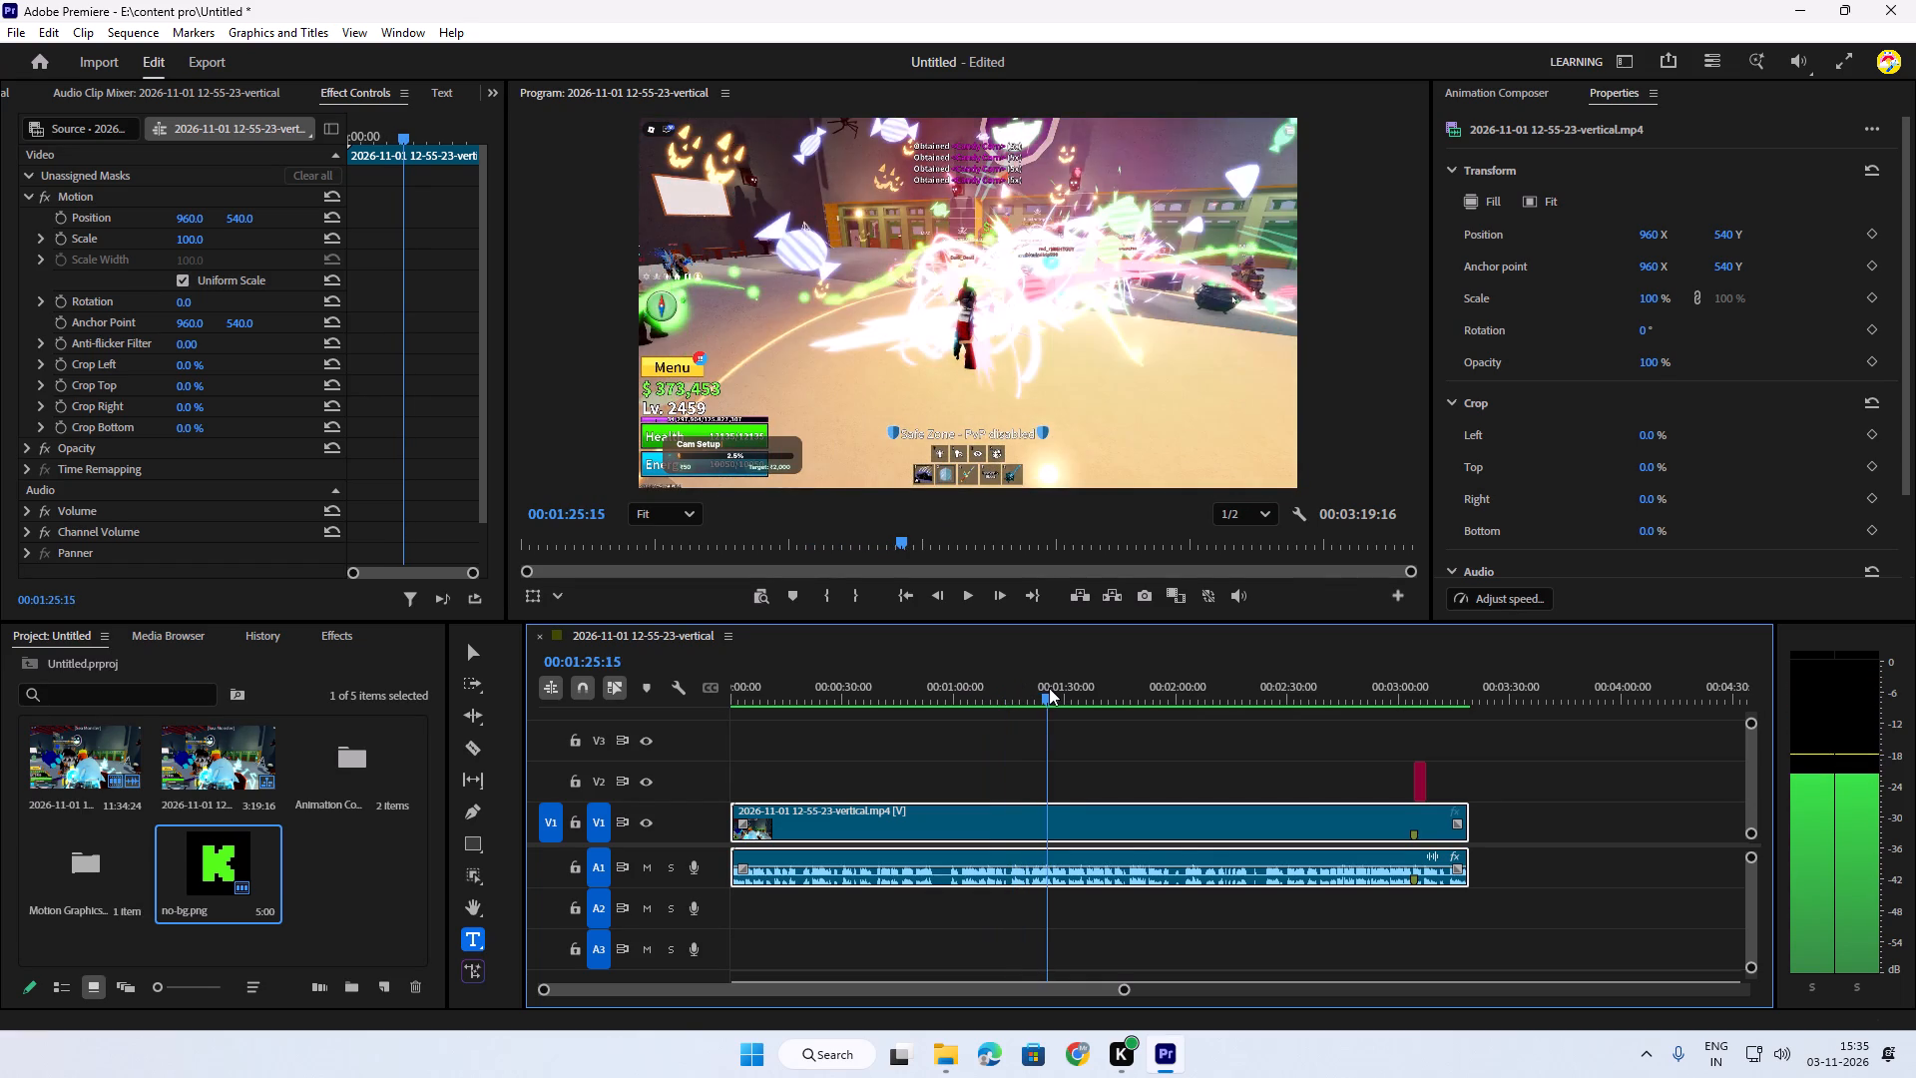
{"action": "left_click_drag", "start_coordinate": [1049, 688], "coordinate": [1062, 685]}
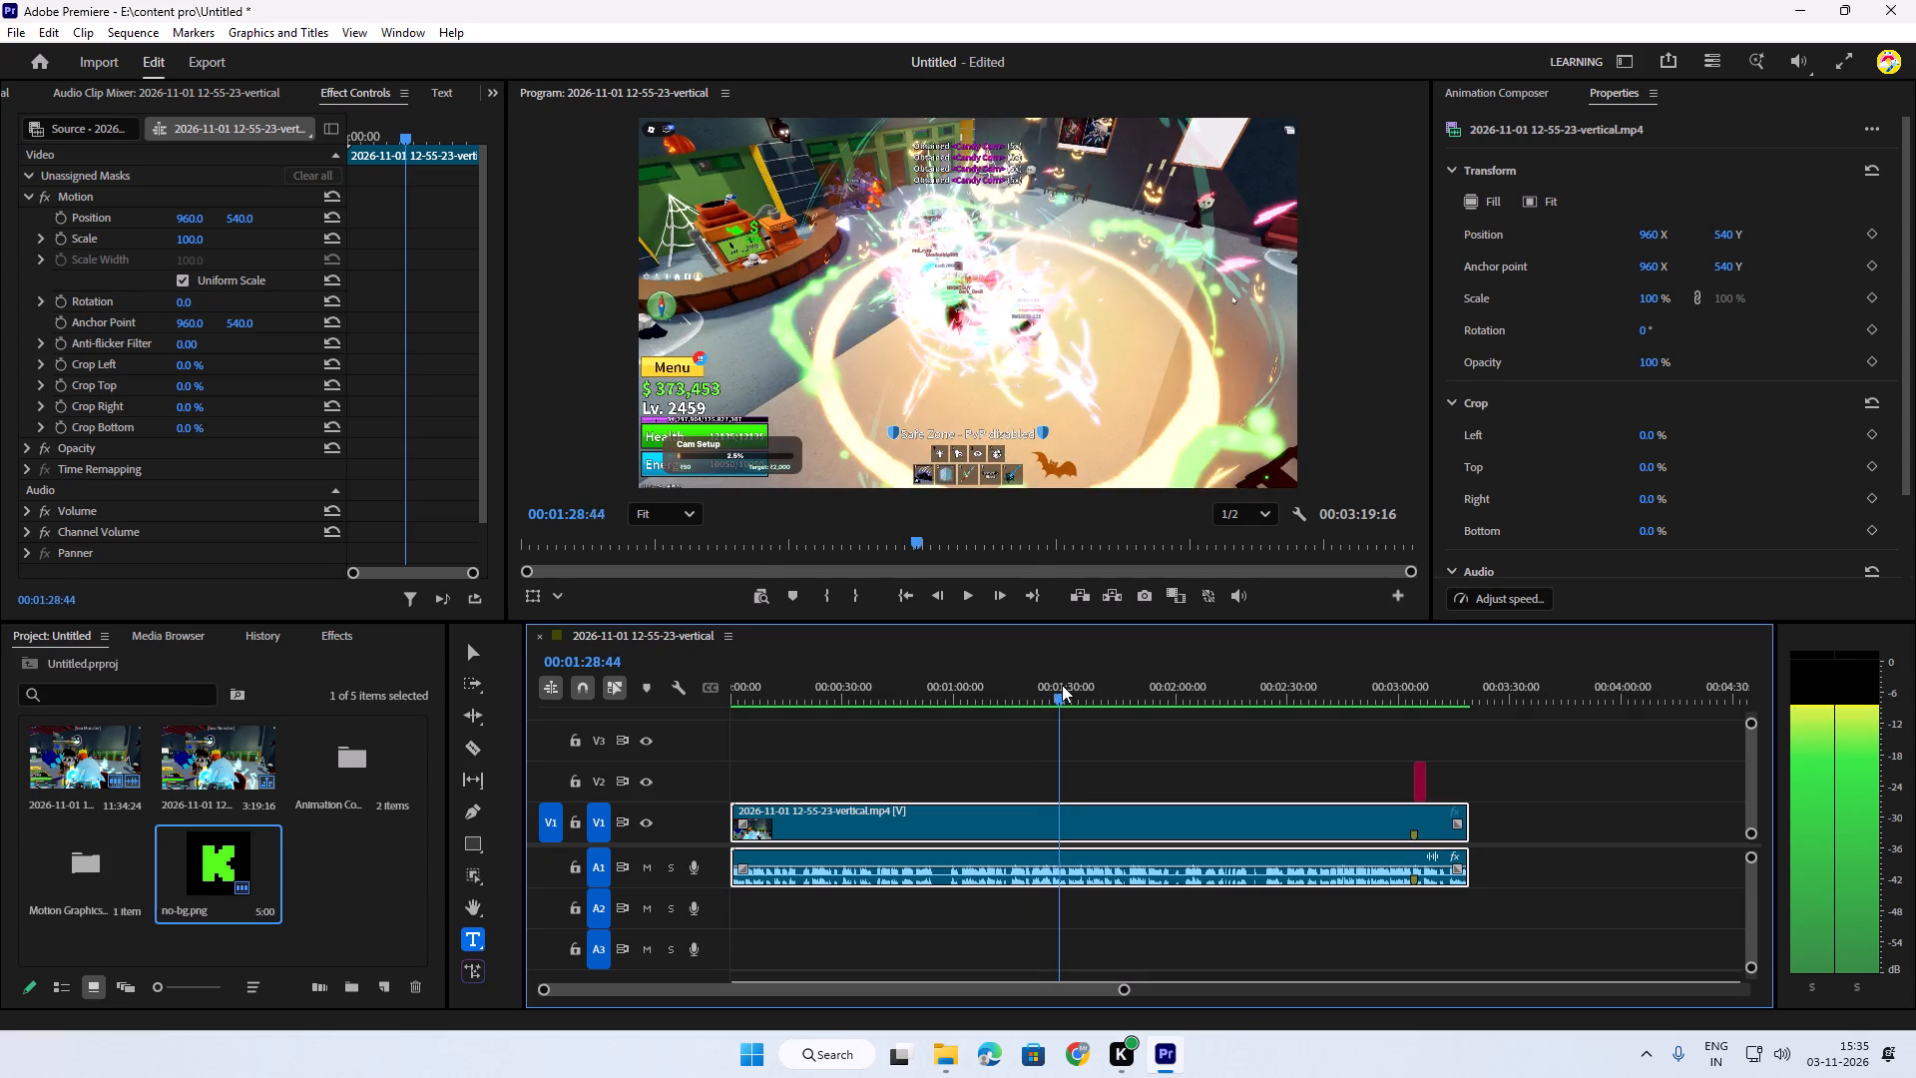
{"action": "left_click_drag", "start_coordinate": [1062, 685], "coordinate": [1072, 682]}
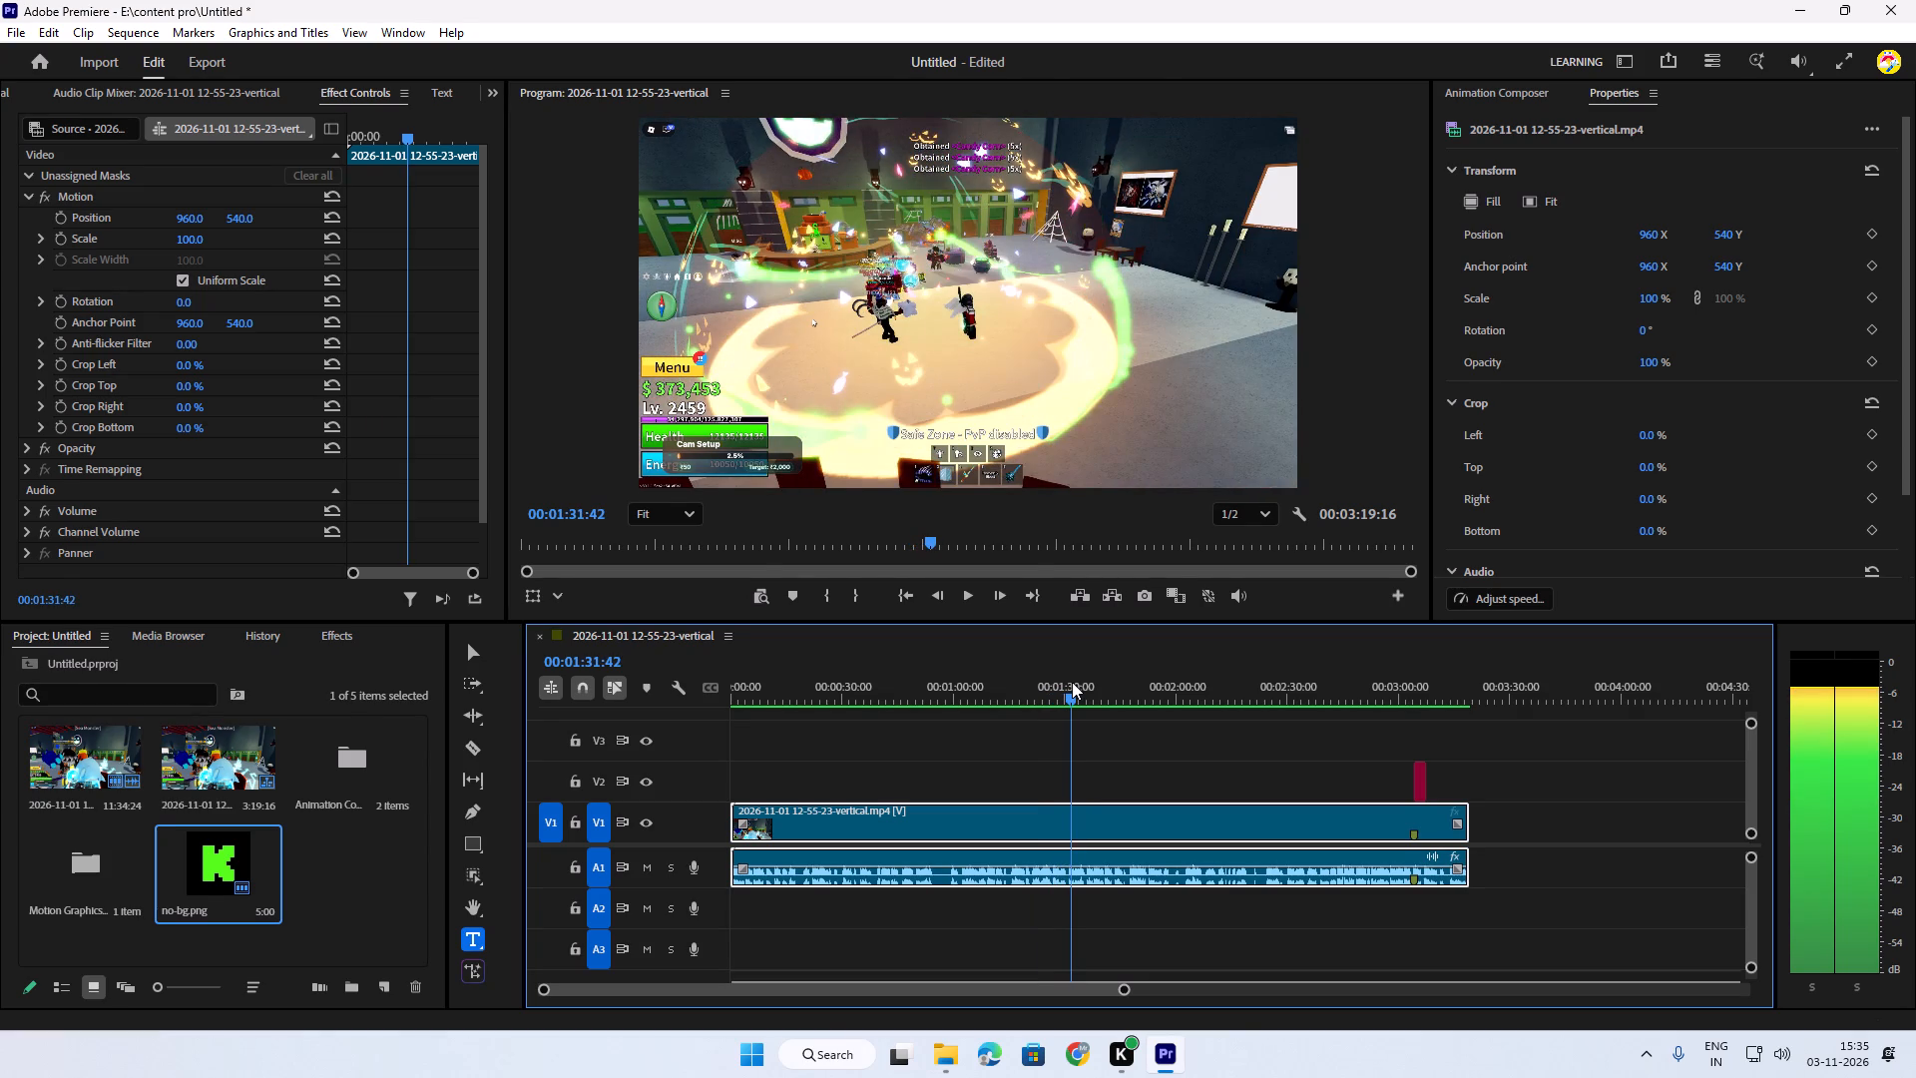
{"action": "left_click_drag", "start_coordinate": [1072, 682], "coordinate": [1084, 681]}
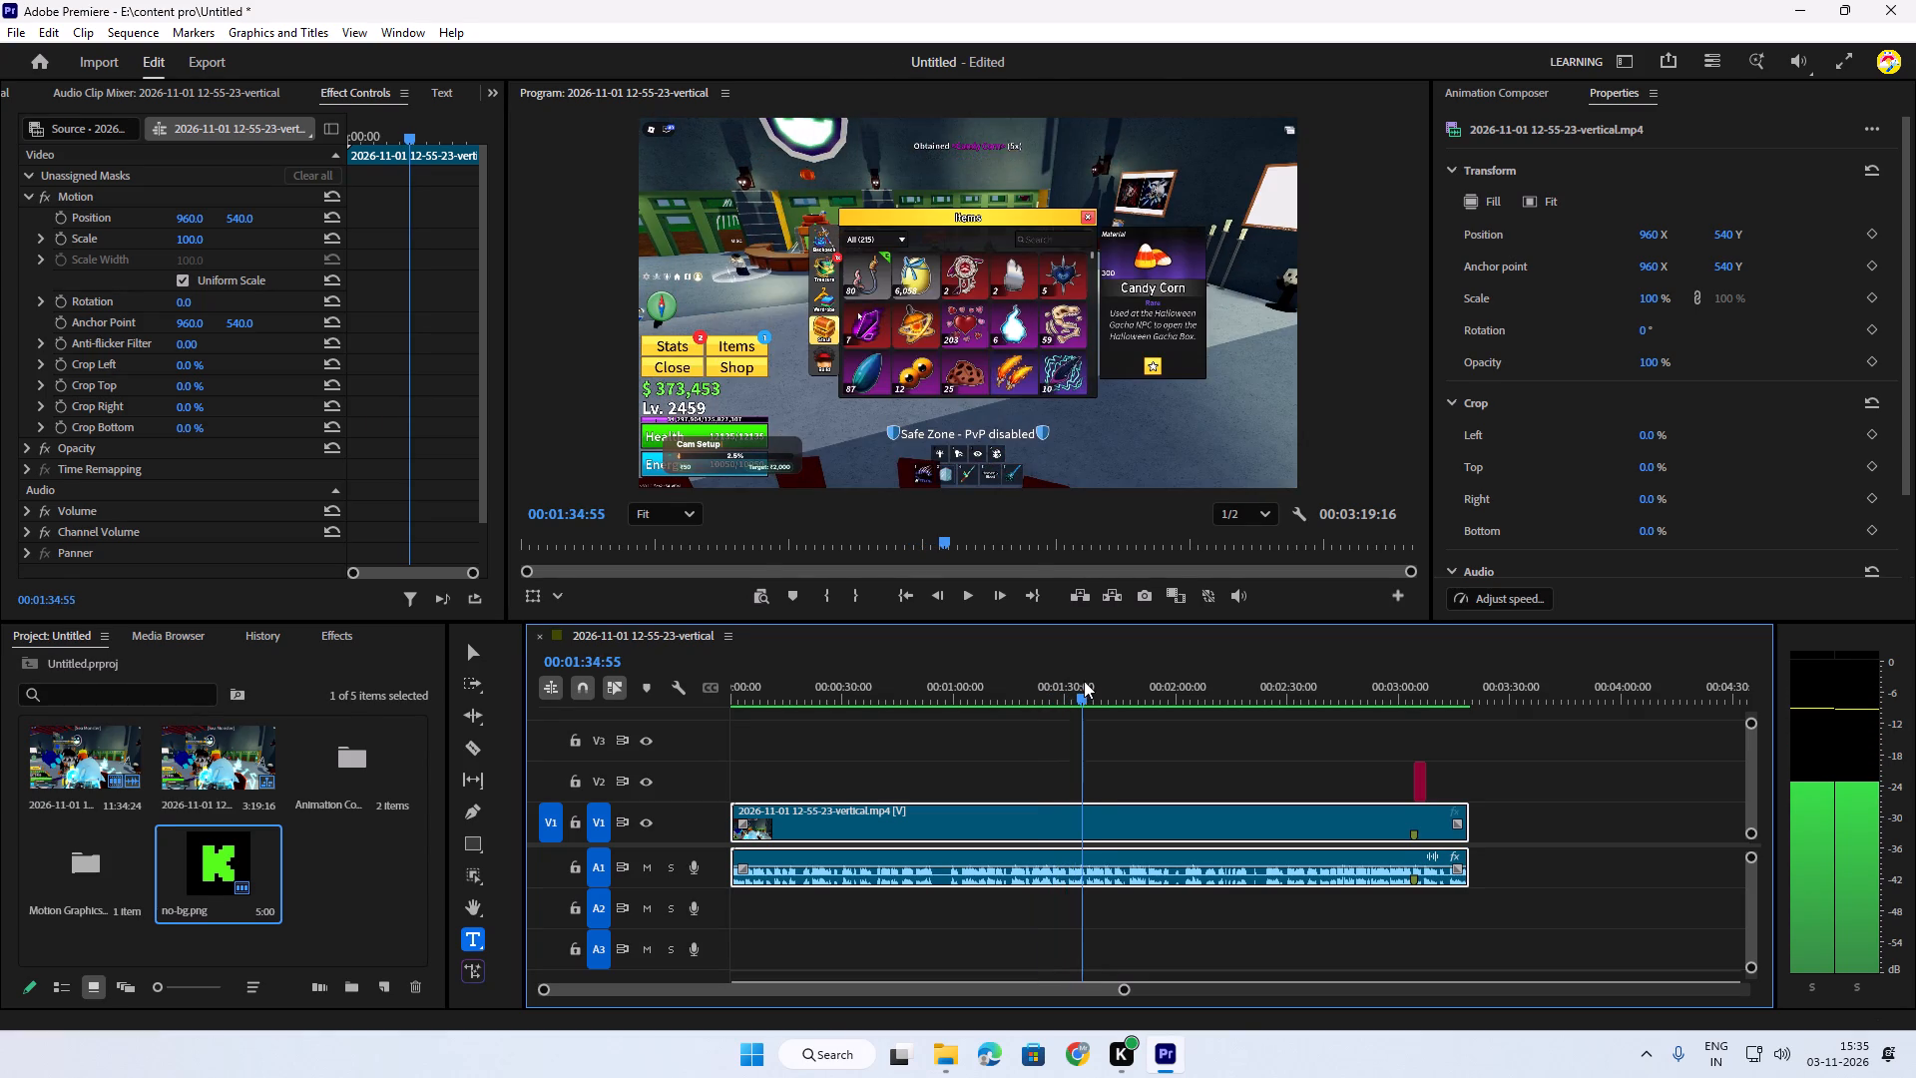
{"action": "left_click_drag", "start_coordinate": [1084, 681], "coordinate": [1130, 680]}
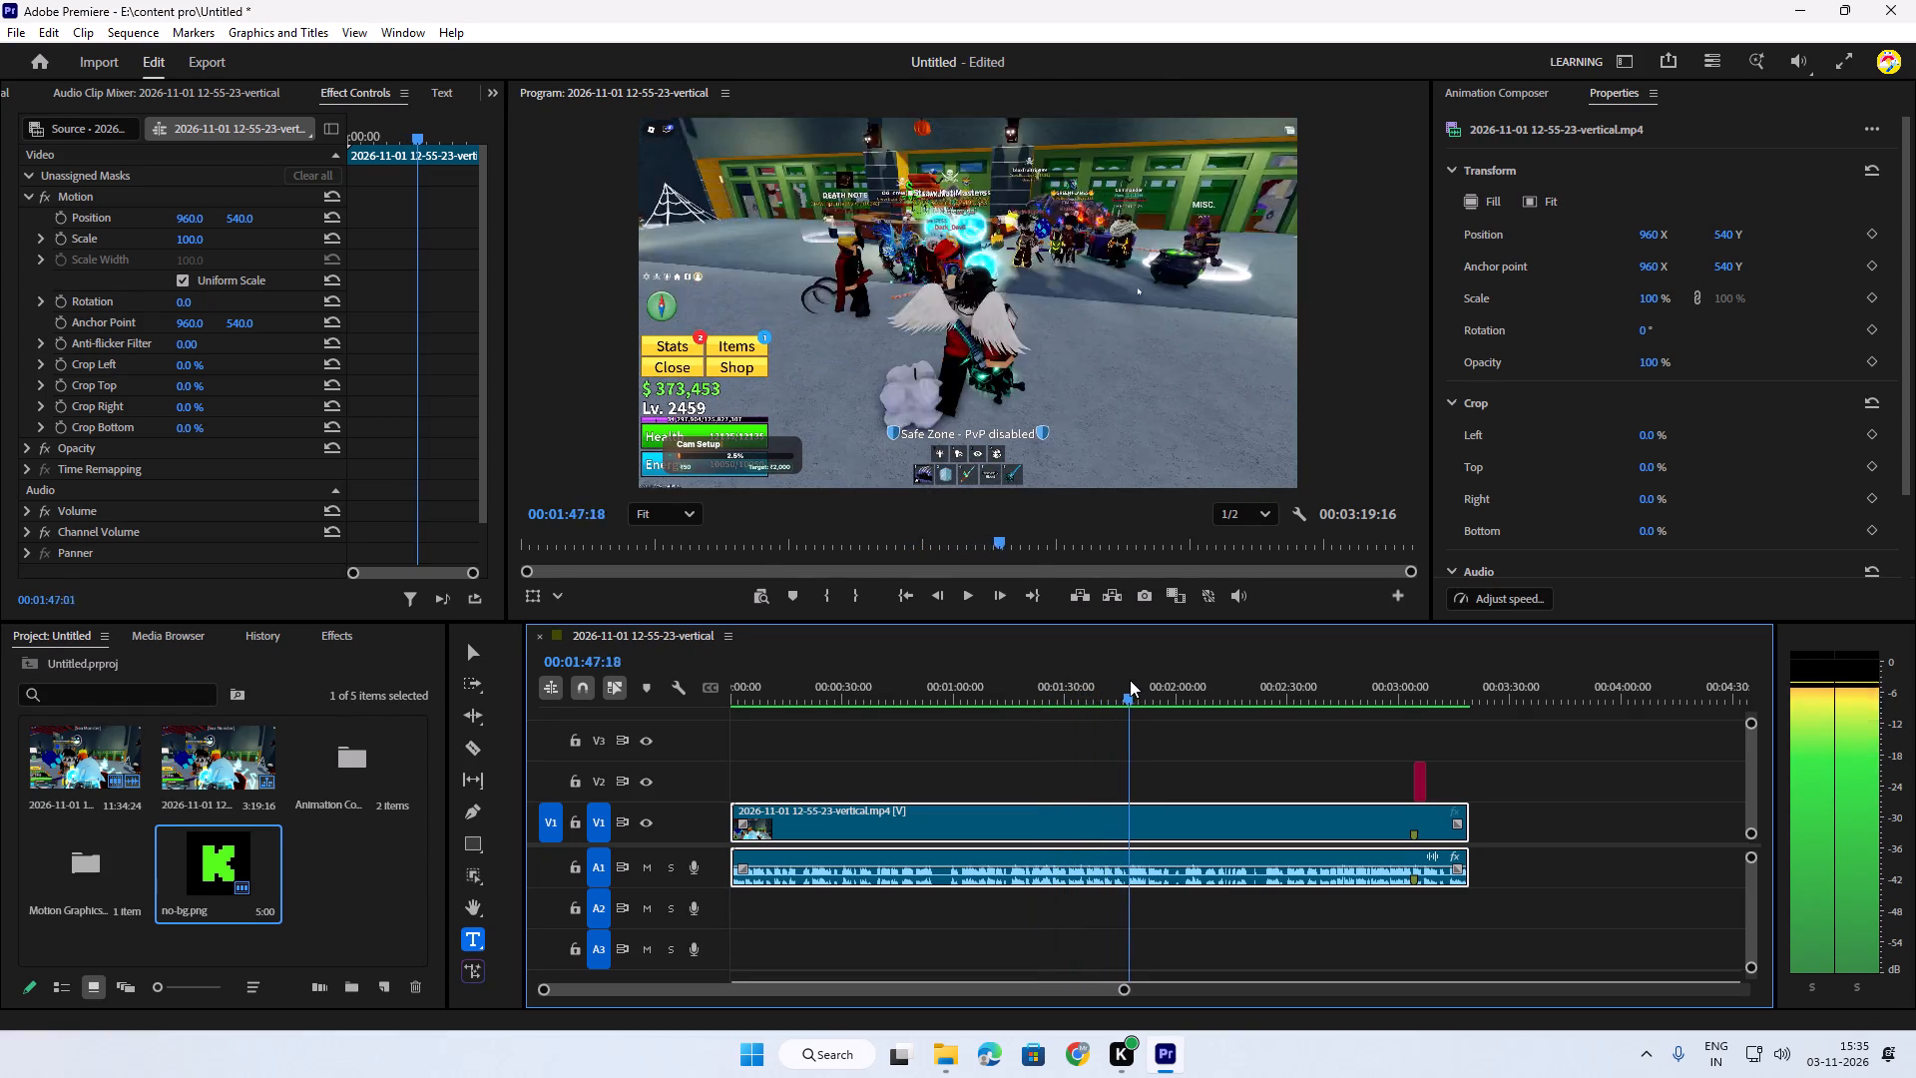
{"action": "left_click_drag", "start_coordinate": [1130, 680], "coordinate": [1136, 680]}
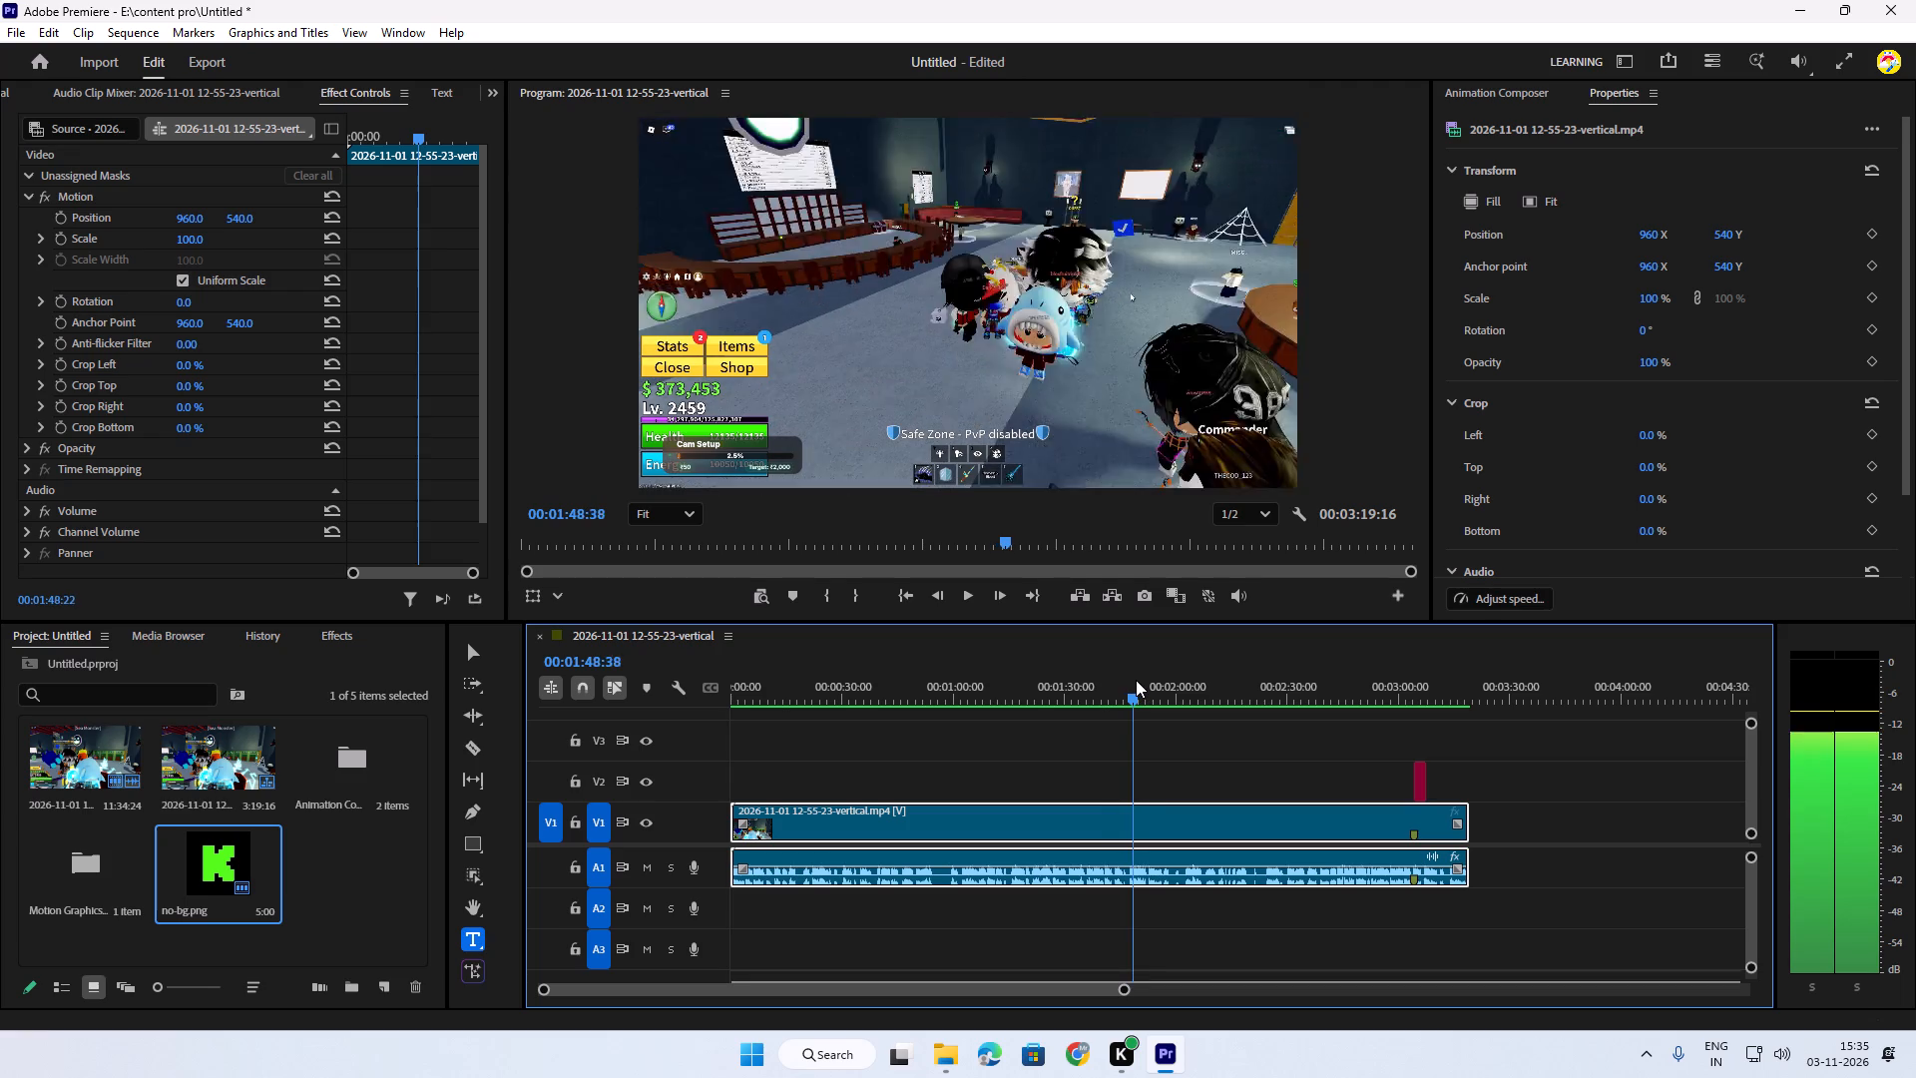
{"action": "left_click_drag", "start_coordinate": [1136, 680], "coordinate": [1138, 680]}
{"action": "key", "text": "space"}
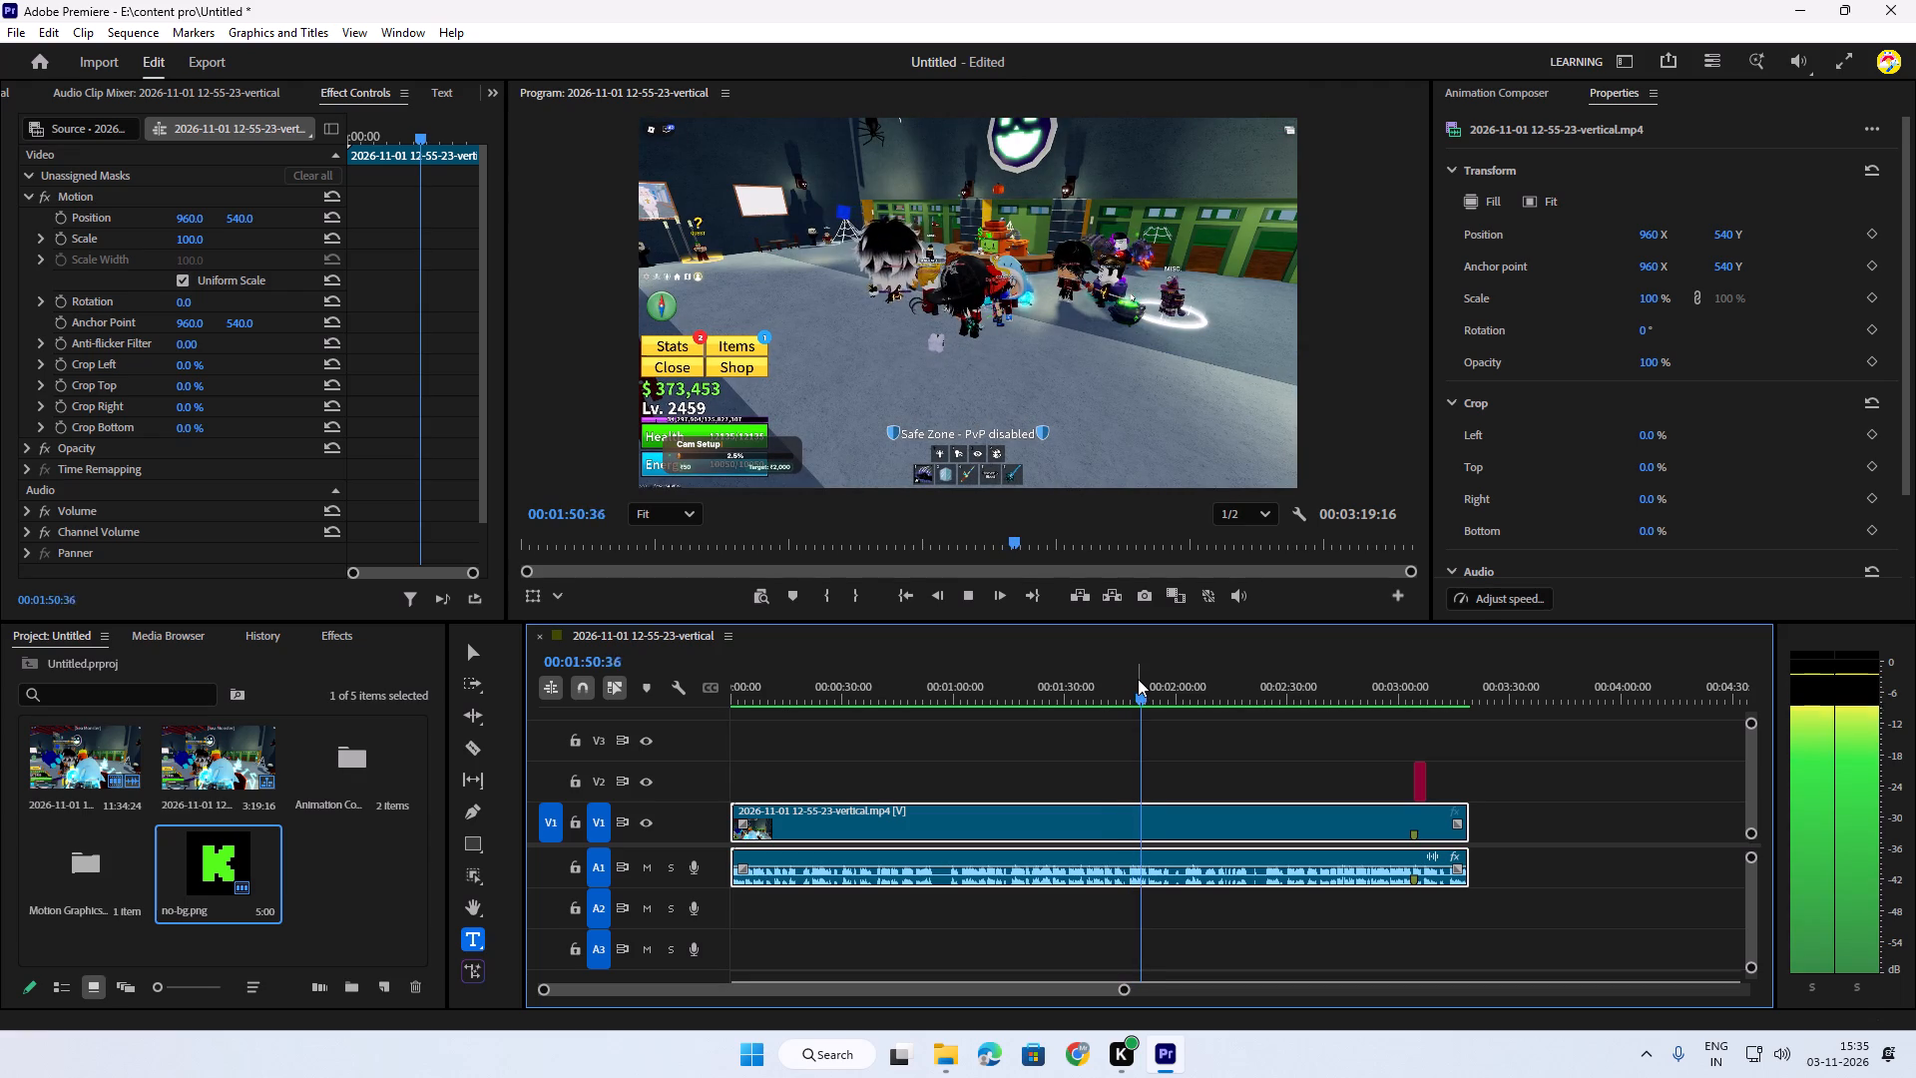
{"action": "key", "text": "space"}
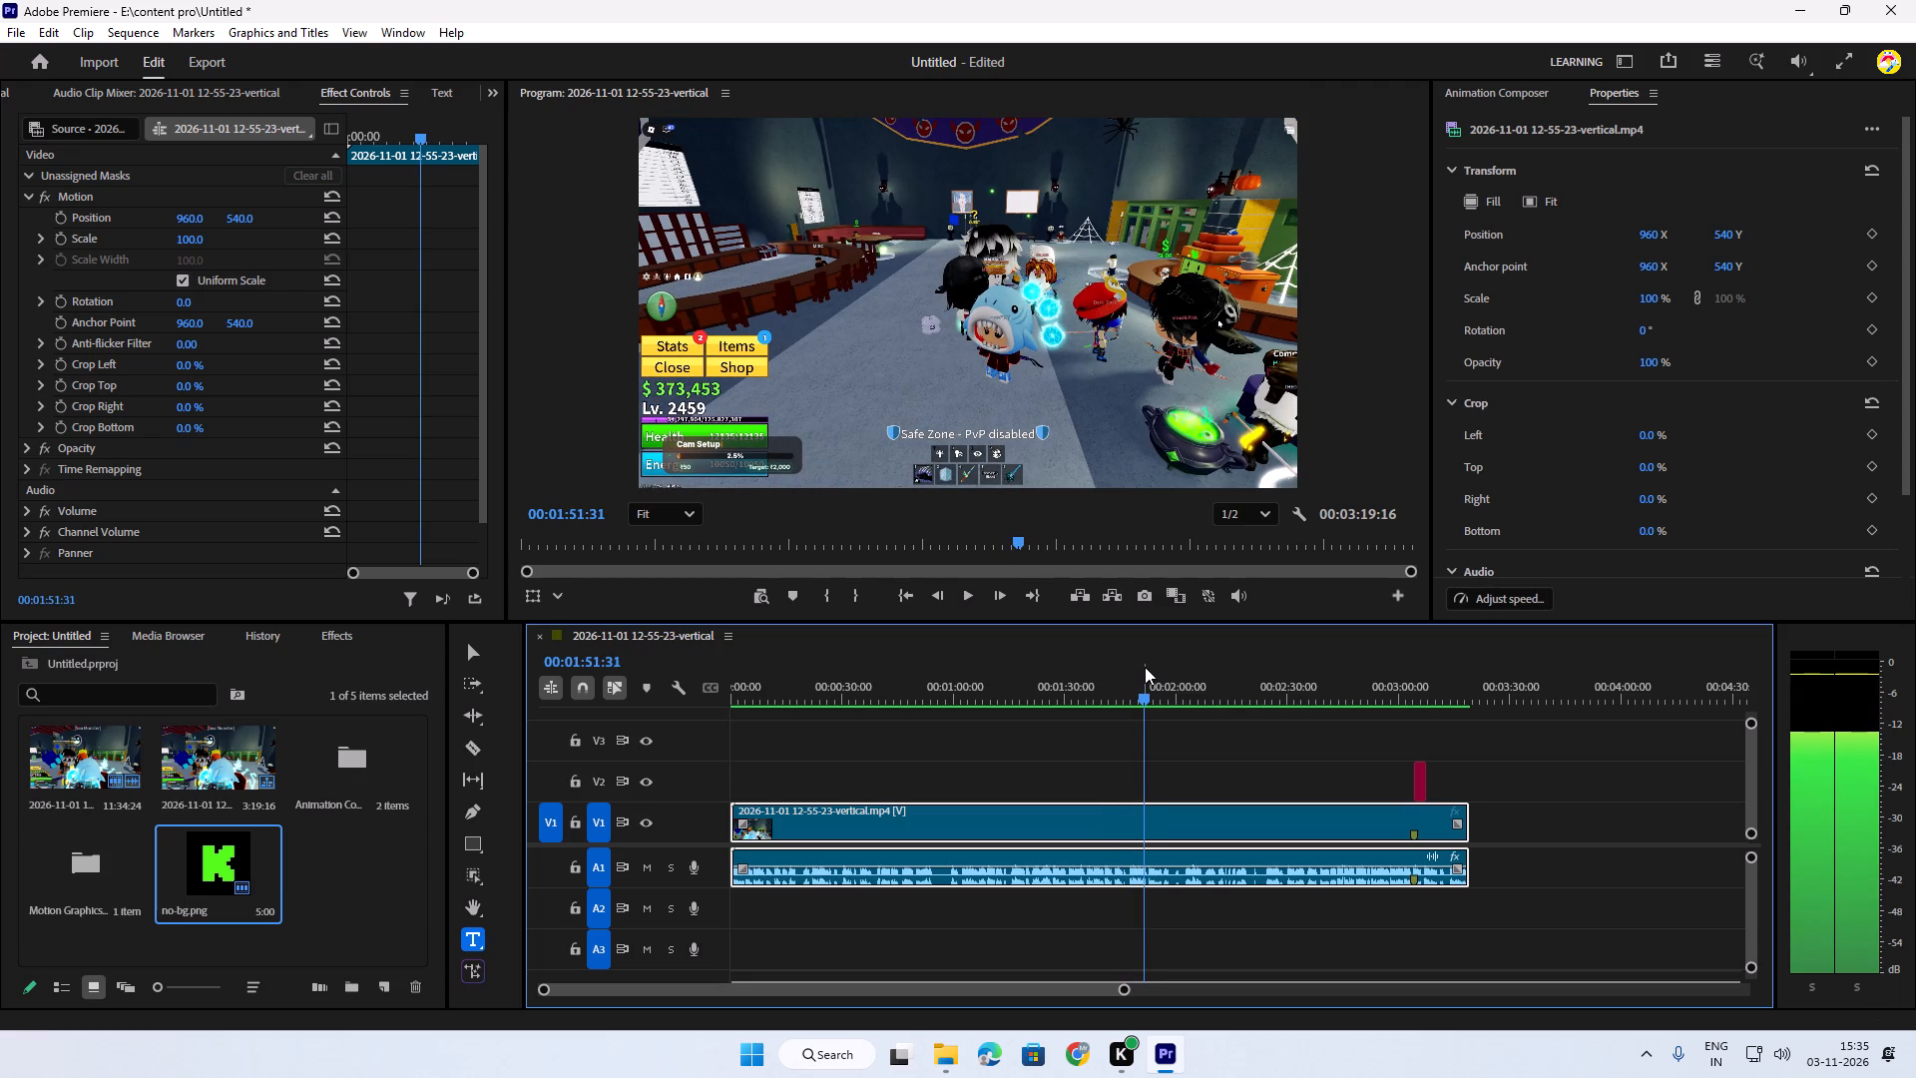
{"action": "left_click", "coordinate": [1141, 691]}
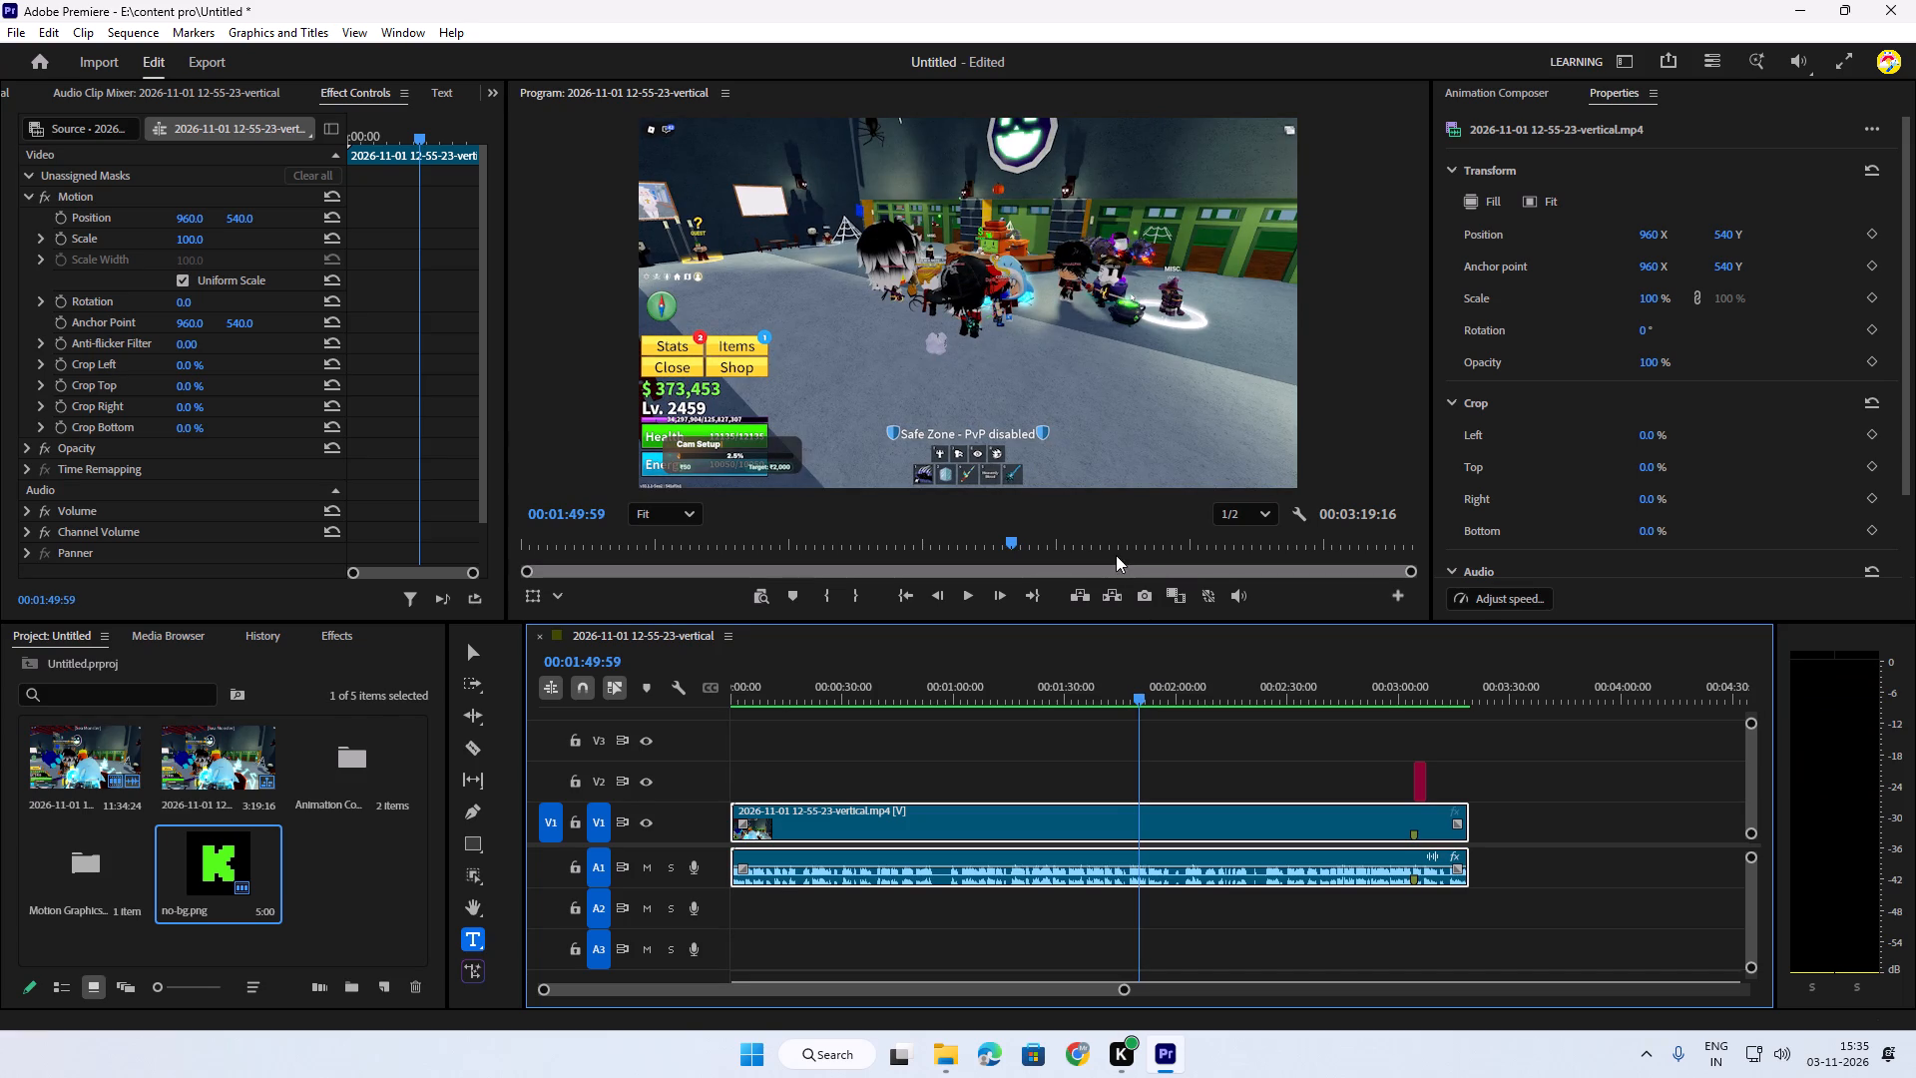
Park the playhead at 00:01:48:54 and capture a screen snip of the group of characters in the preview picture.
{"action": "left_click", "coordinate": [1139, 701]}
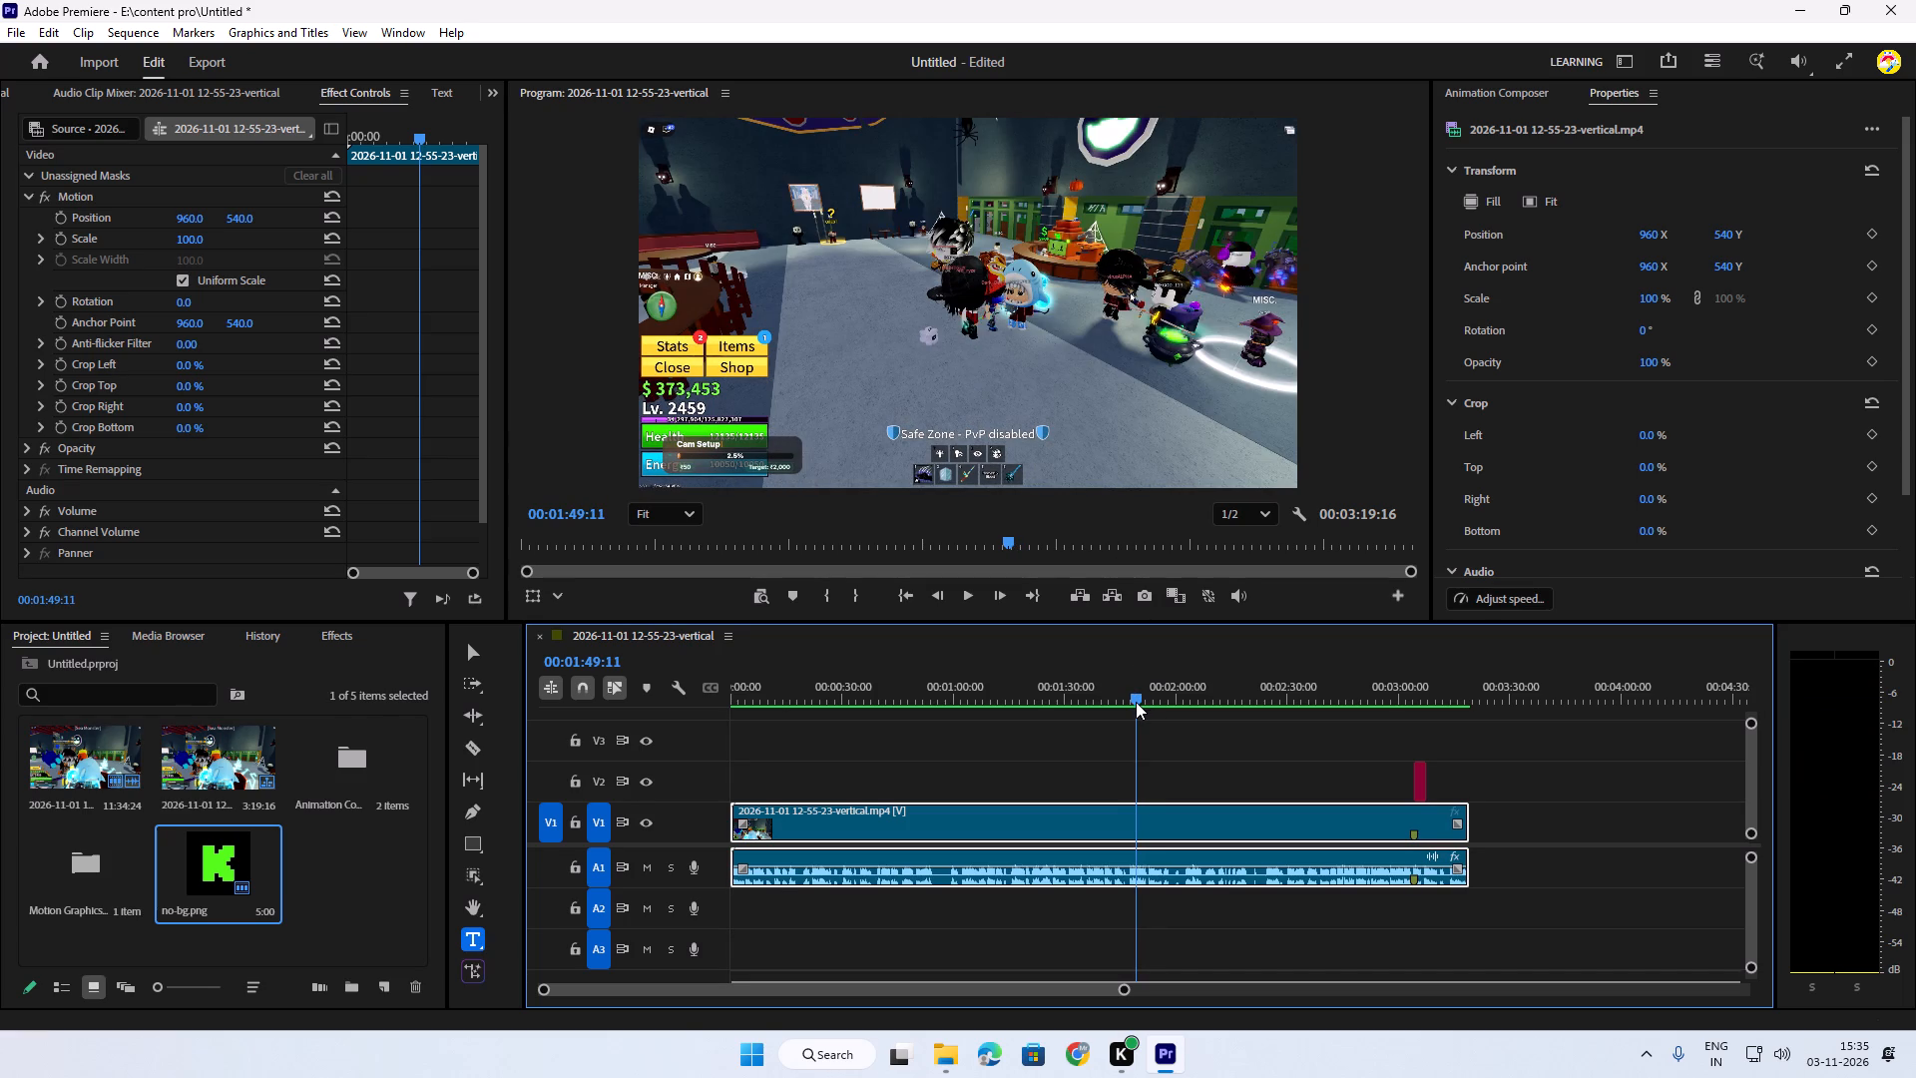
{"action": "key", "text": "space"}
{"action": "key", "text": "space"}
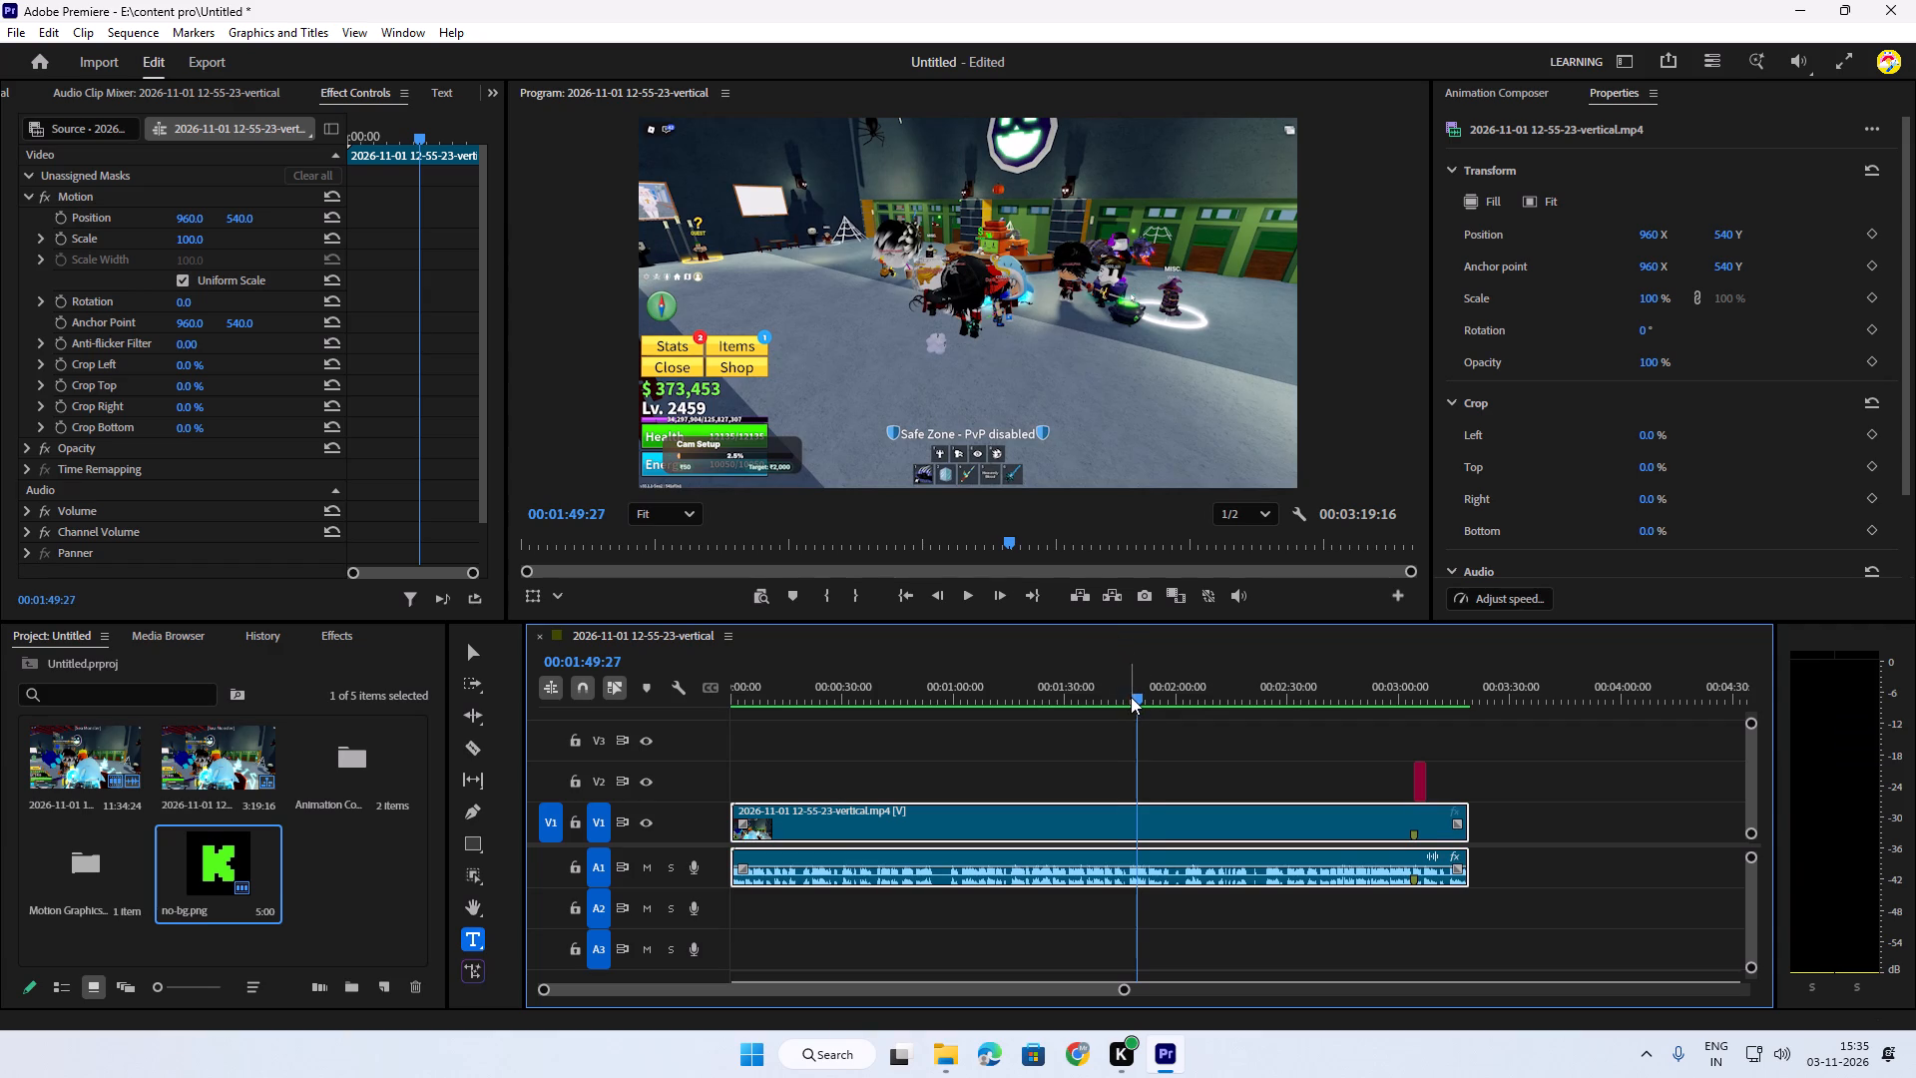
{"action": "left_click", "coordinate": [1131, 697]}
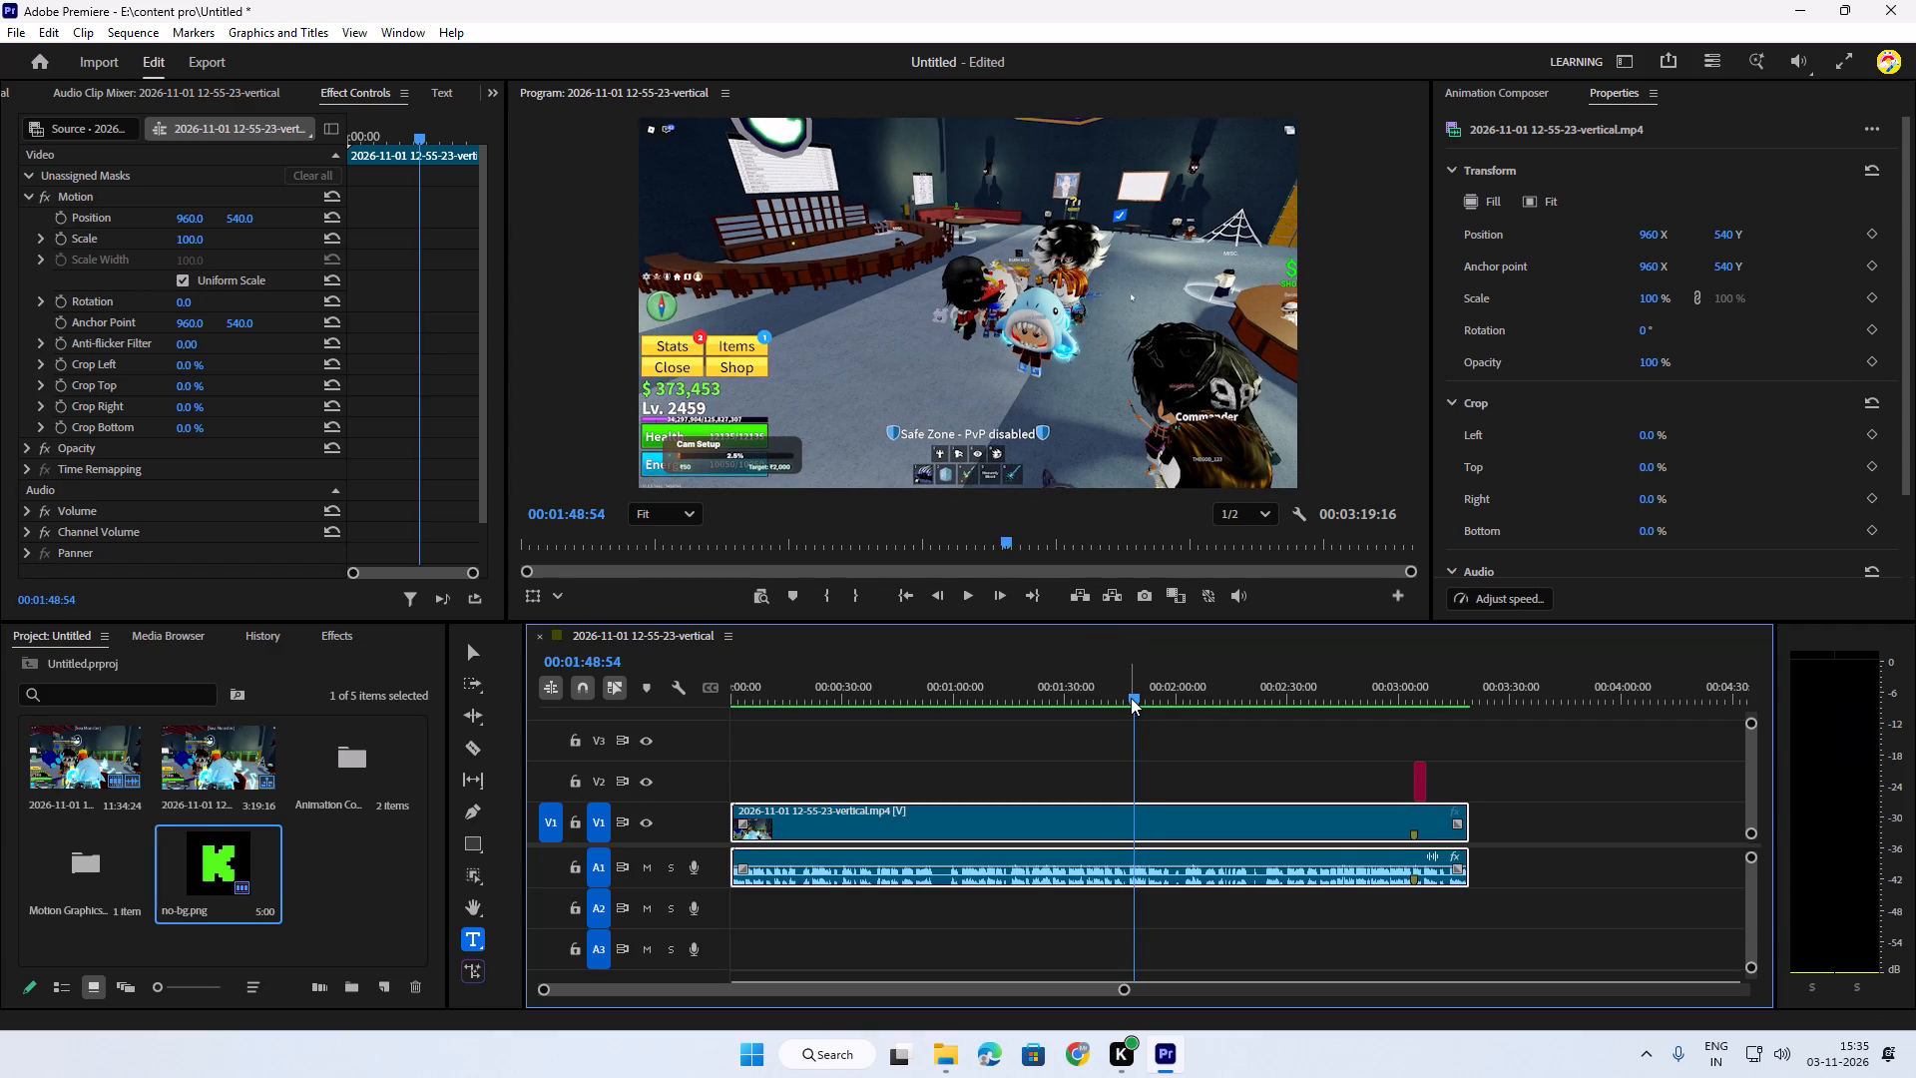
{"action": "key", "text": "shift+super+s"}
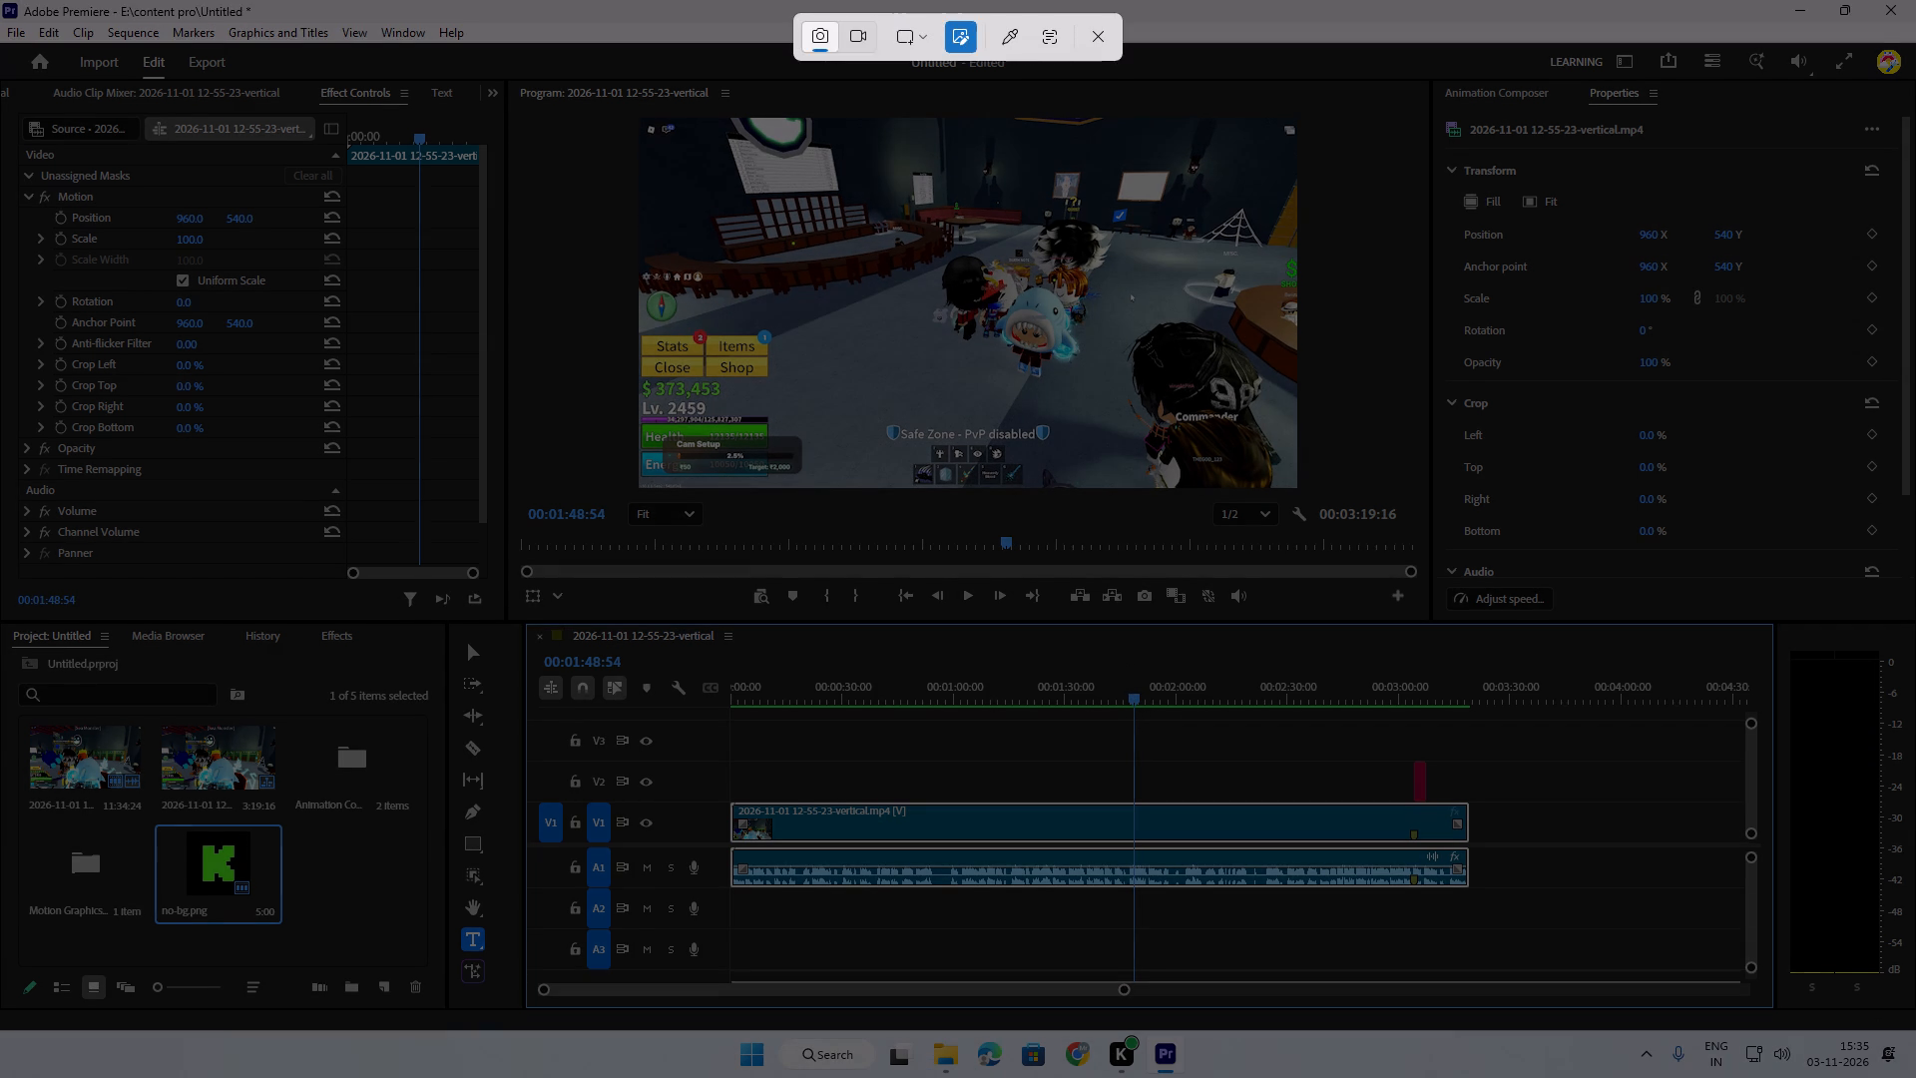
{"action": "left_click_drag", "start_coordinate": [838, 151], "coordinate": [1177, 395]}
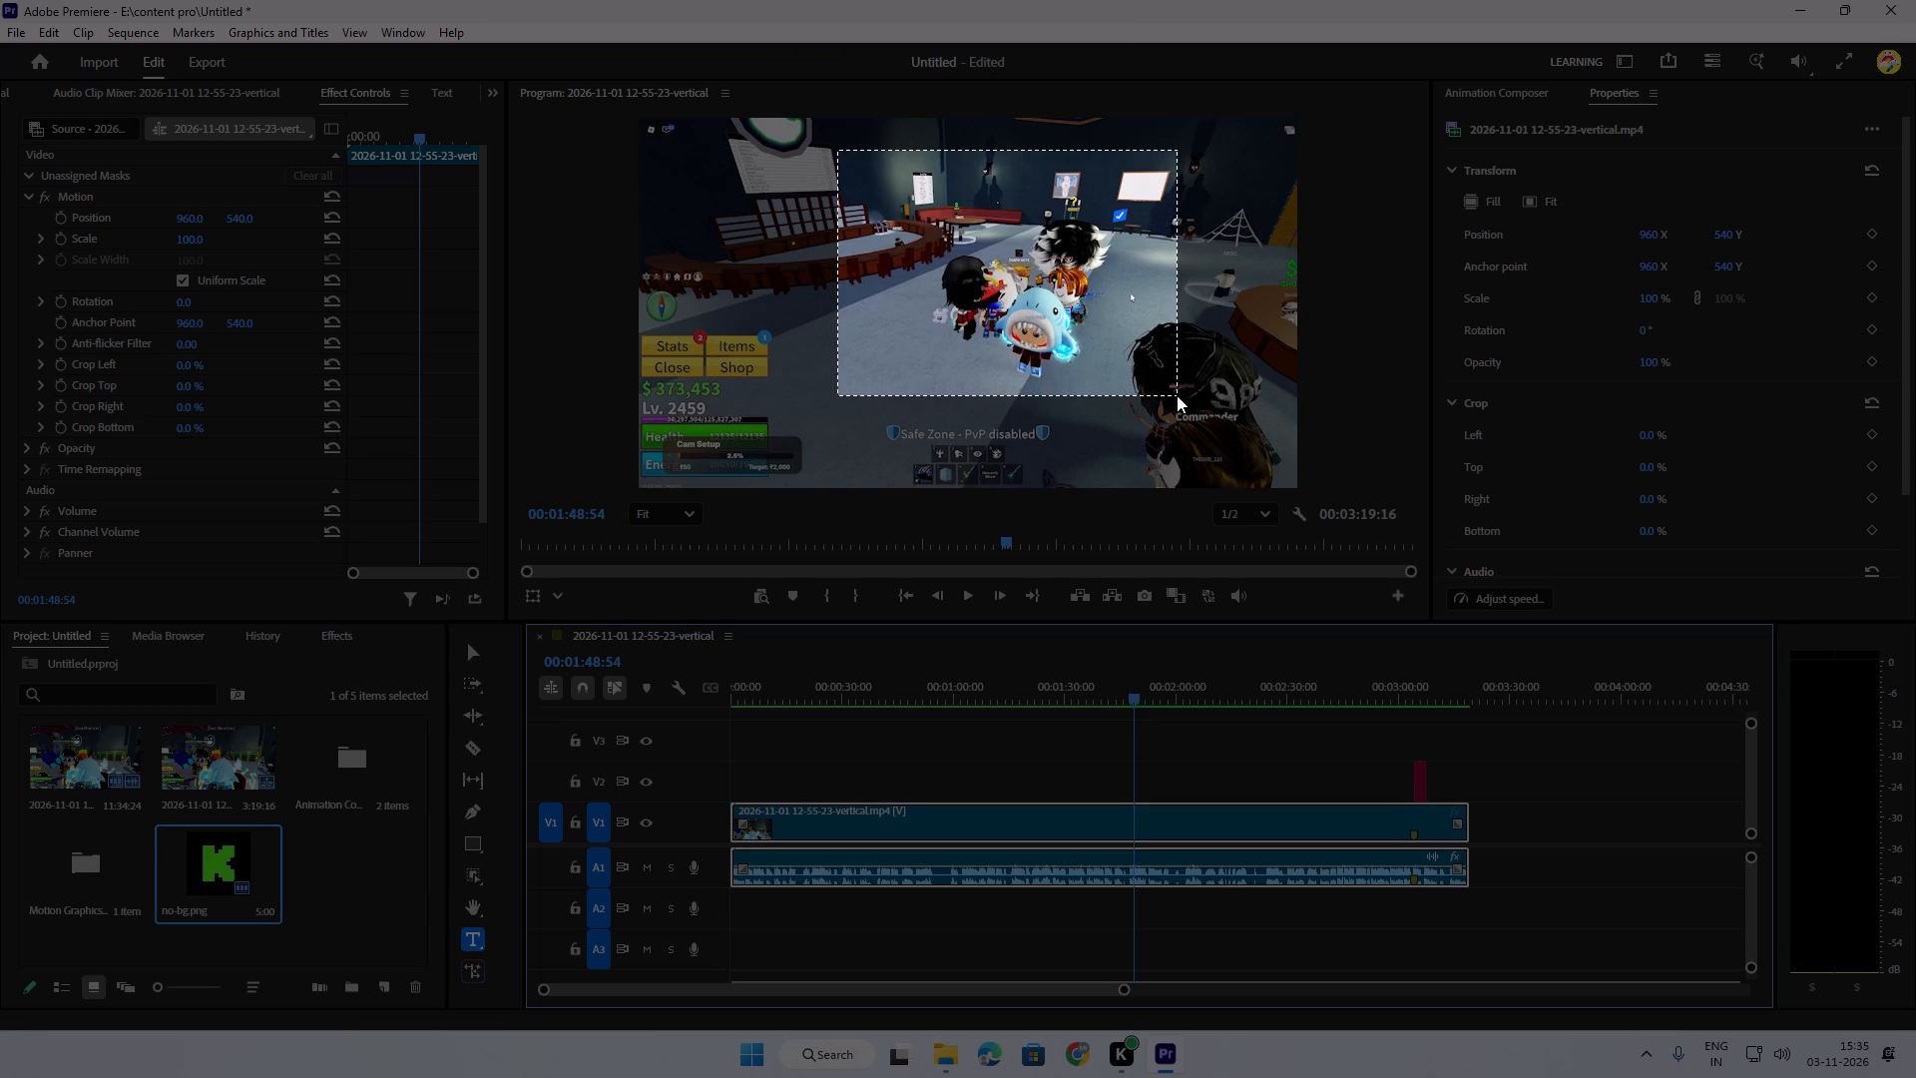
{"action": "left_click_drag", "start_coordinate": [1177, 395], "coordinate": [1142, 375]}
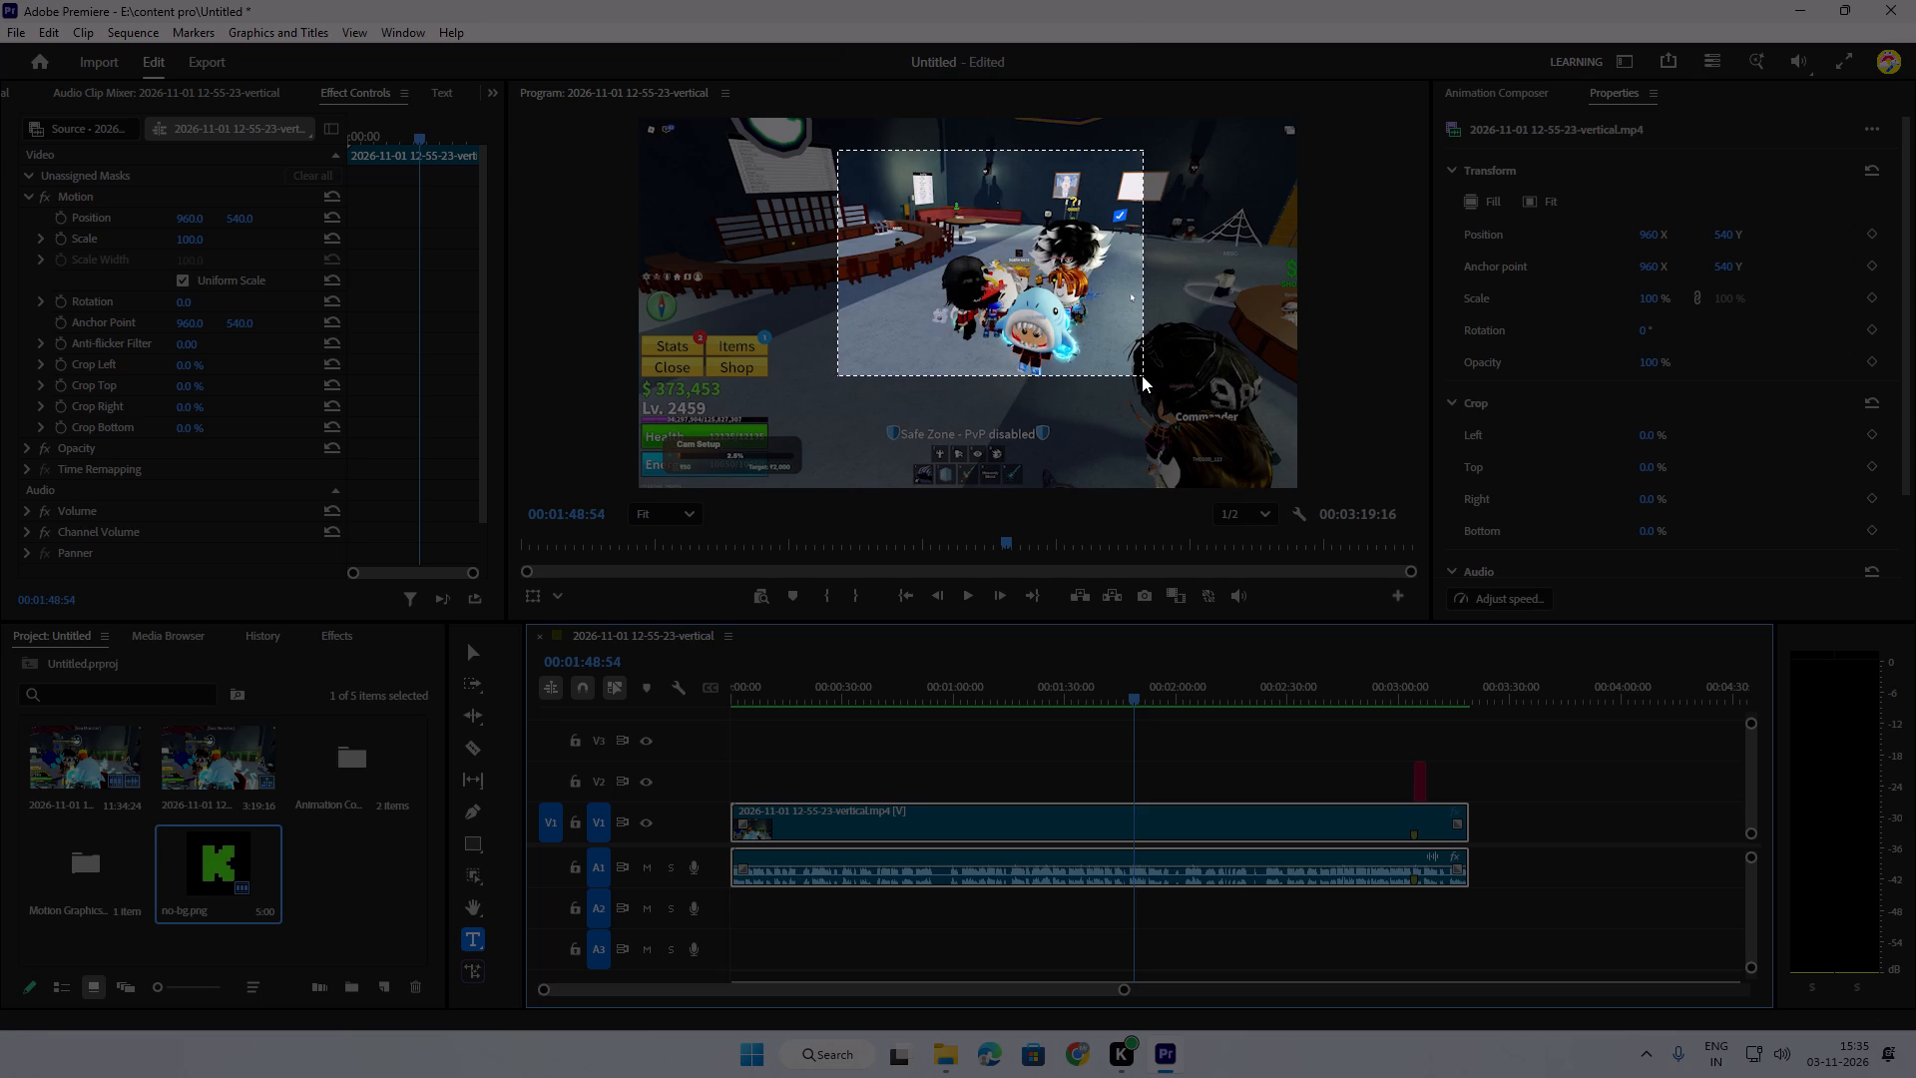
{"action": "left_click_drag", "start_coordinate": [1142, 375], "coordinate": [1178, 424]}
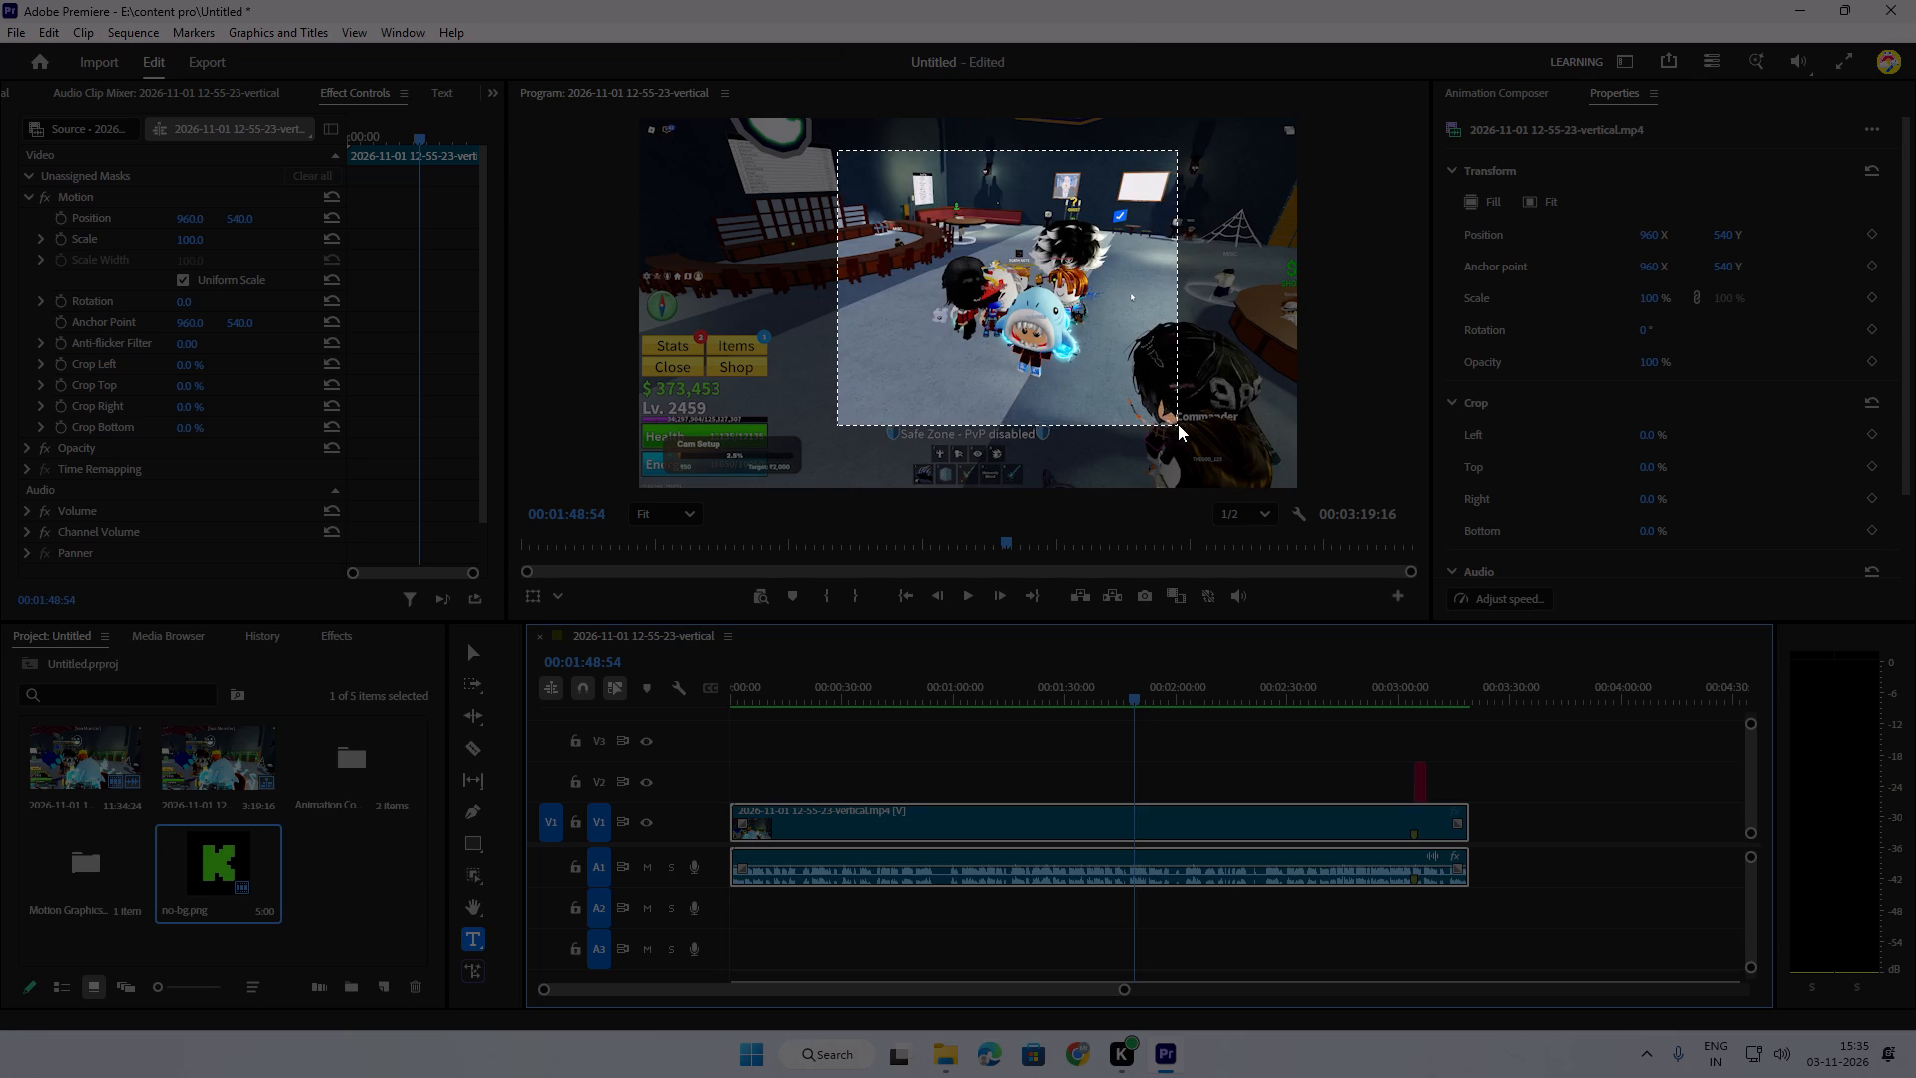
{"action": "left_click_drag", "start_coordinate": [1178, 424], "coordinate": [1279, 421]}
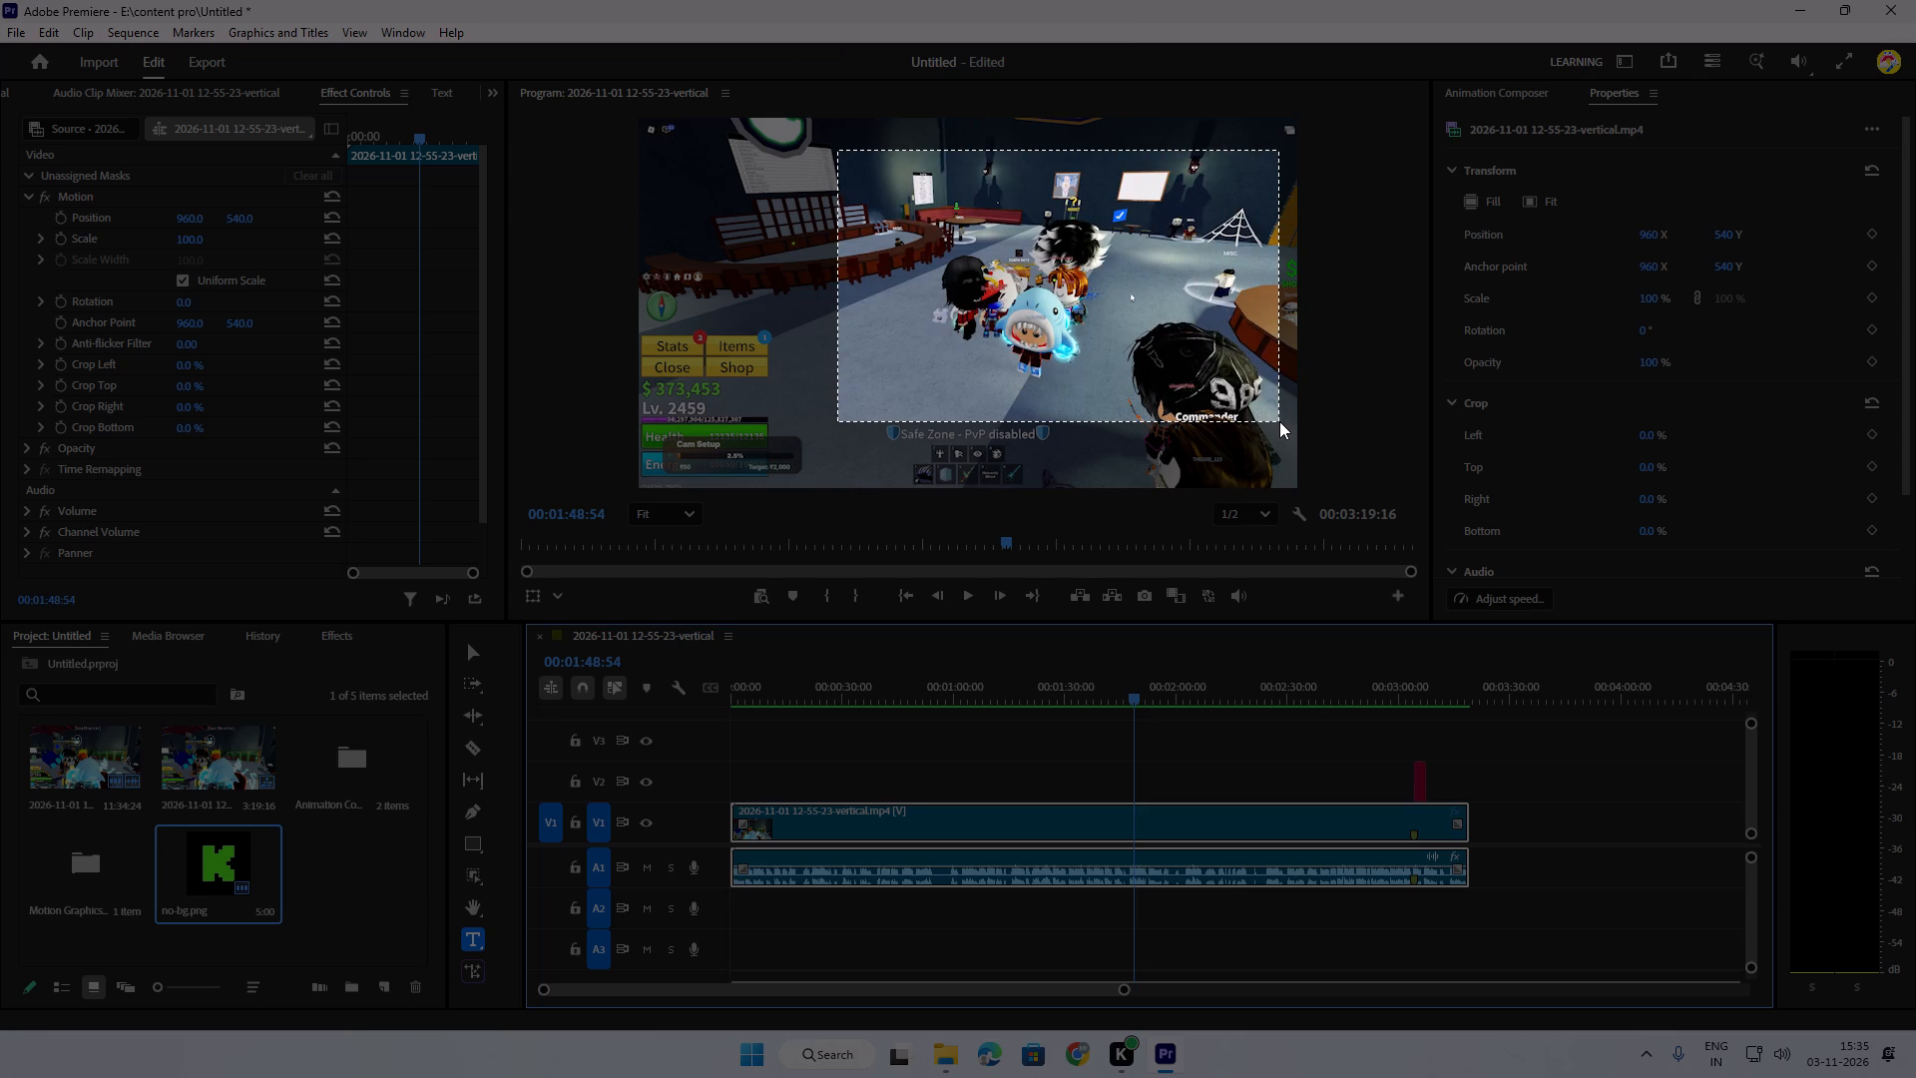
{"action": "left_click_drag", "start_coordinate": [1279, 421], "coordinate": [1251, 422]}
{"action": "left_click", "coordinate": [832, 469]}
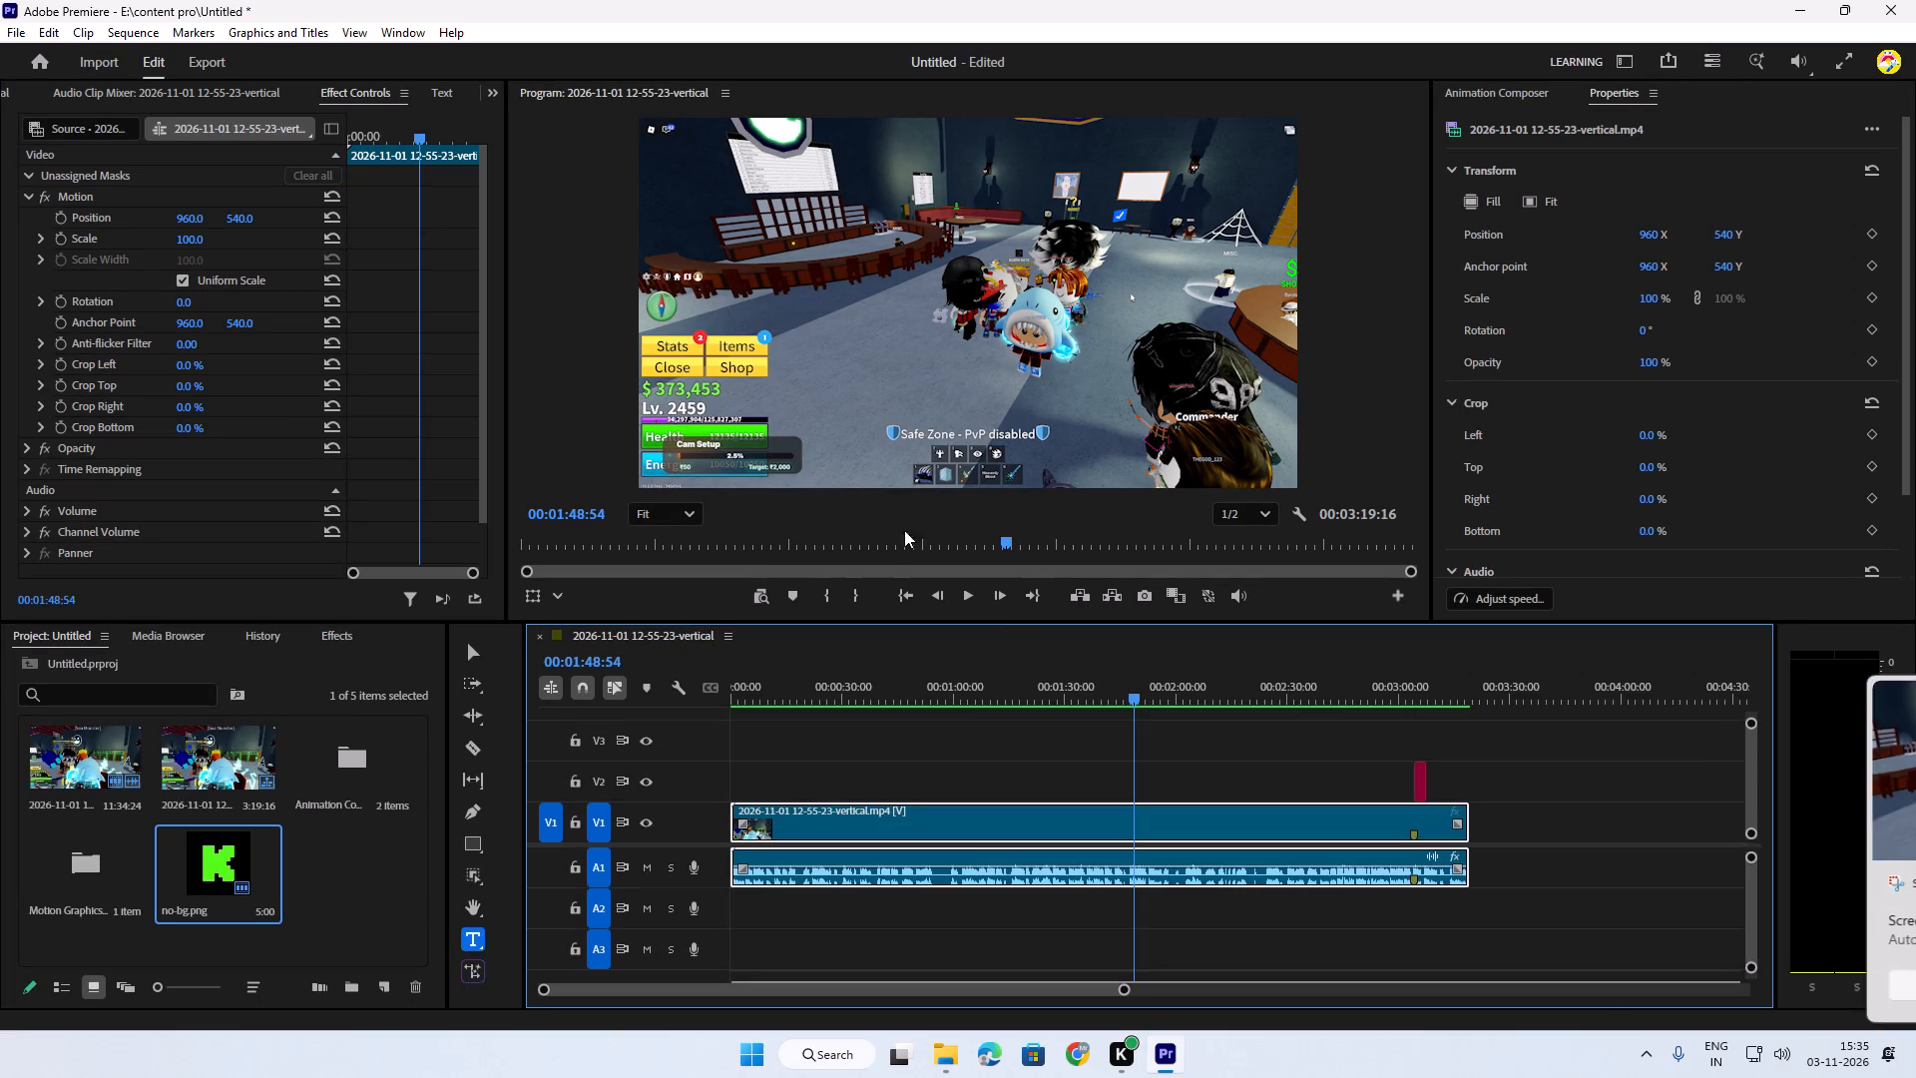
Scrub and play the gameplay in short bursts between about 00:01:49 and 00:02:35 to examine its frames.
{"action": "left_click", "coordinate": [1133, 706]}
{"action": "left_click_drag", "start_coordinate": [1136, 699], "coordinate": [1157, 700]}
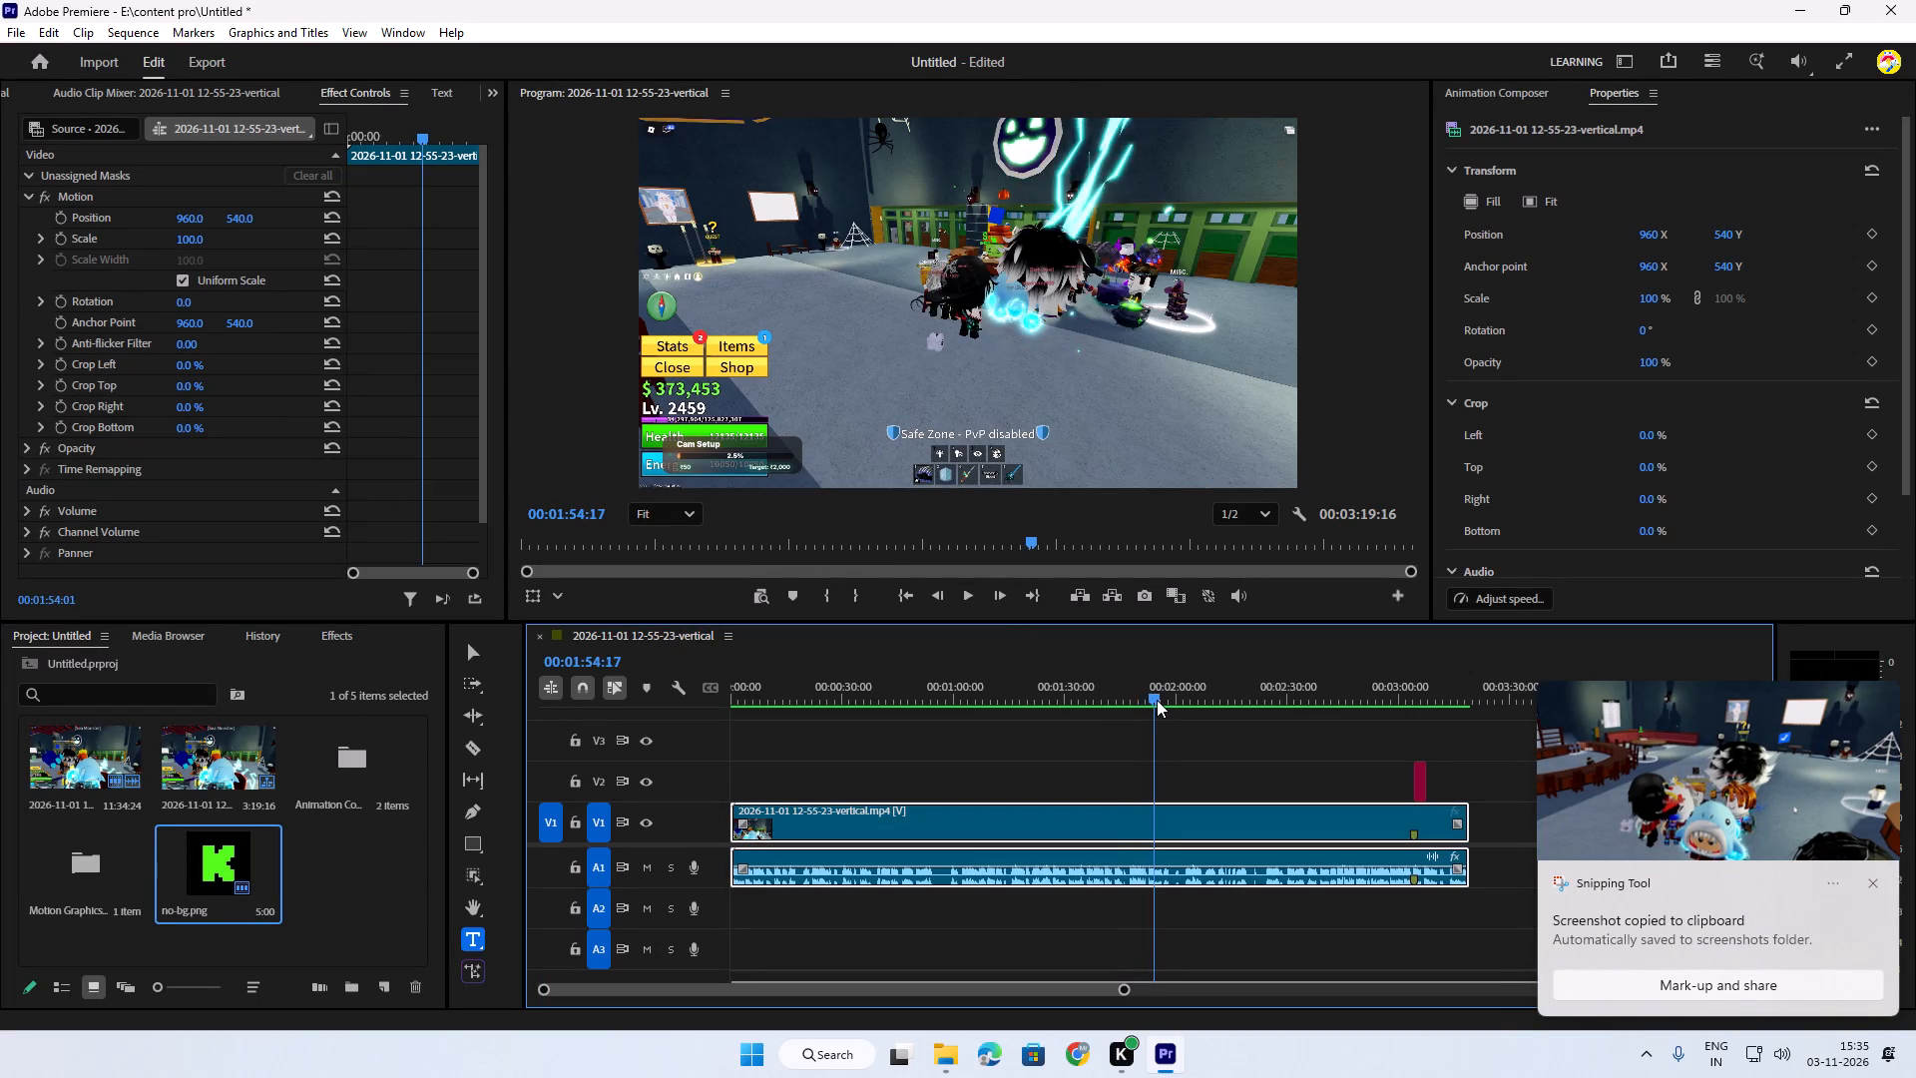
{"action": "left_click_drag", "start_coordinate": [1157, 700], "coordinate": [1178, 700]}
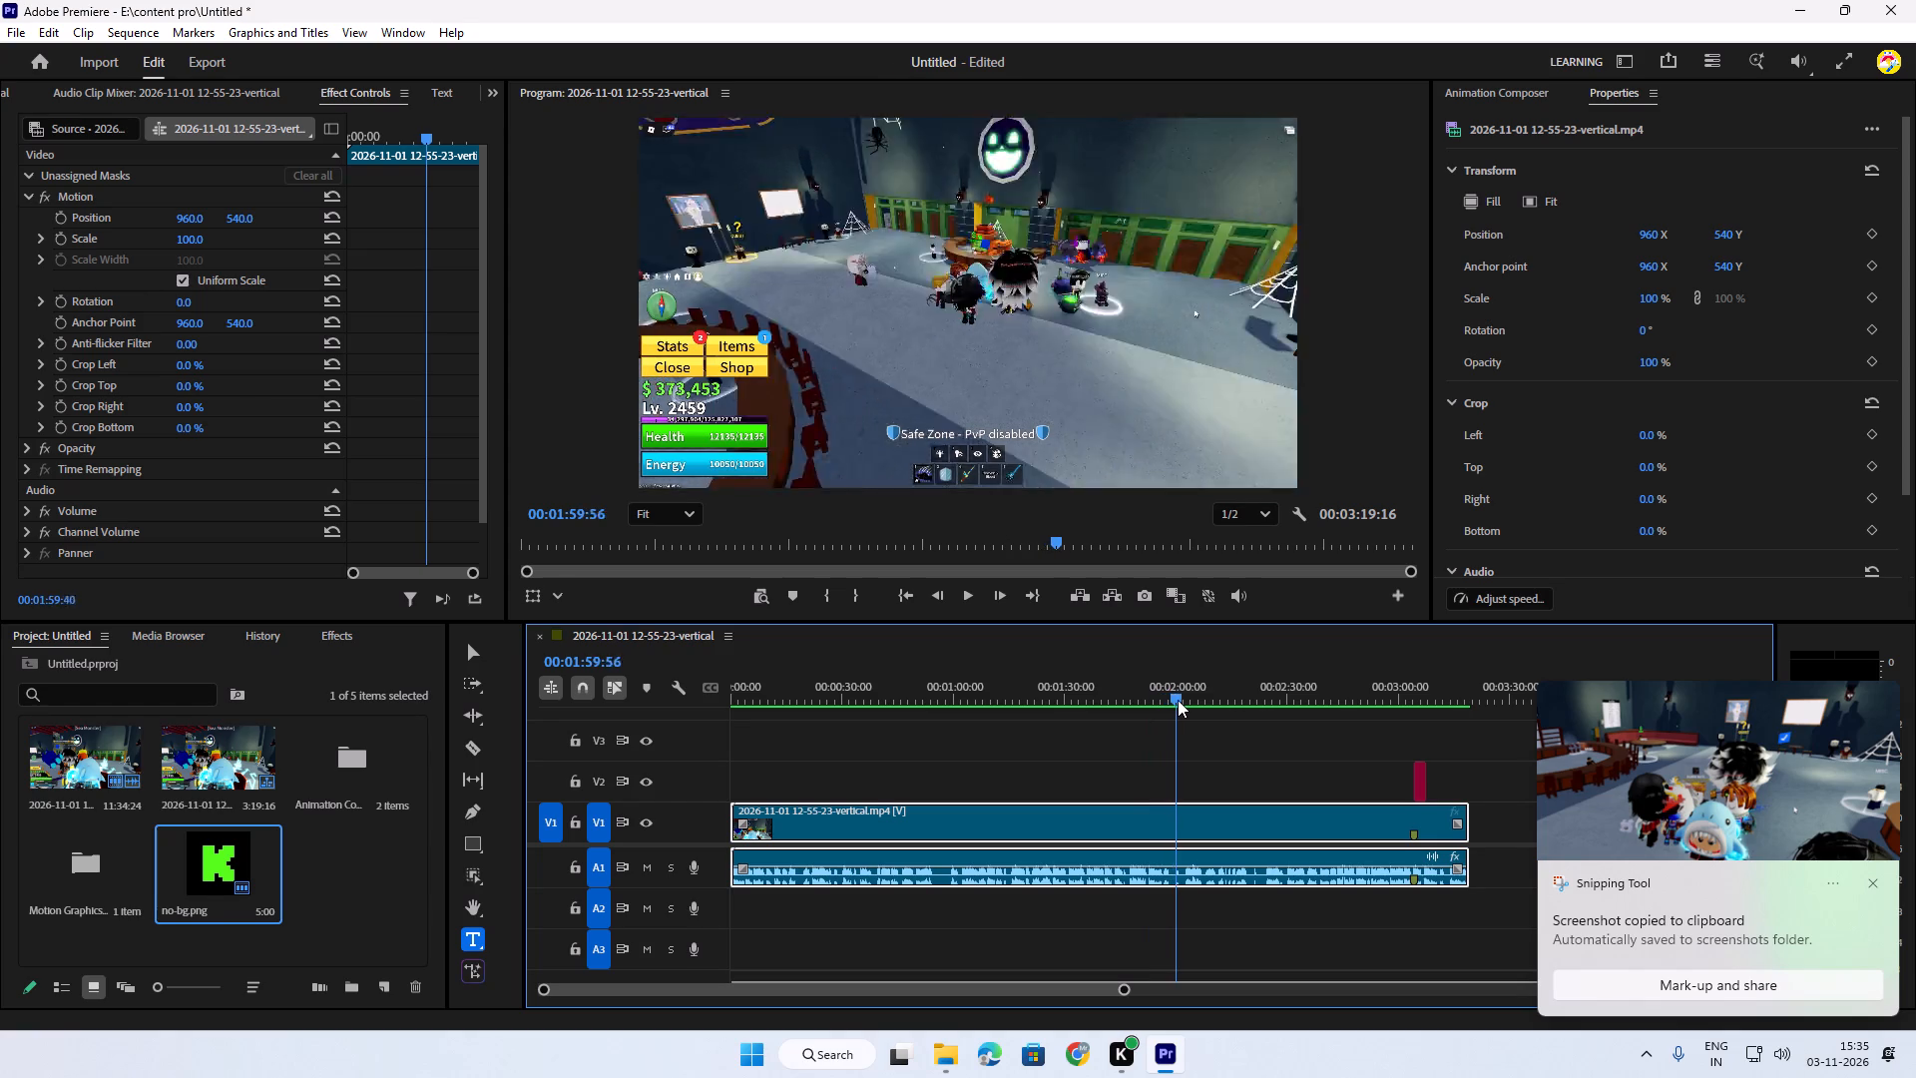
{"action": "left_click_drag", "start_coordinate": [1178, 700], "coordinate": [1179, 701]}
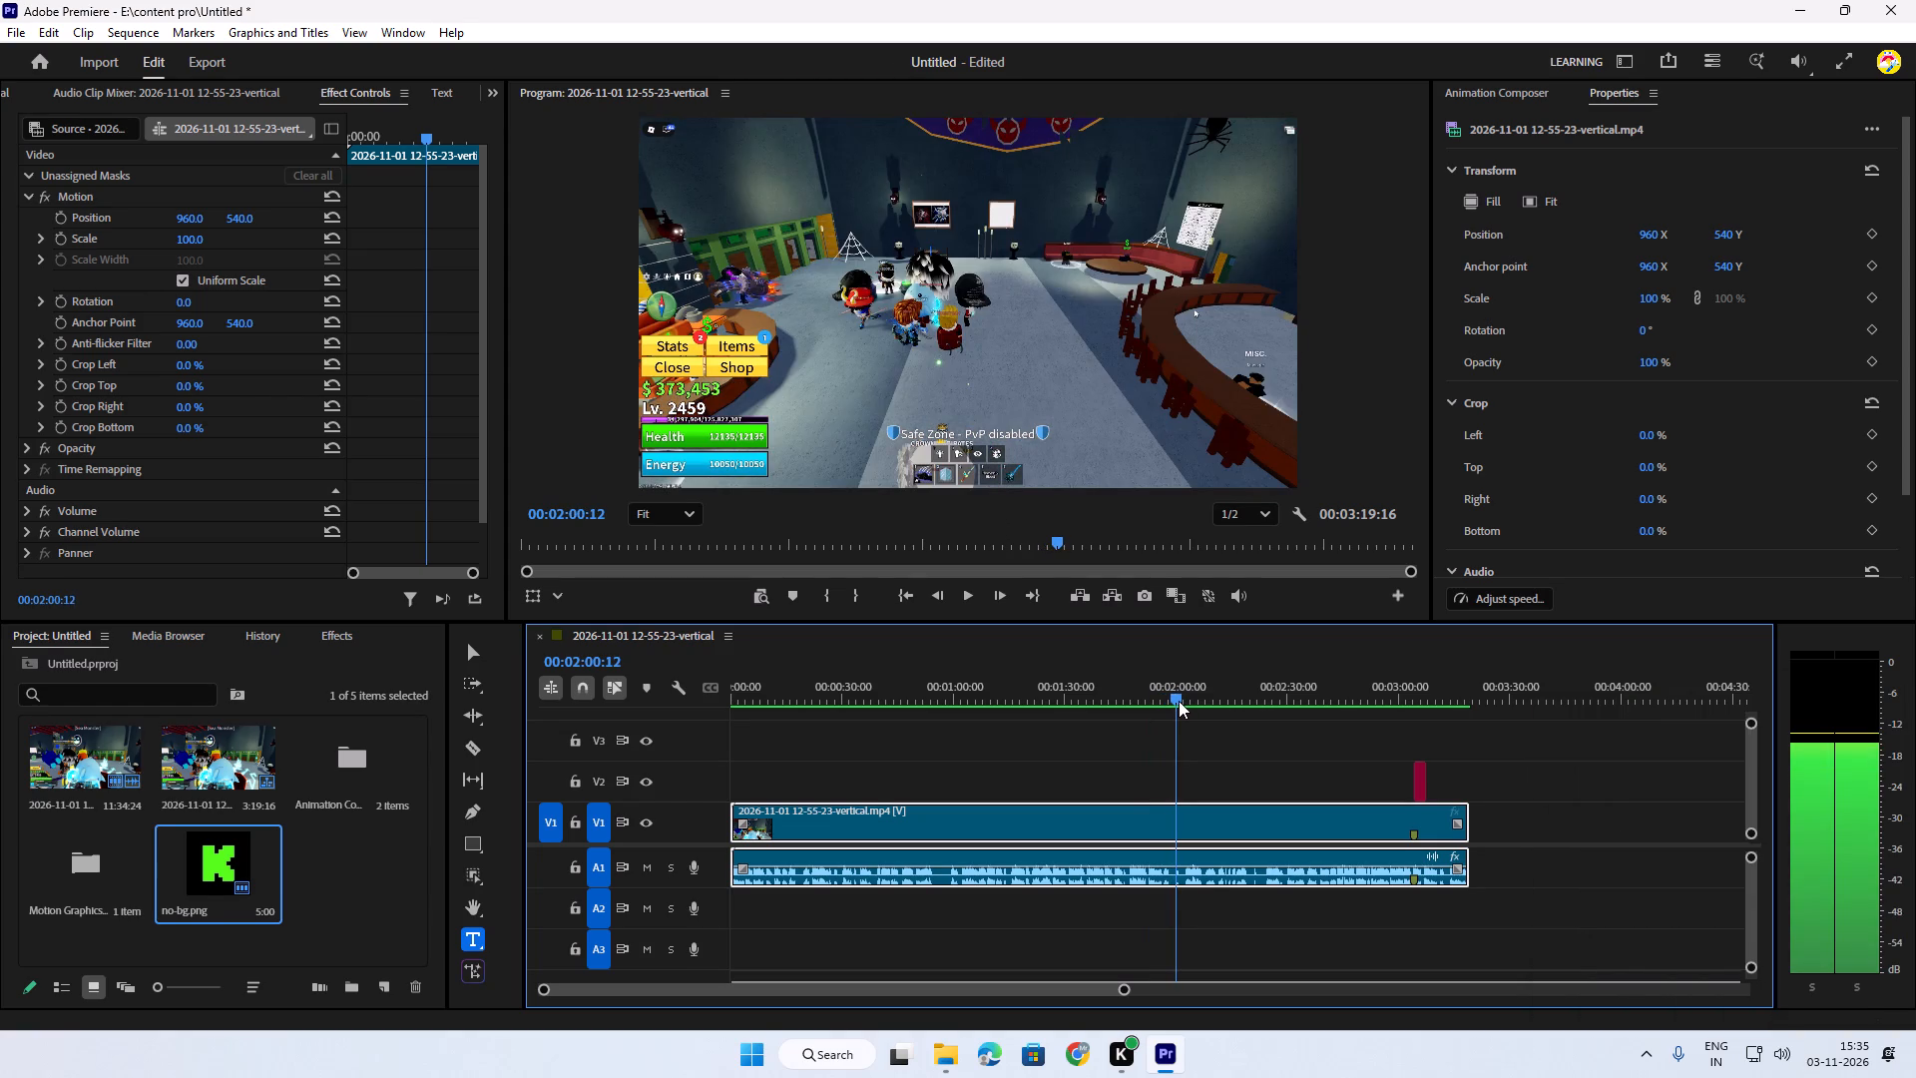
{"action": "left_click_drag", "start_coordinate": [1179, 701], "coordinate": [1180, 701]}
{"action": "key", "text": "space"}
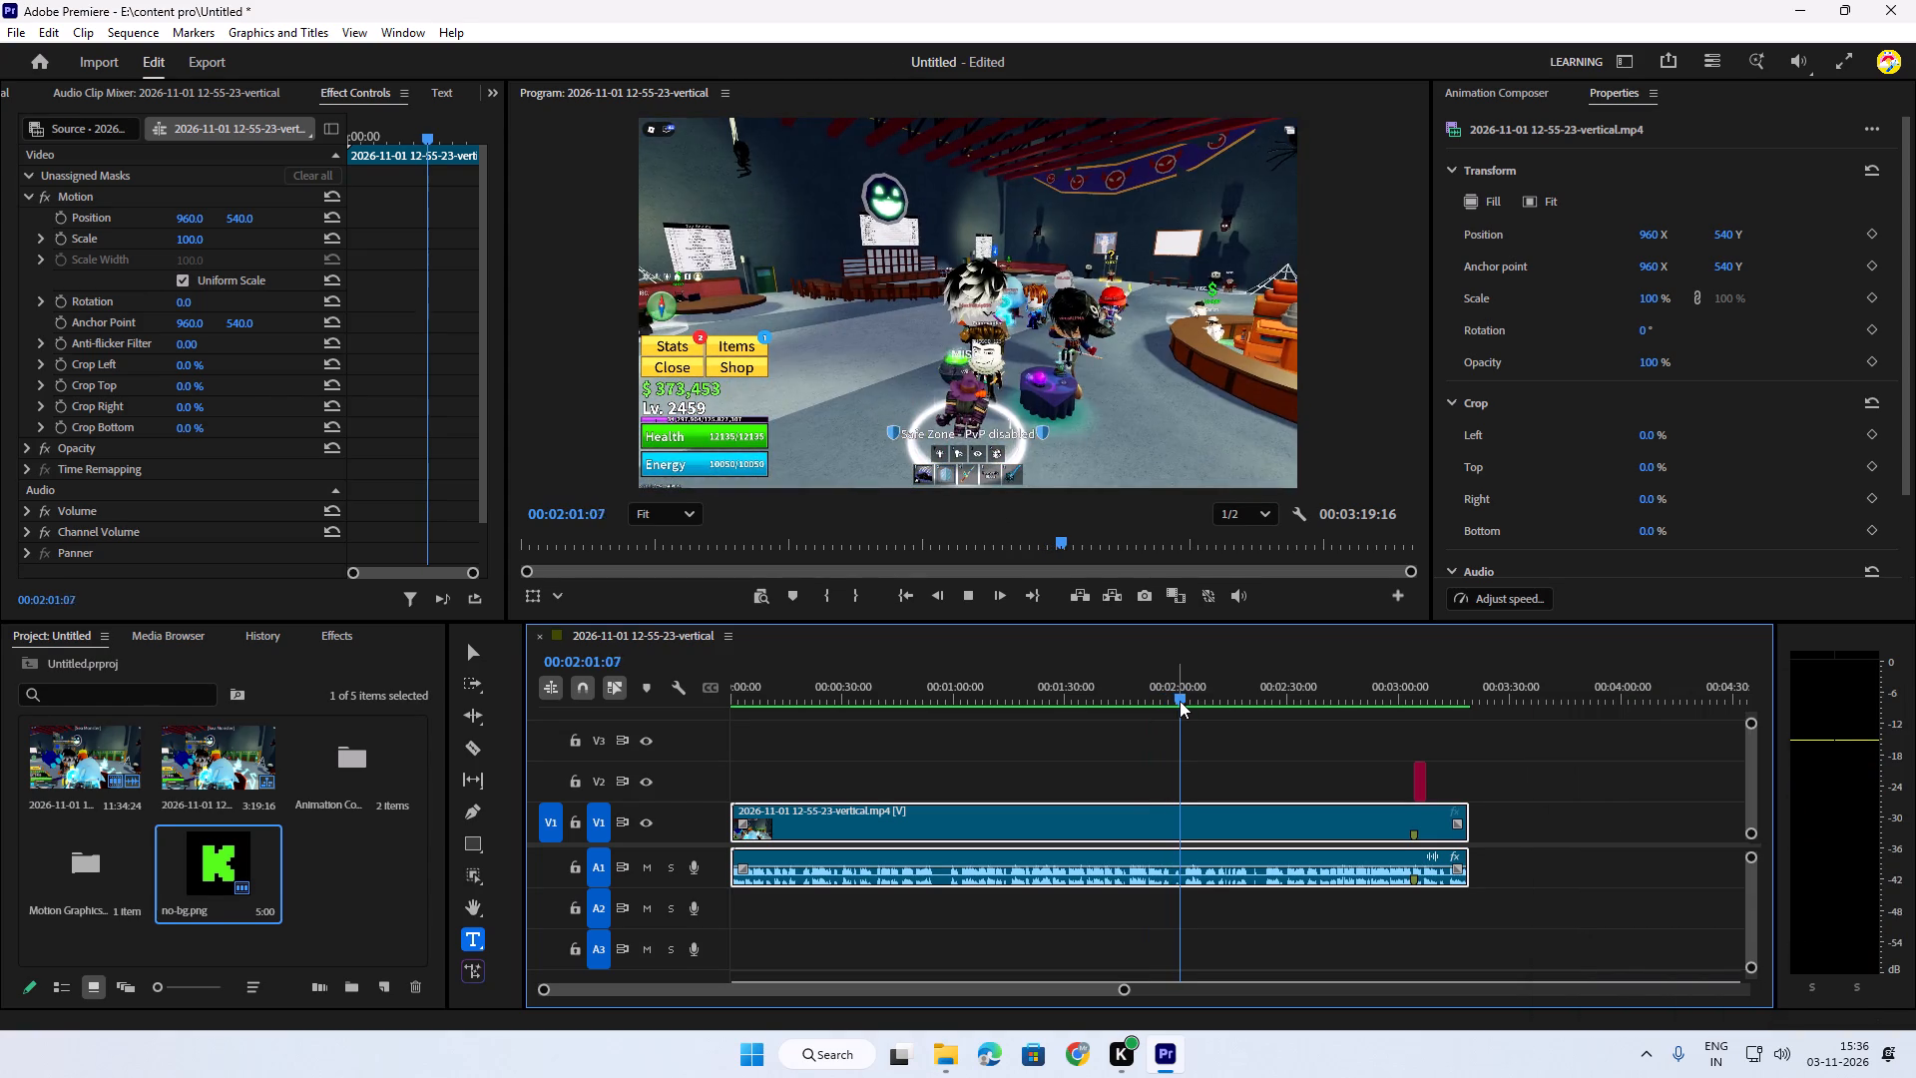
{"action": "key", "text": "space"}
{"action": "left_click", "coordinate": [1180, 701]}
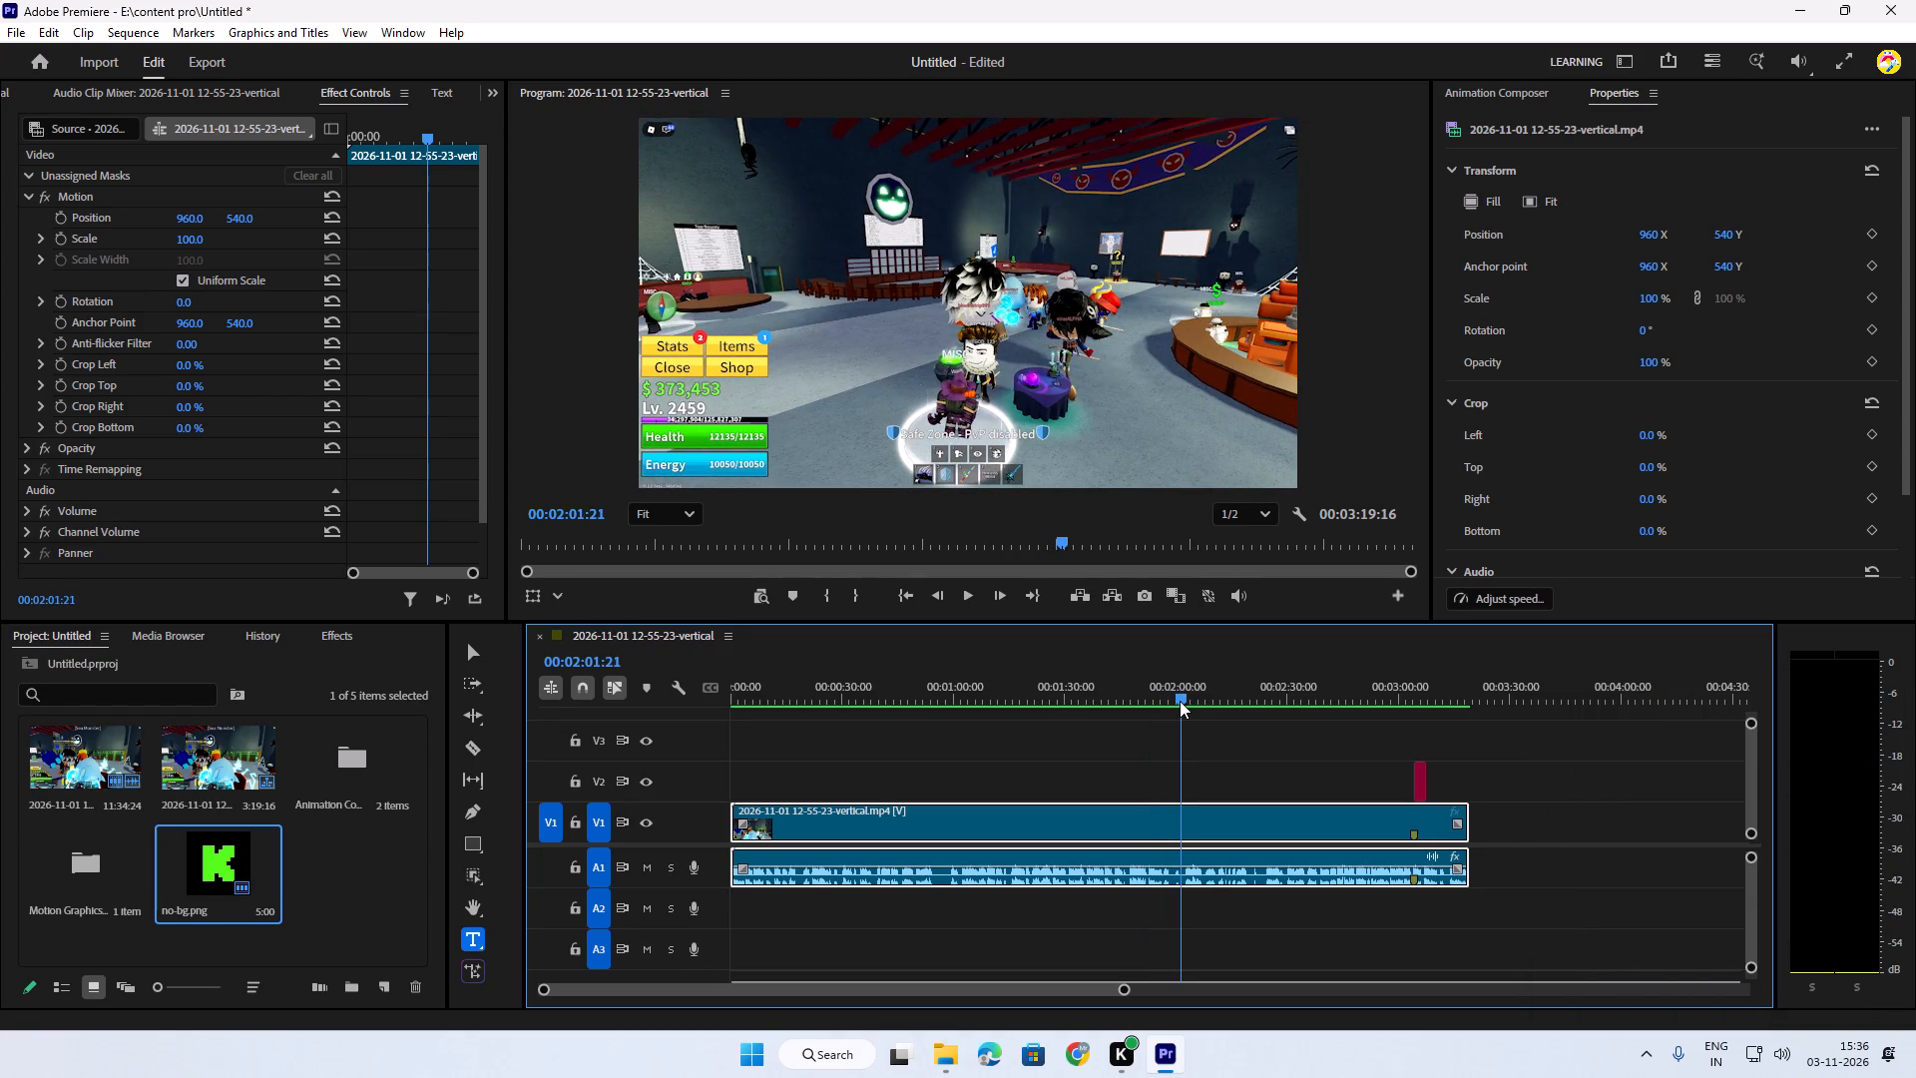
{"action": "key", "text": "space"}
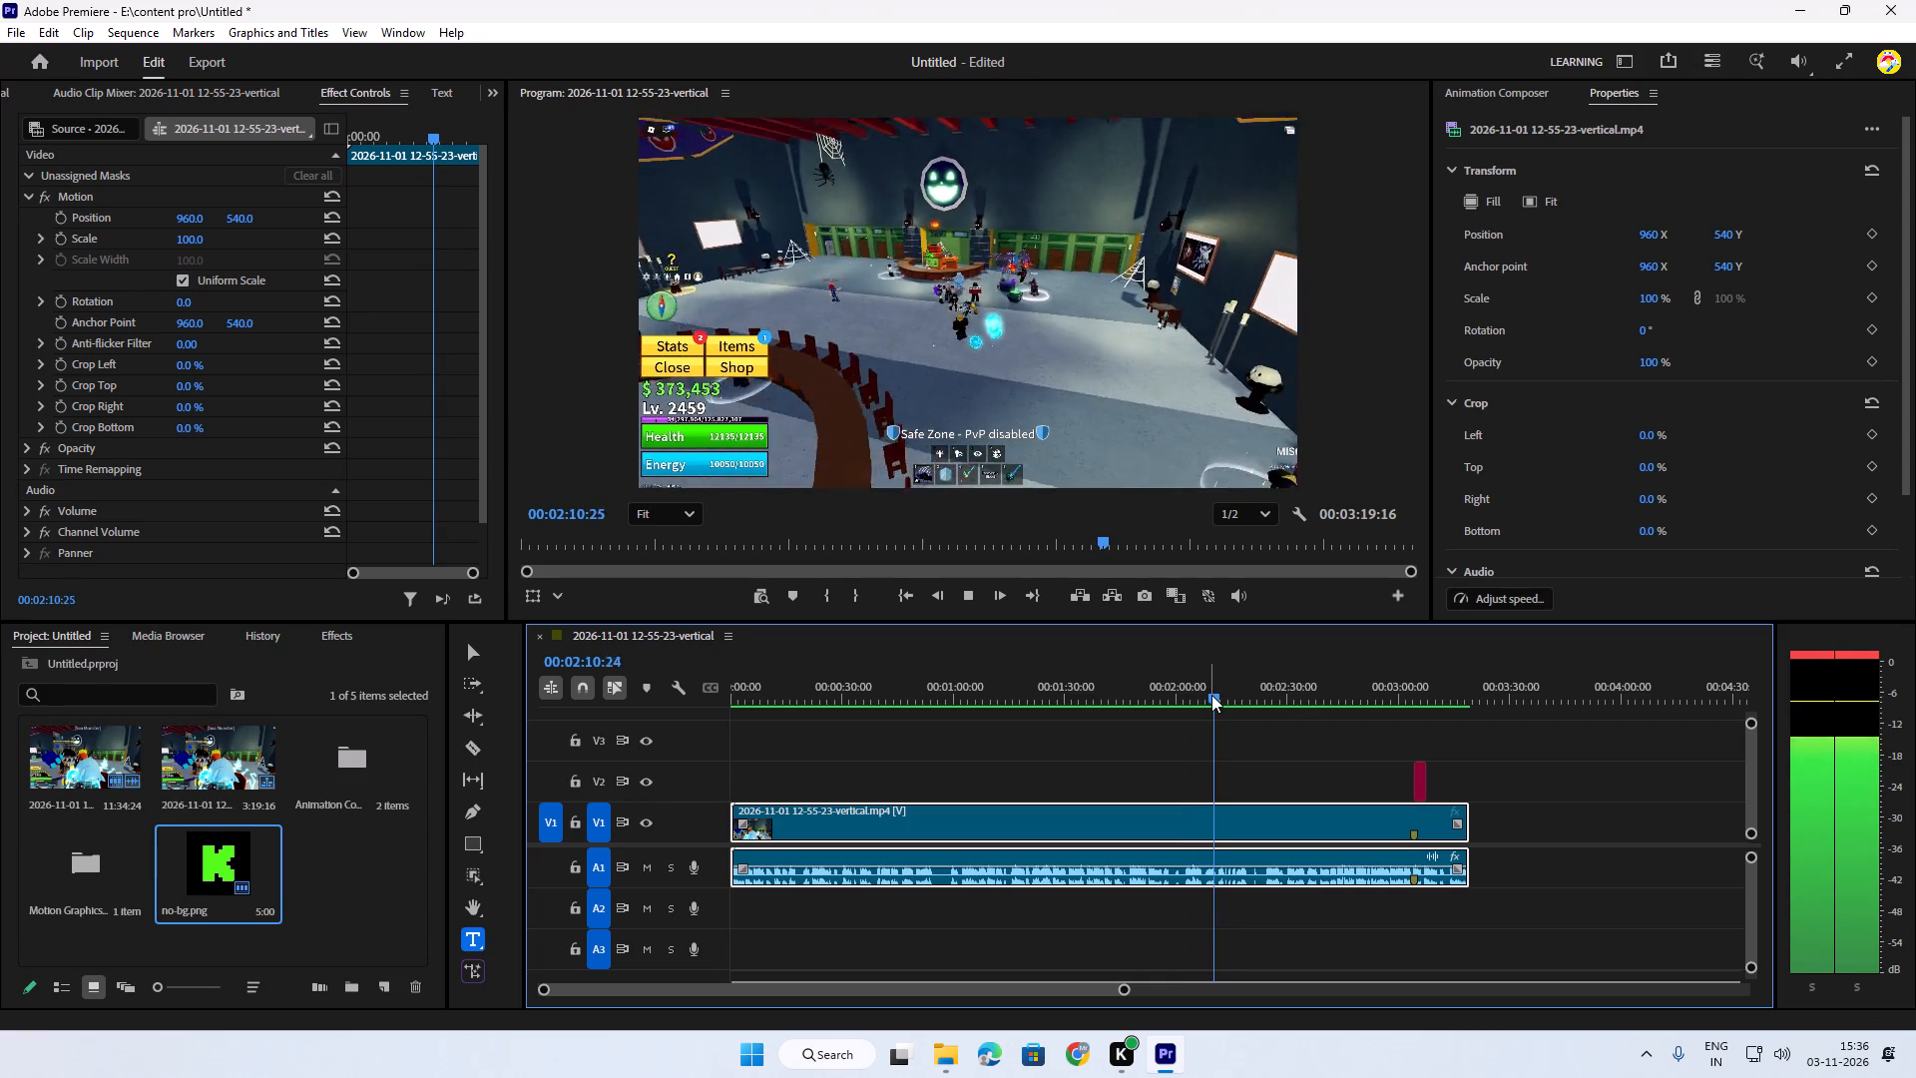
{"action": "left_click_drag", "start_coordinate": [1219, 706], "coordinate": [1251, 711]}
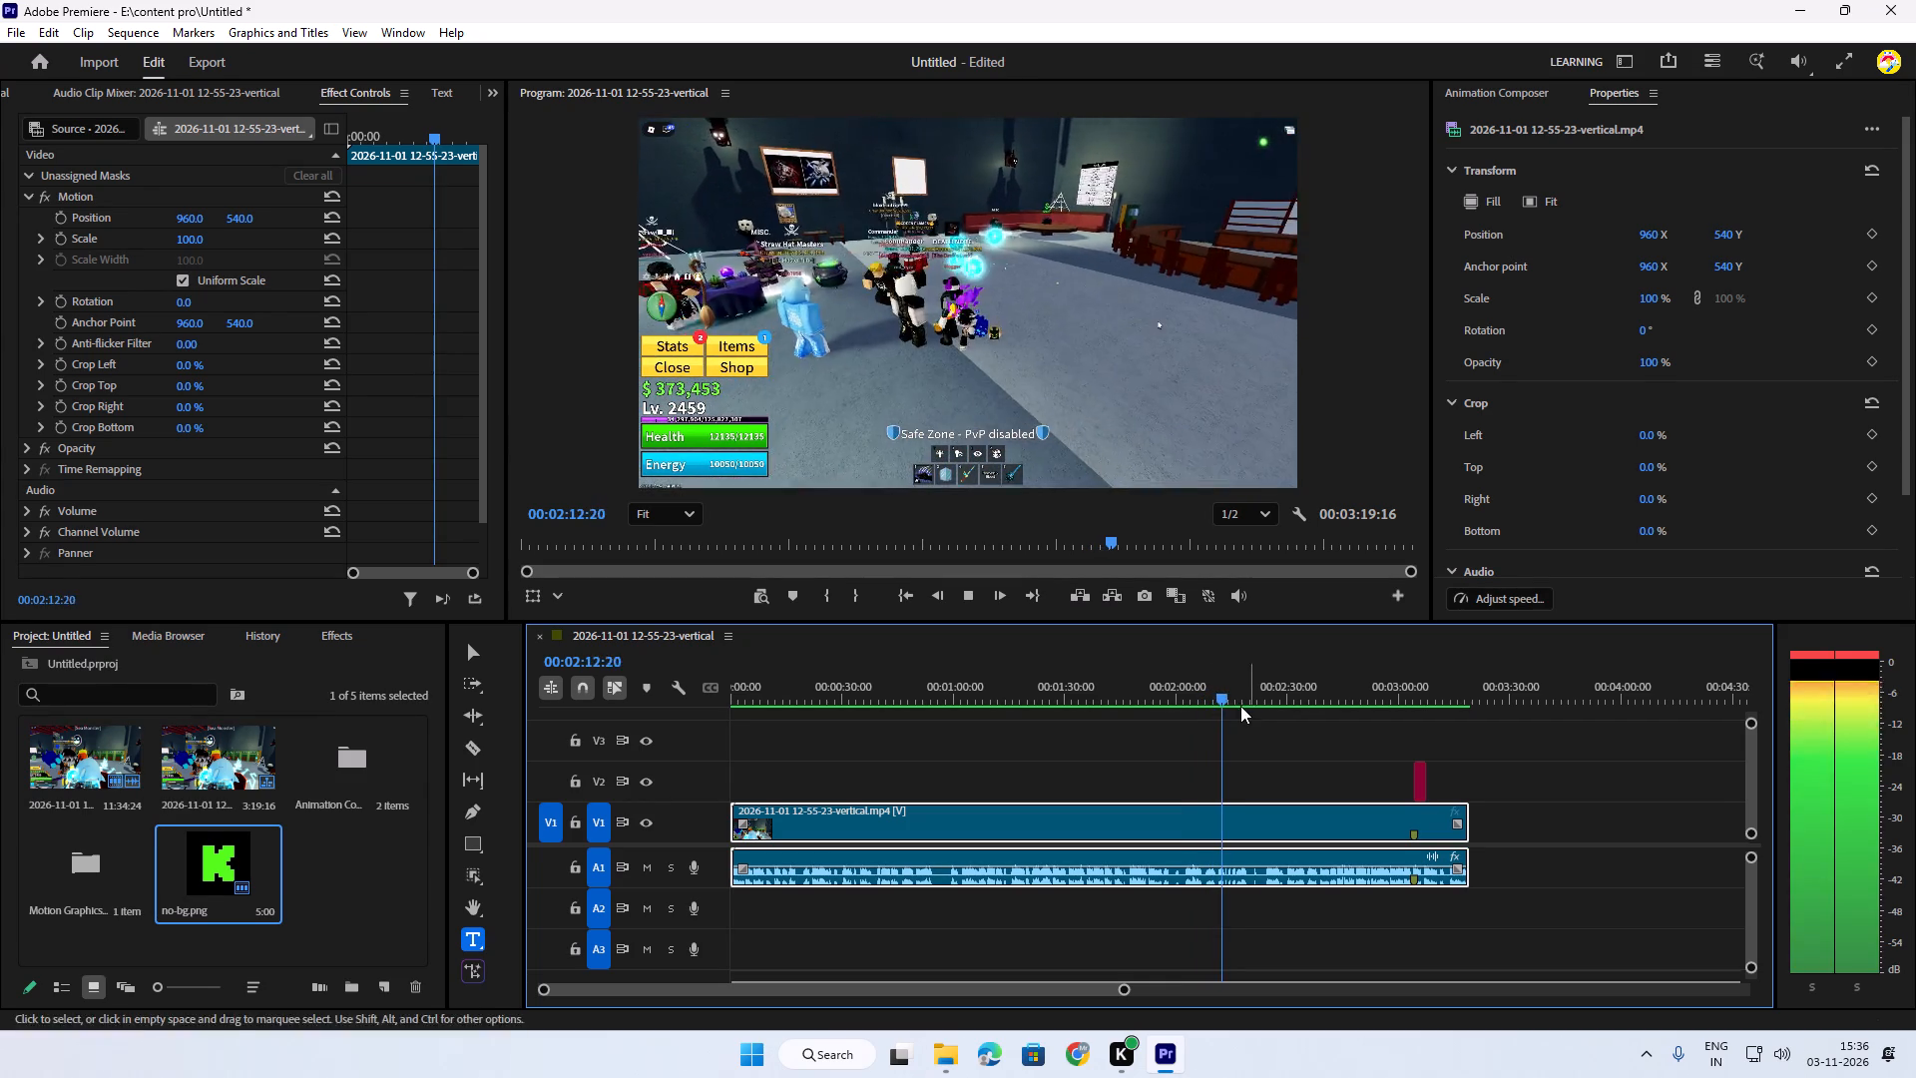
{"action": "left_click_drag", "start_coordinate": [1219, 694], "coordinate": [1280, 698]}
{"action": "key", "text": "space"}
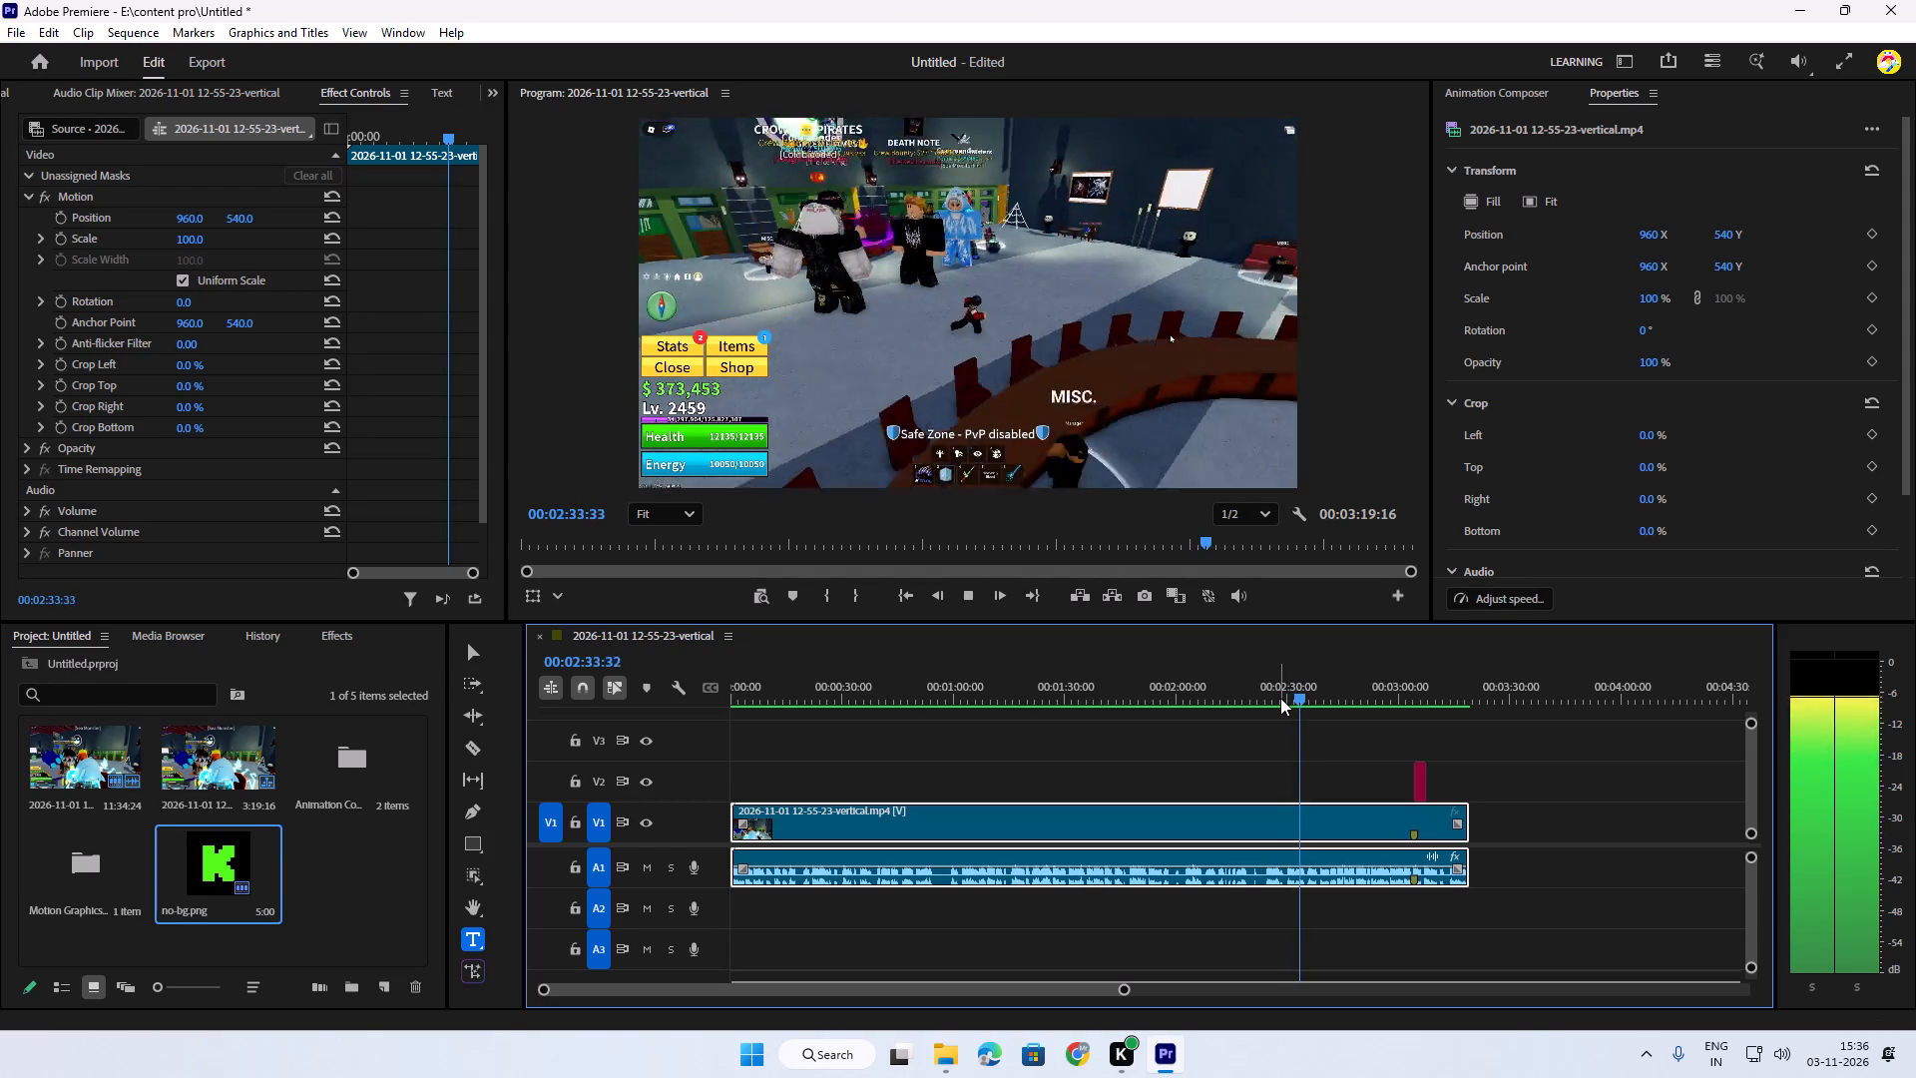
{"action": "key", "text": "space"}
{"action": "key", "text": "space"}
{"action": "key", "text": "space"}
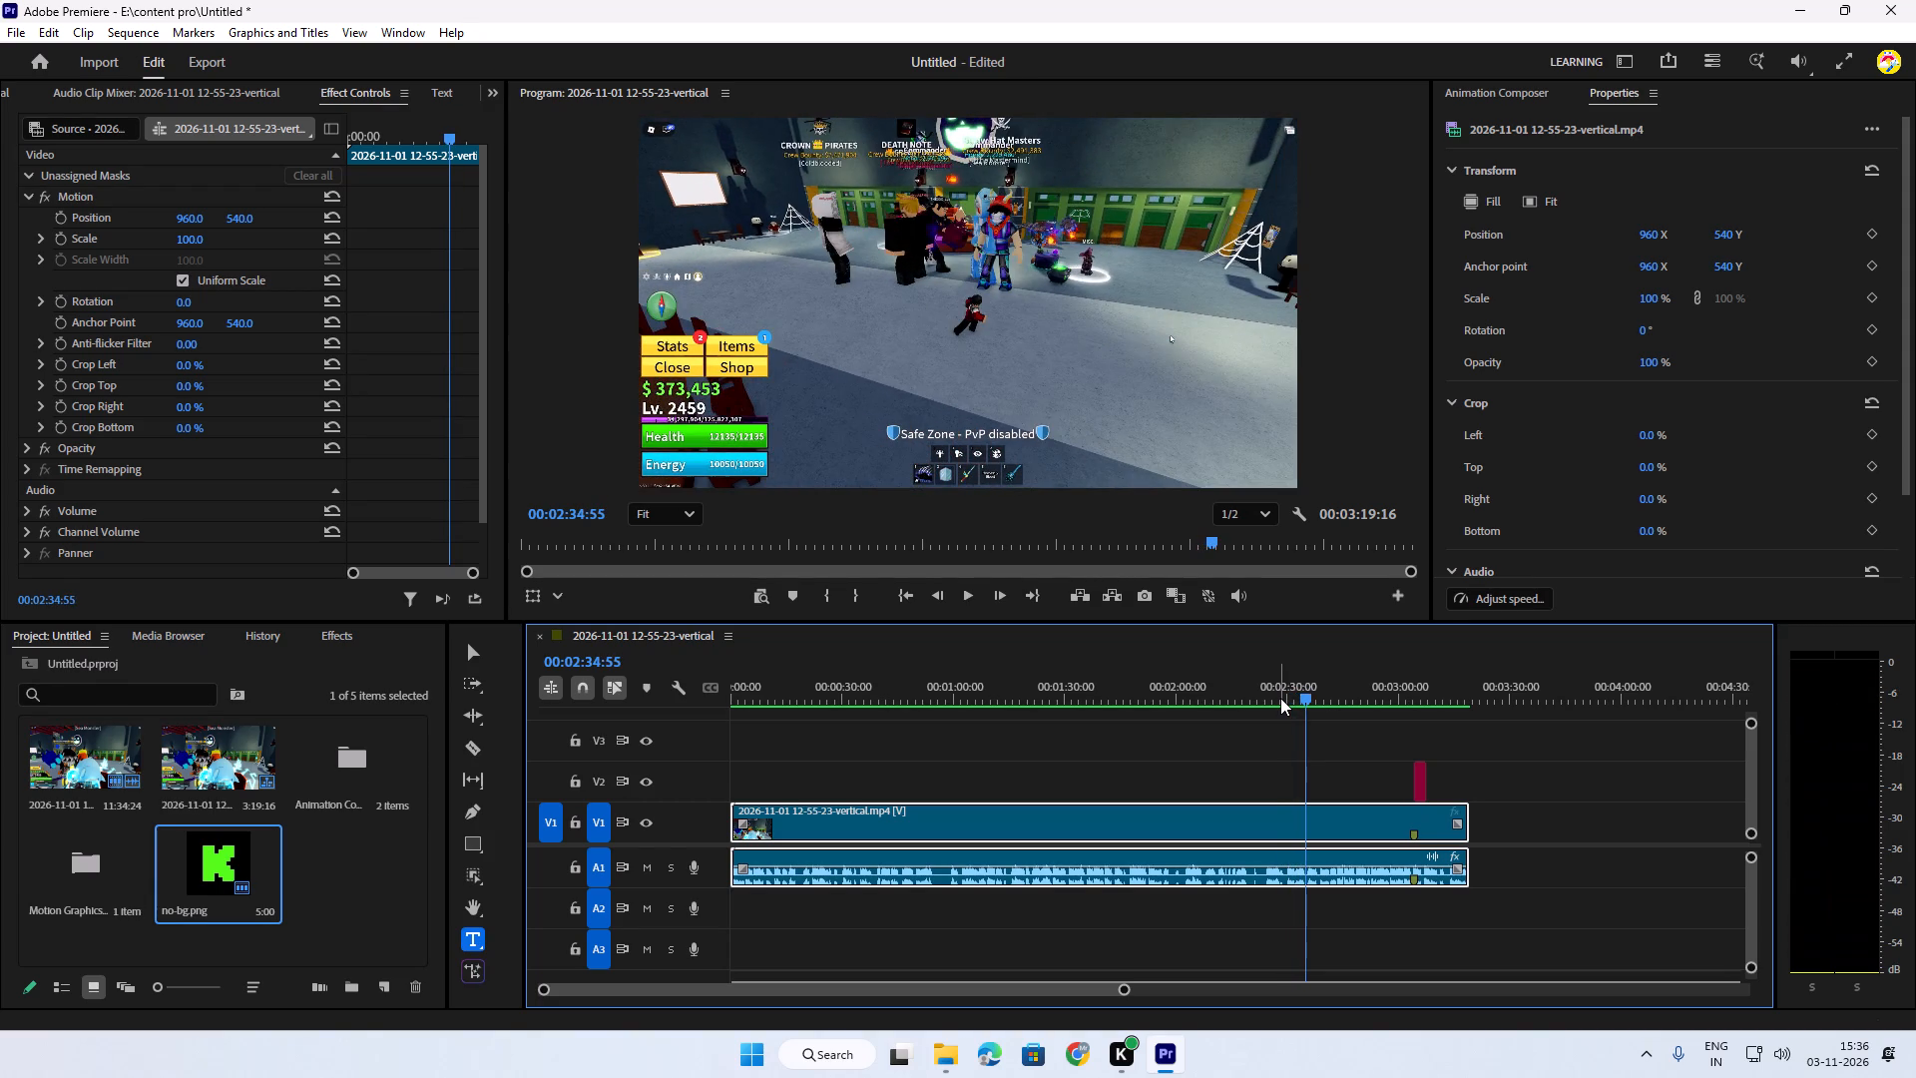
Park the playhead at 00:02:34:37 and capture a screen snip of the characters across the middle of the preview picture.
{"action": "left_click", "coordinate": [1308, 704]}
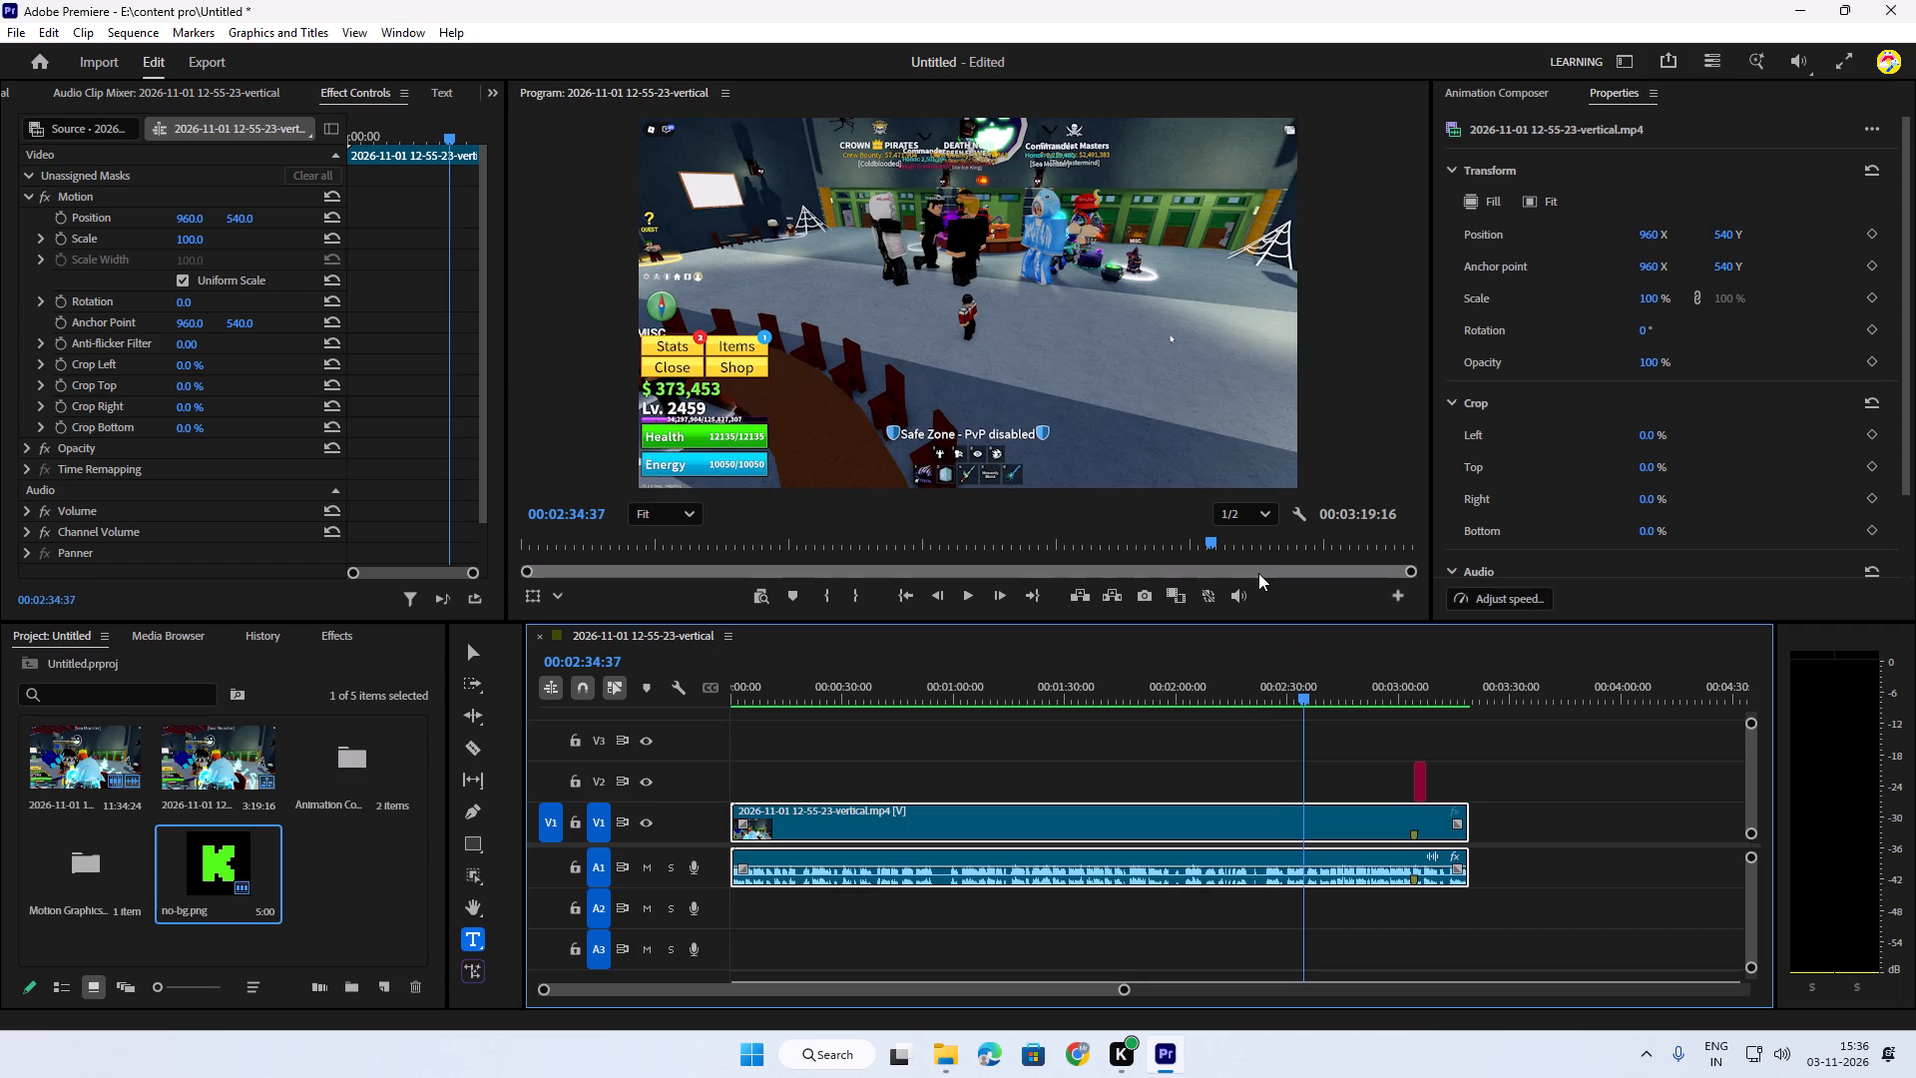
{"action": "key", "text": "shift+super+s"}
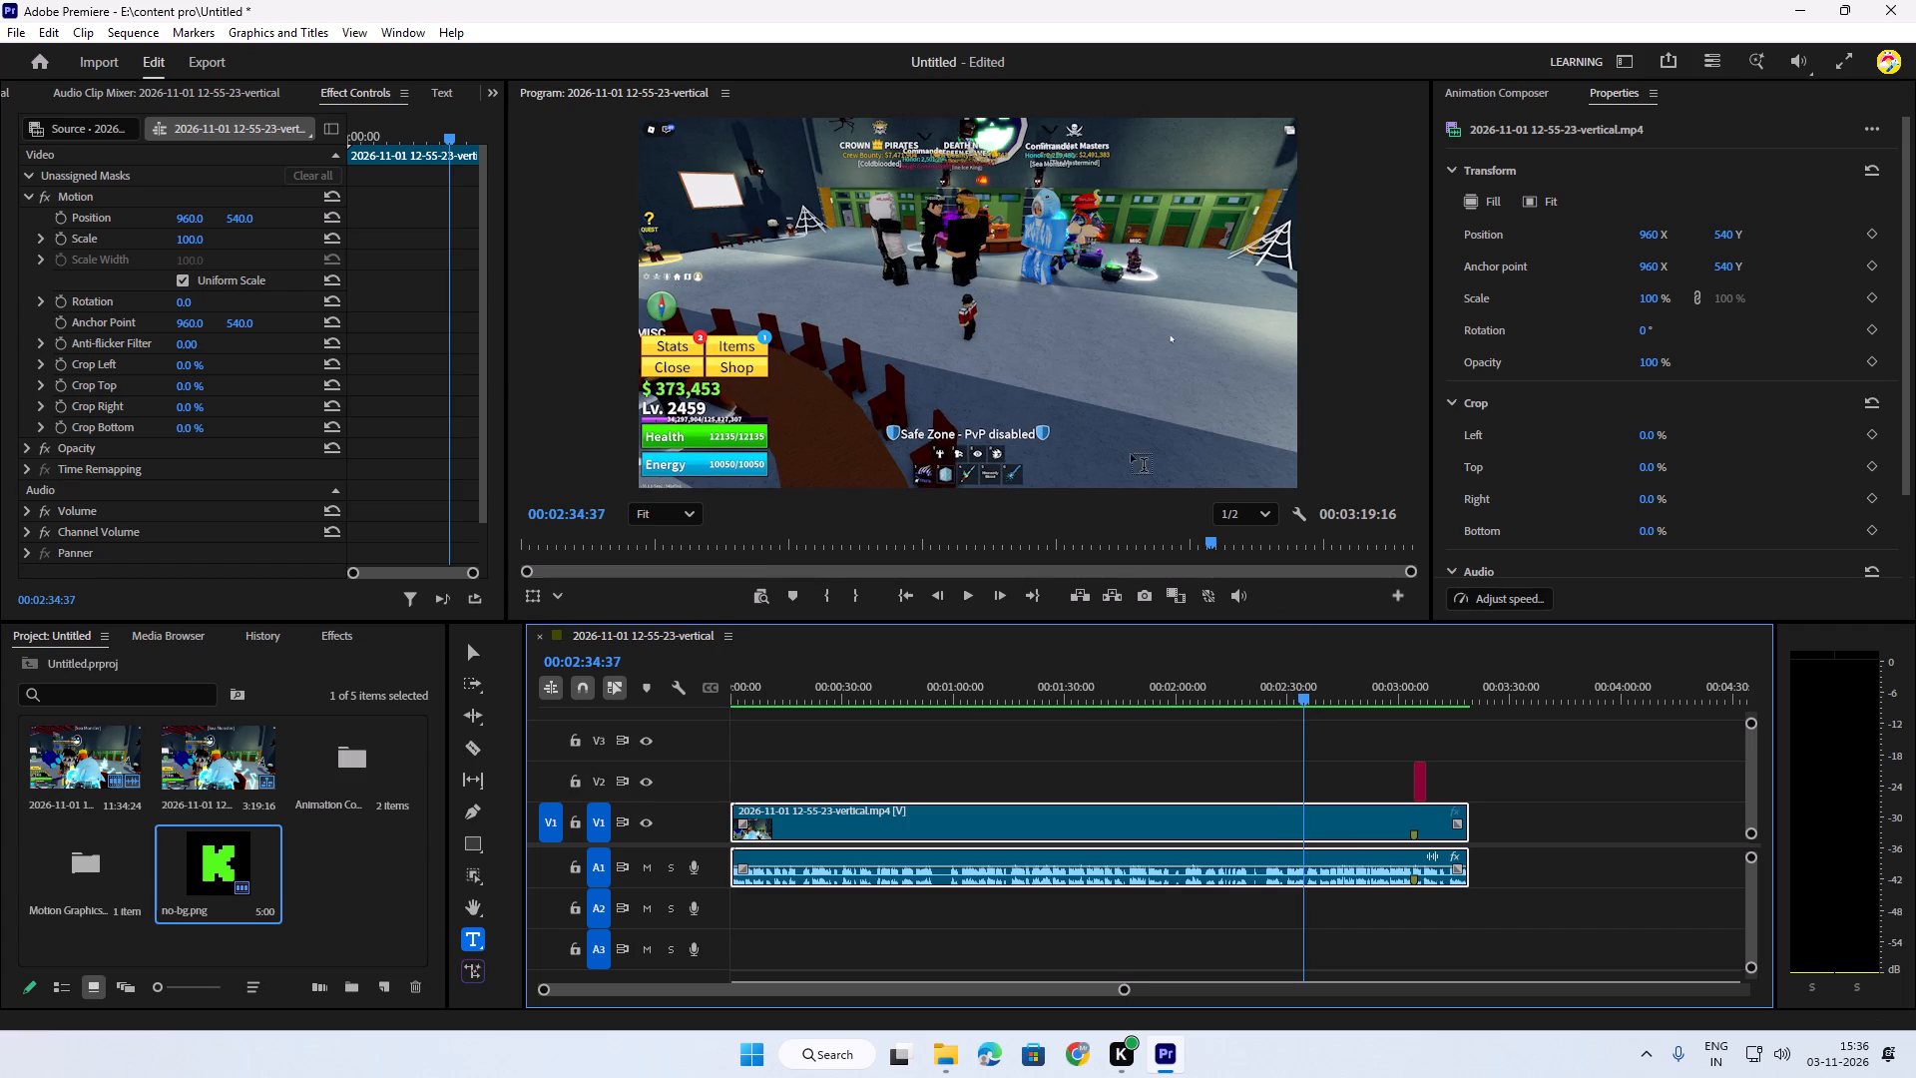
{"action": "left_click_drag", "start_coordinate": [786, 178], "coordinate": [873, 204]}
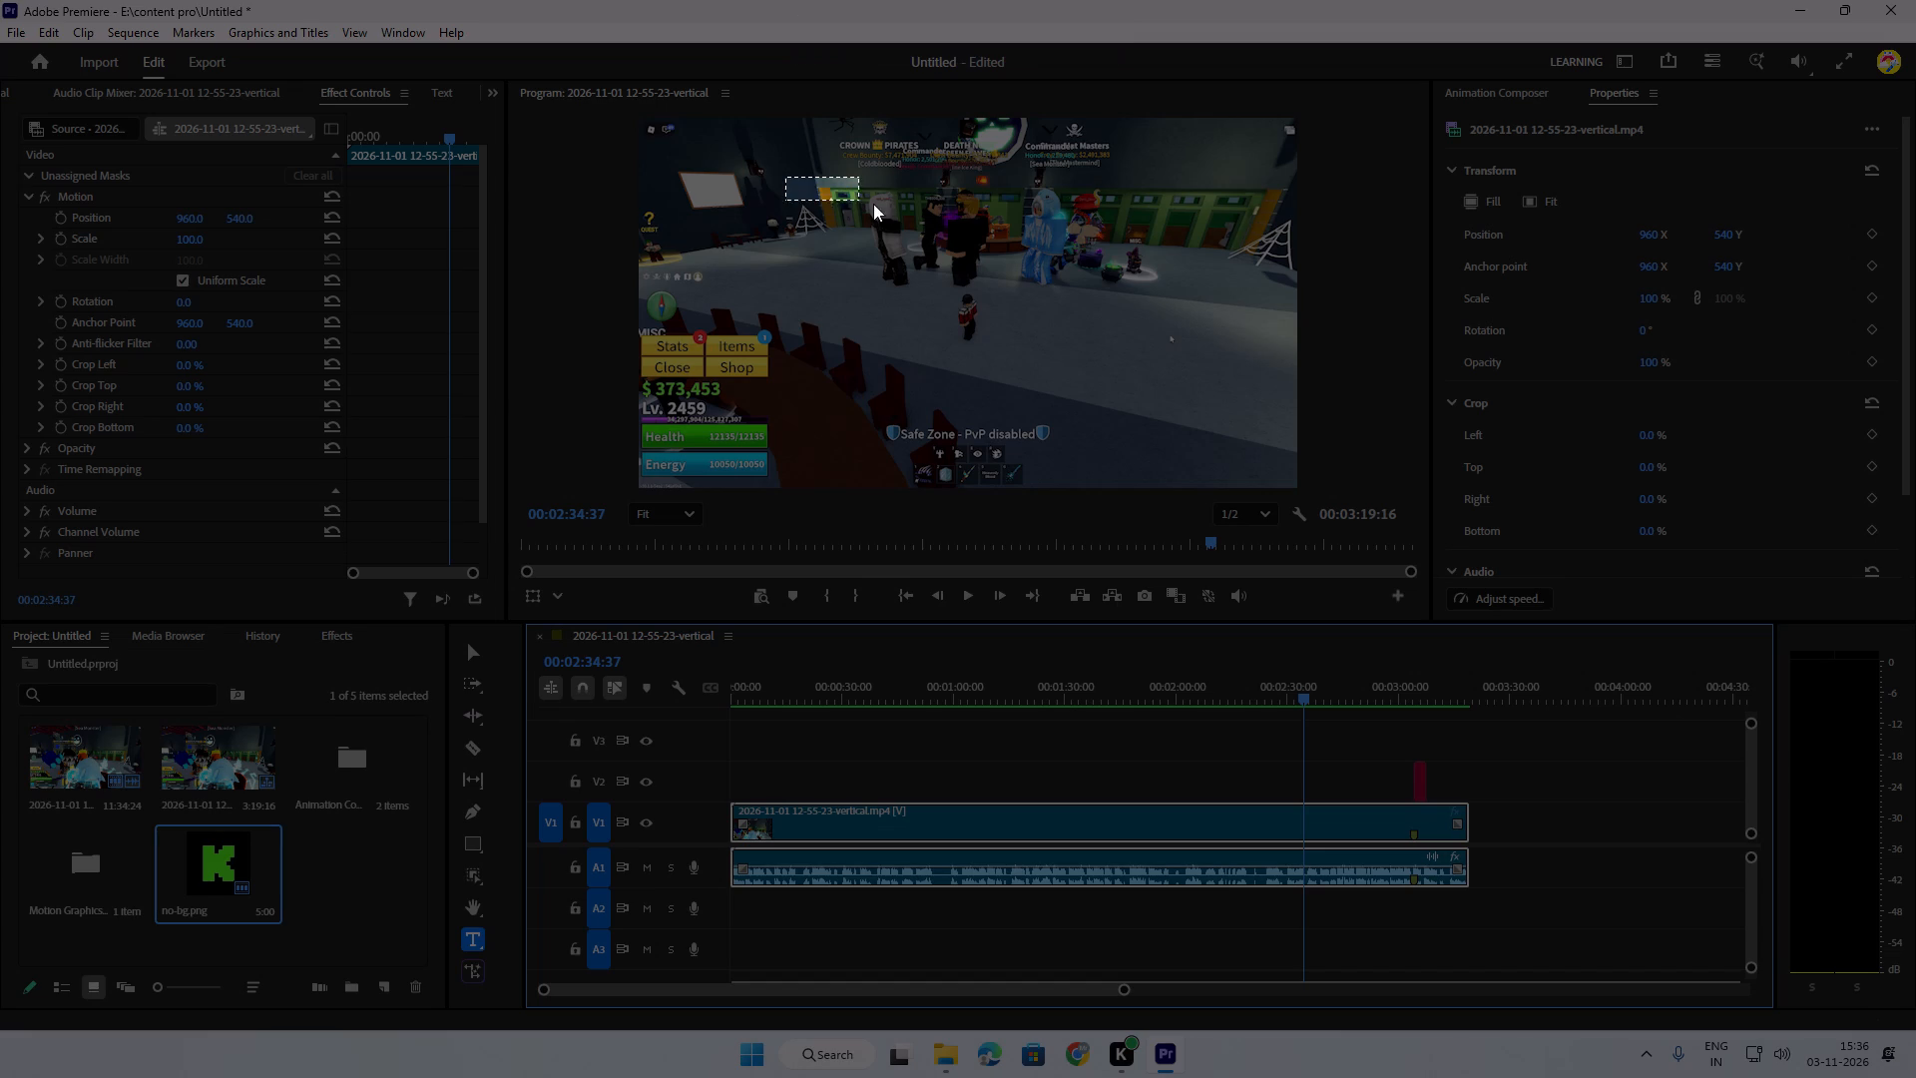
{"action": "left_click_drag", "start_coordinate": [873, 204], "coordinate": [1209, 357]}
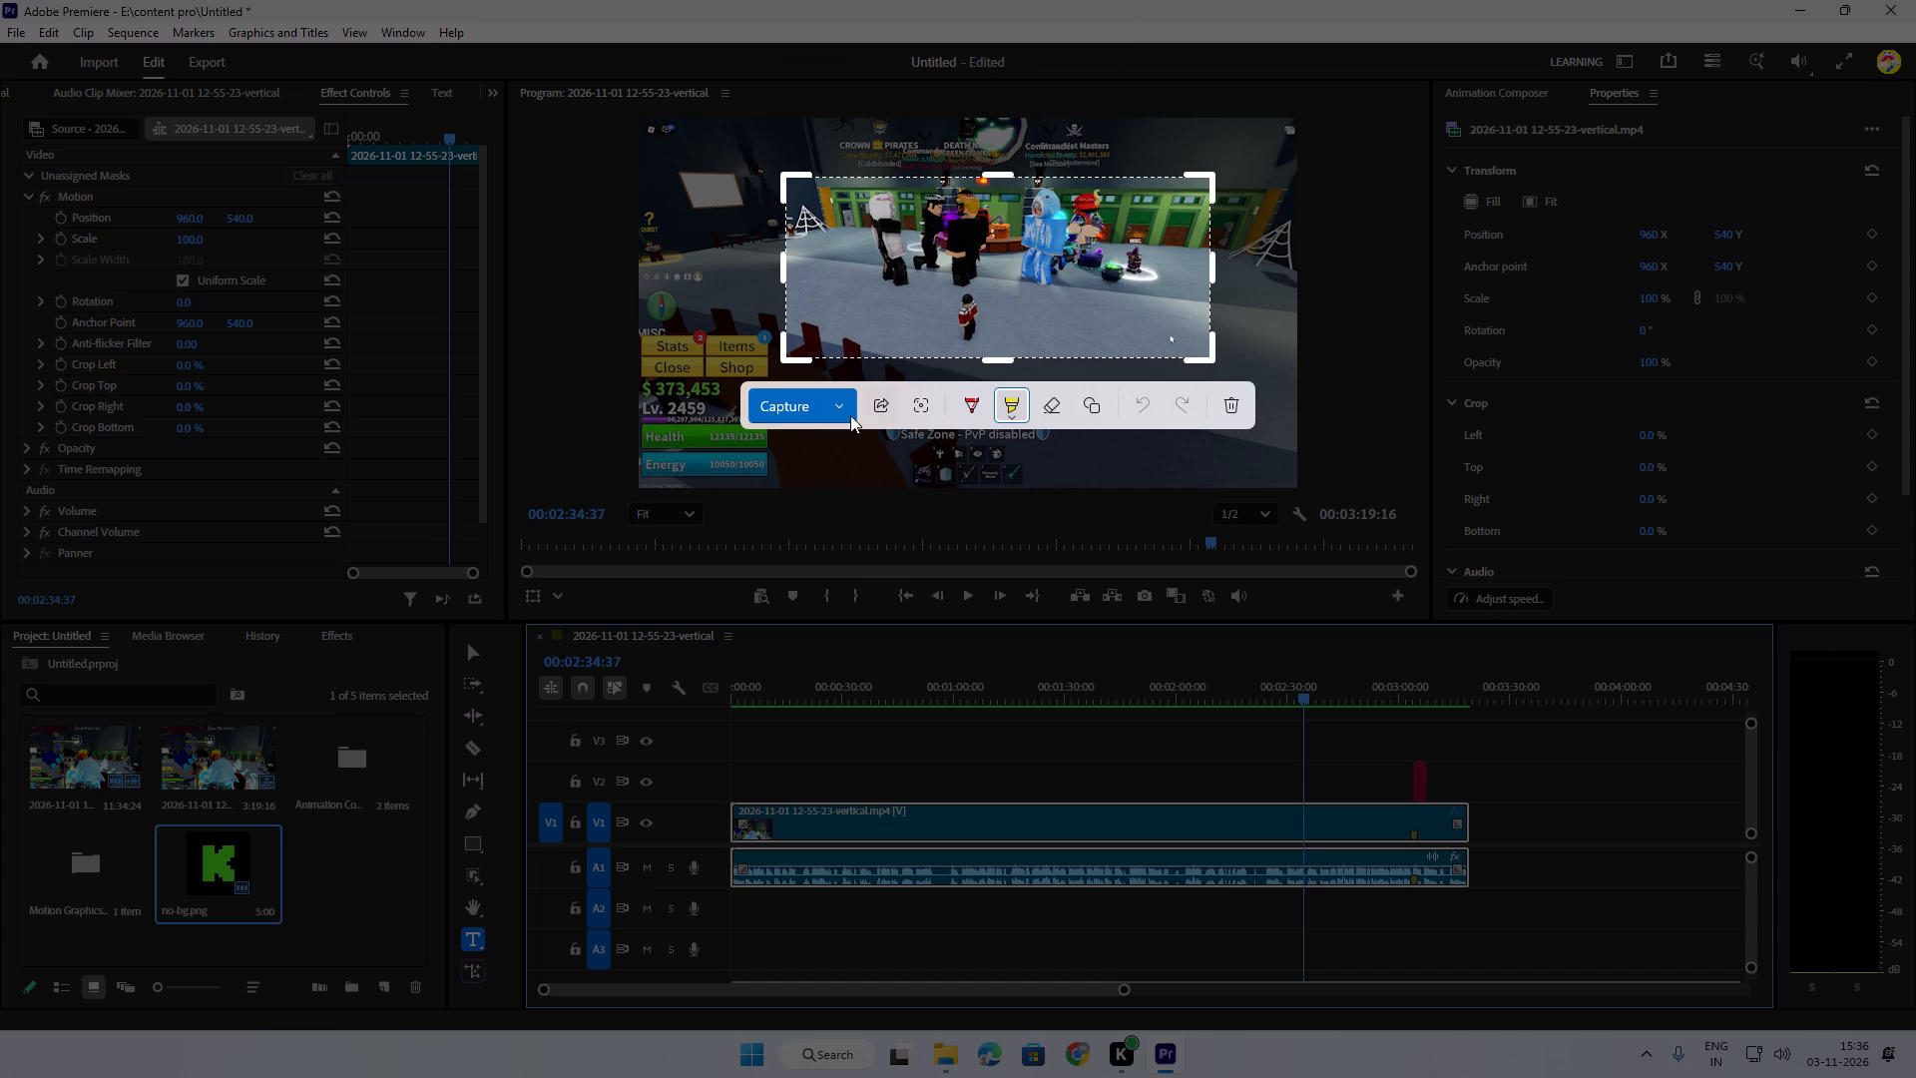
{"action": "left_click", "coordinate": [789, 412]}
Move the playhead on to 00:02:50:13 and capture a screen snip of the in-game Items inventory window in the preview.
{"action": "key", "text": "space"}
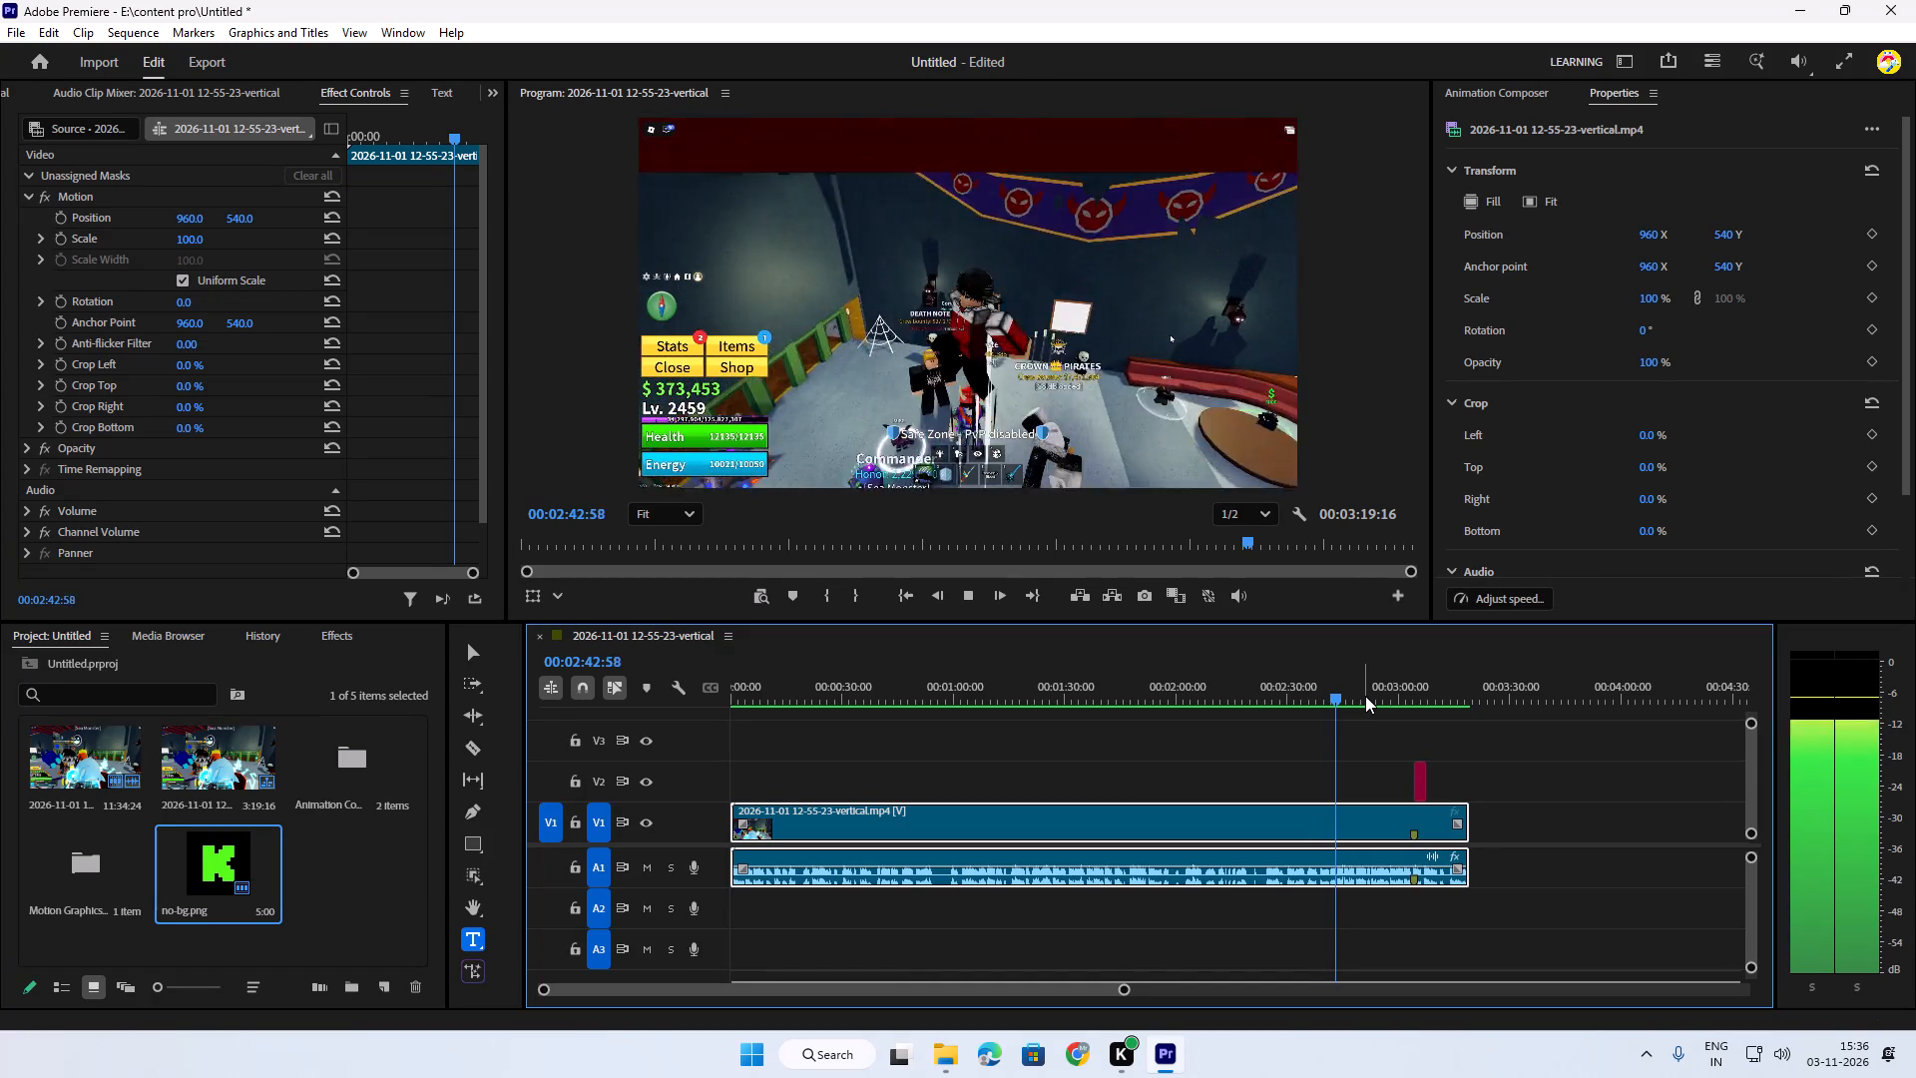
{"action": "left_click_drag", "start_coordinate": [1338, 700], "coordinate": [1353, 700]}
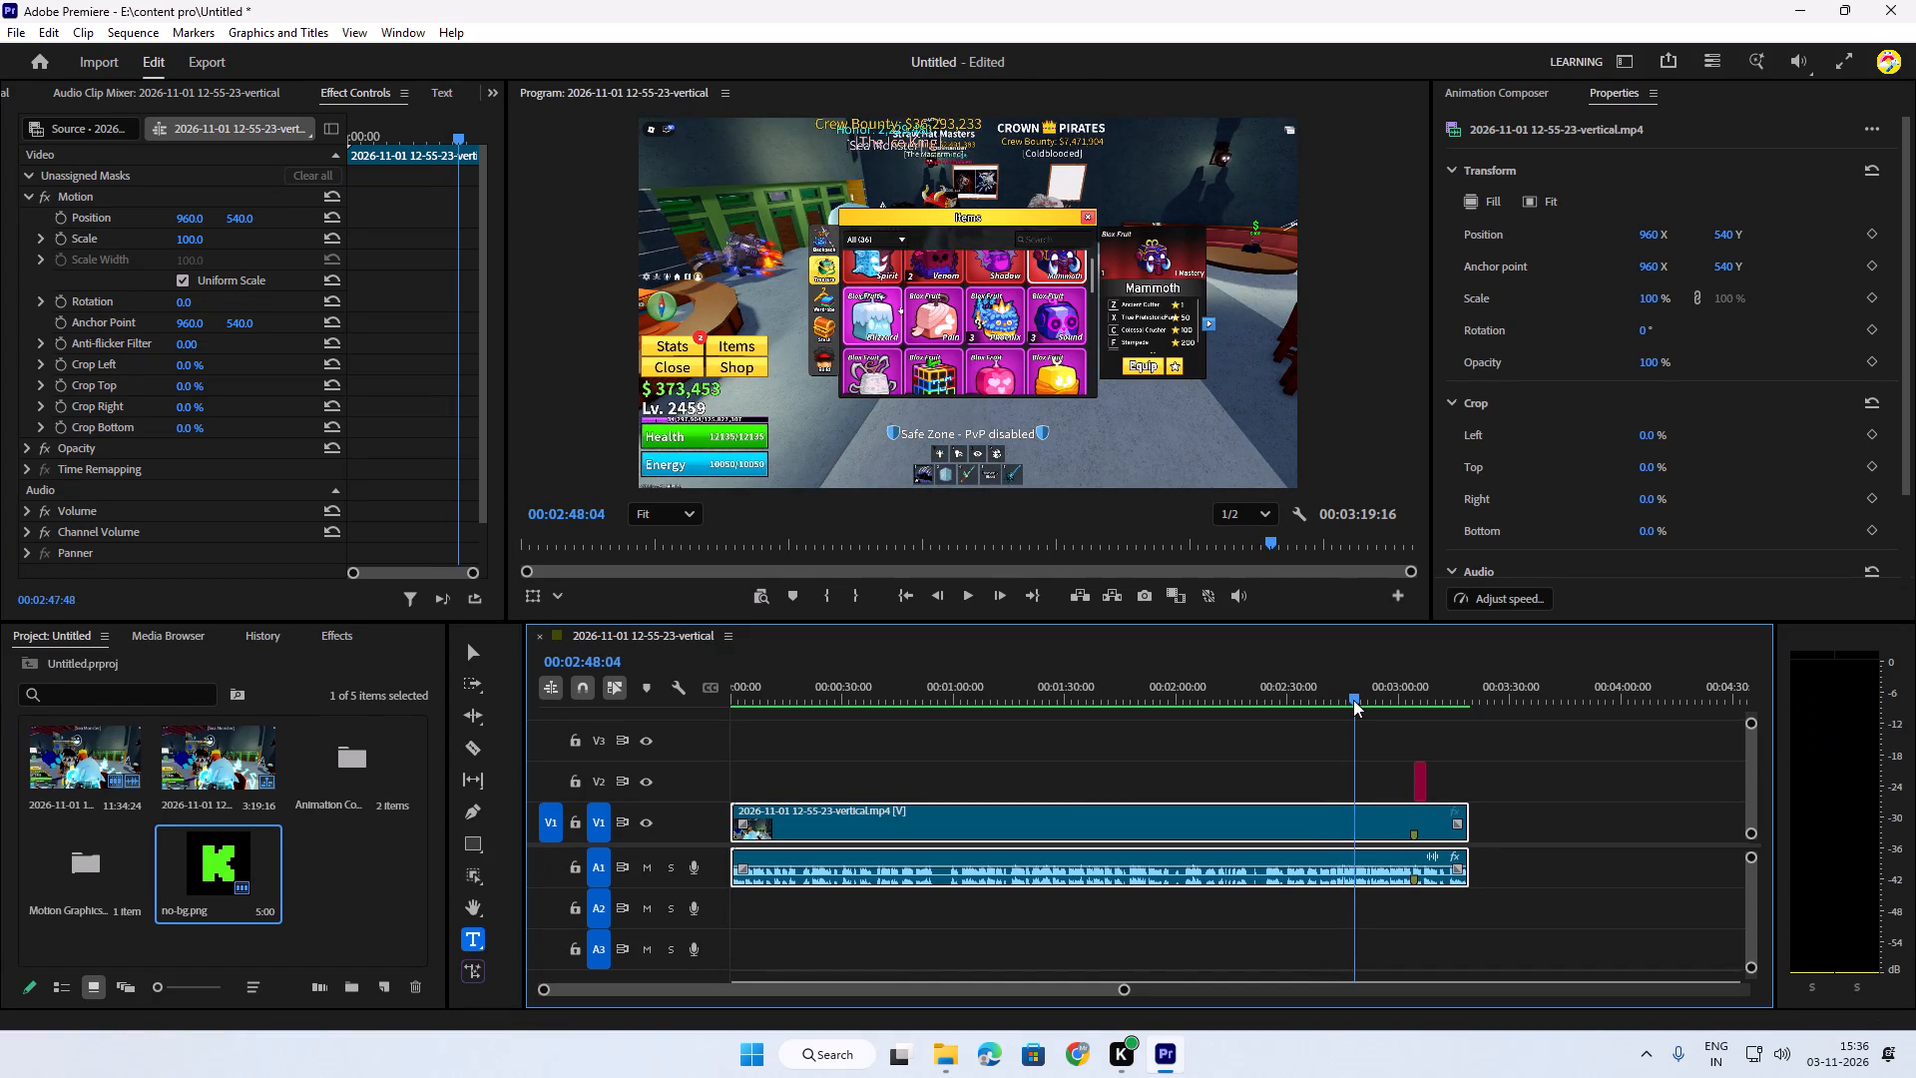
{"action": "left_click_drag", "start_coordinate": [1353, 700], "coordinate": [1361, 700]}
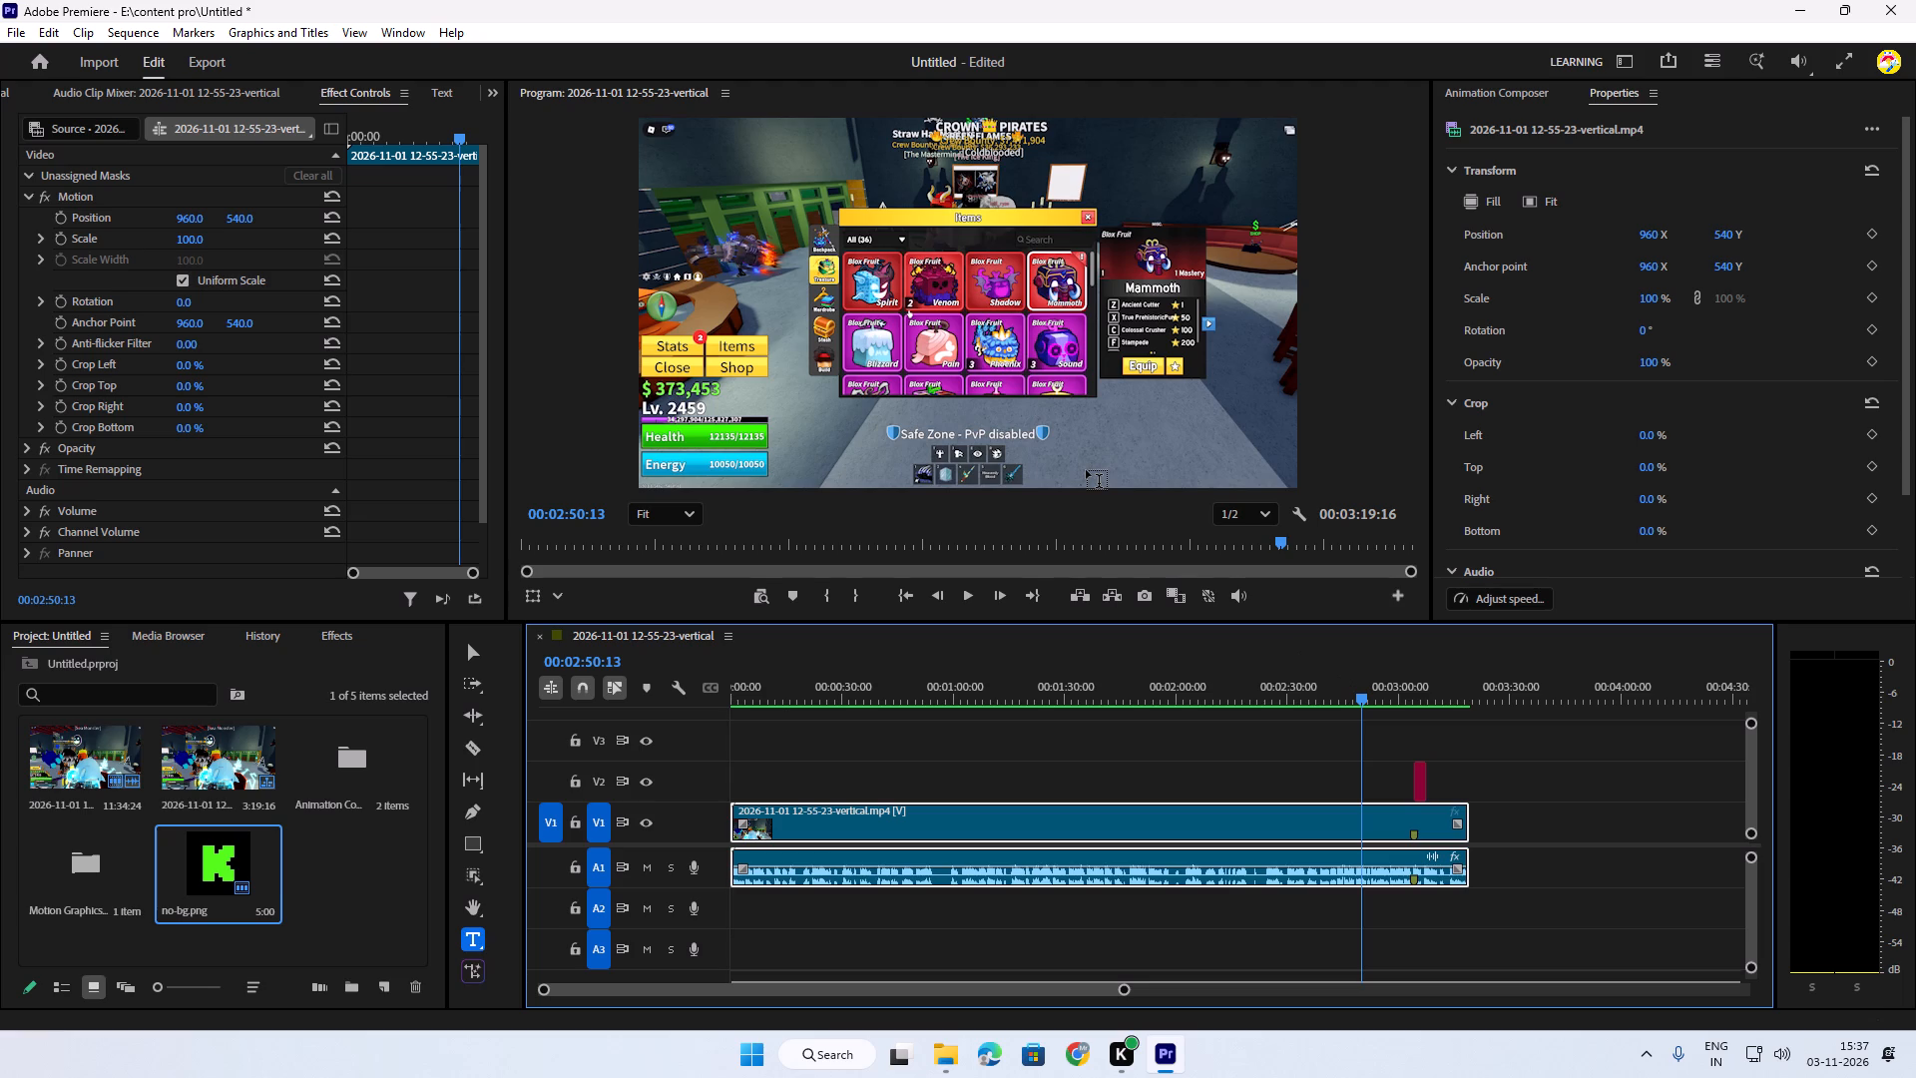
{"action": "key", "text": "shift+super+s"}
{"action": "key", "text": "shift+super+a"}
{"action": "left_click_drag", "start_coordinate": [791, 201], "coordinate": [882, 254]}
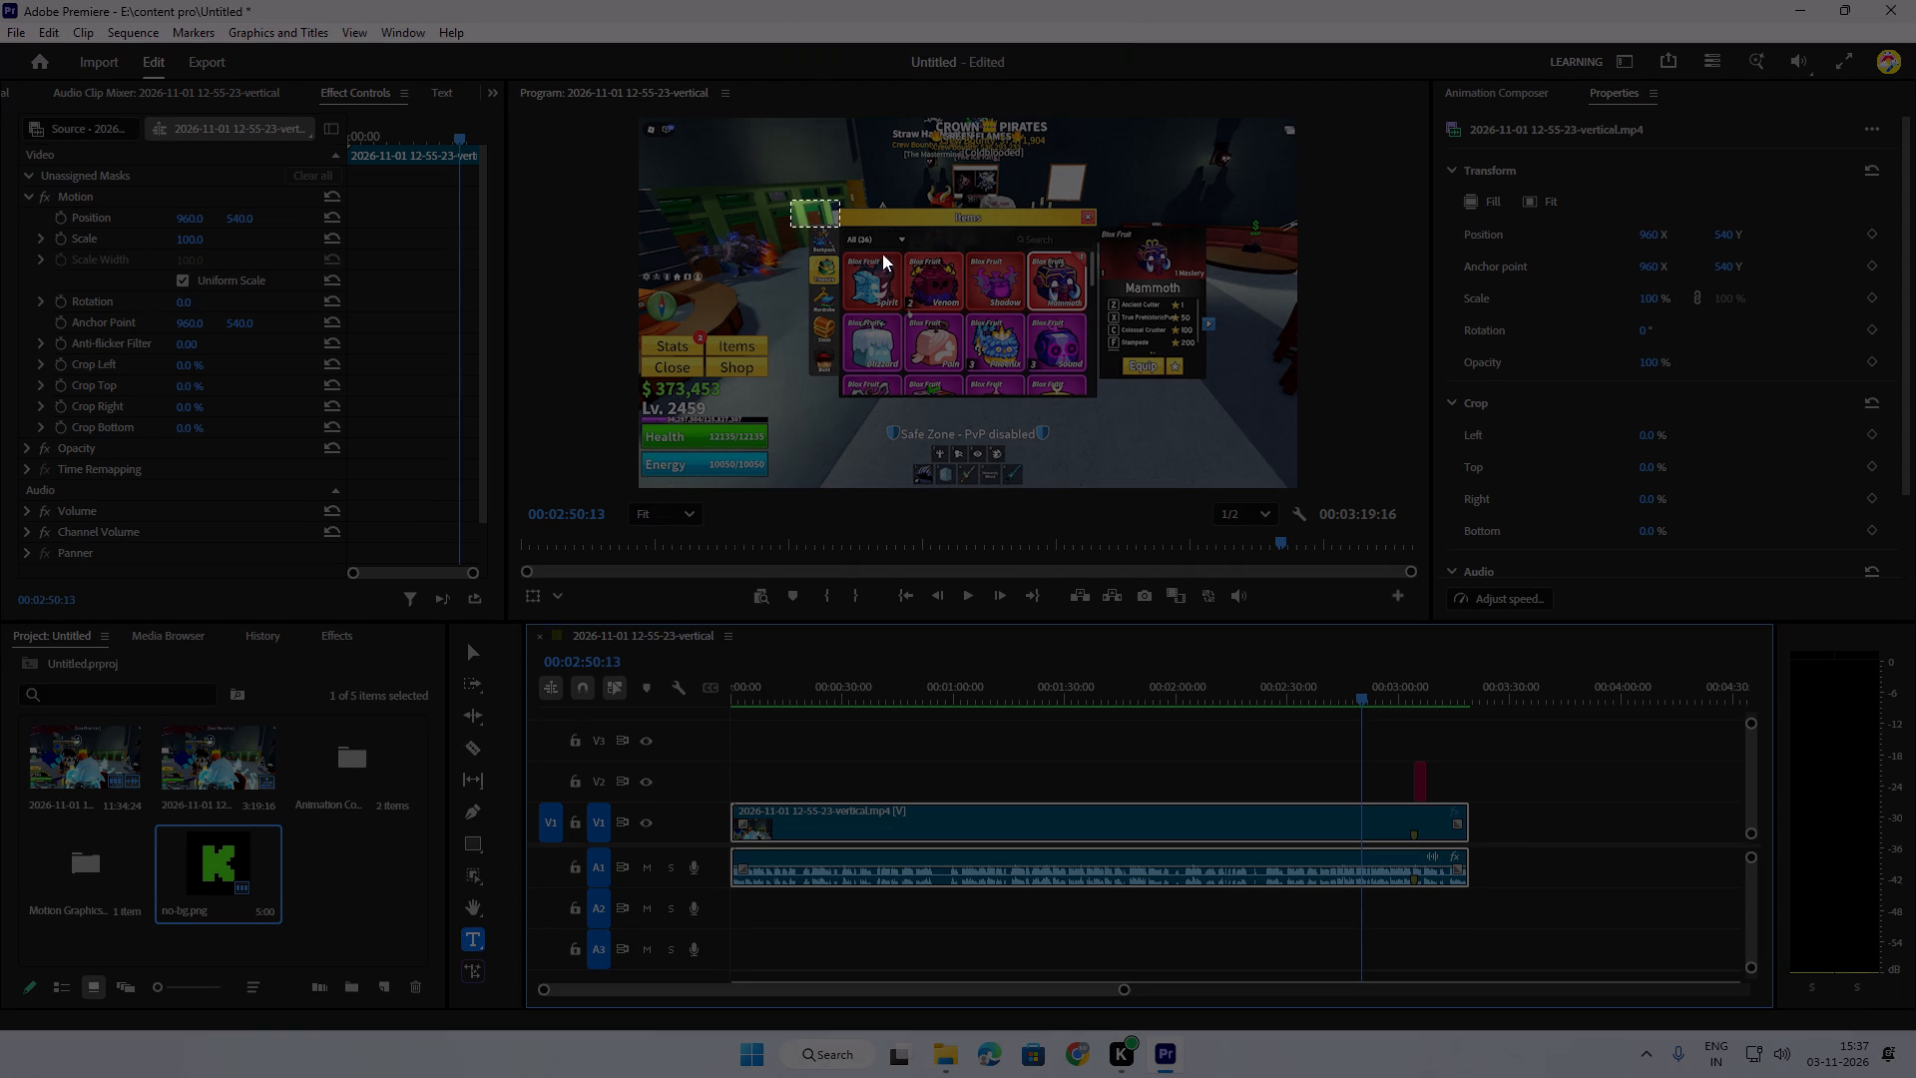
{"action": "left_click_drag", "start_coordinate": [882, 254], "coordinate": [1205, 410]}
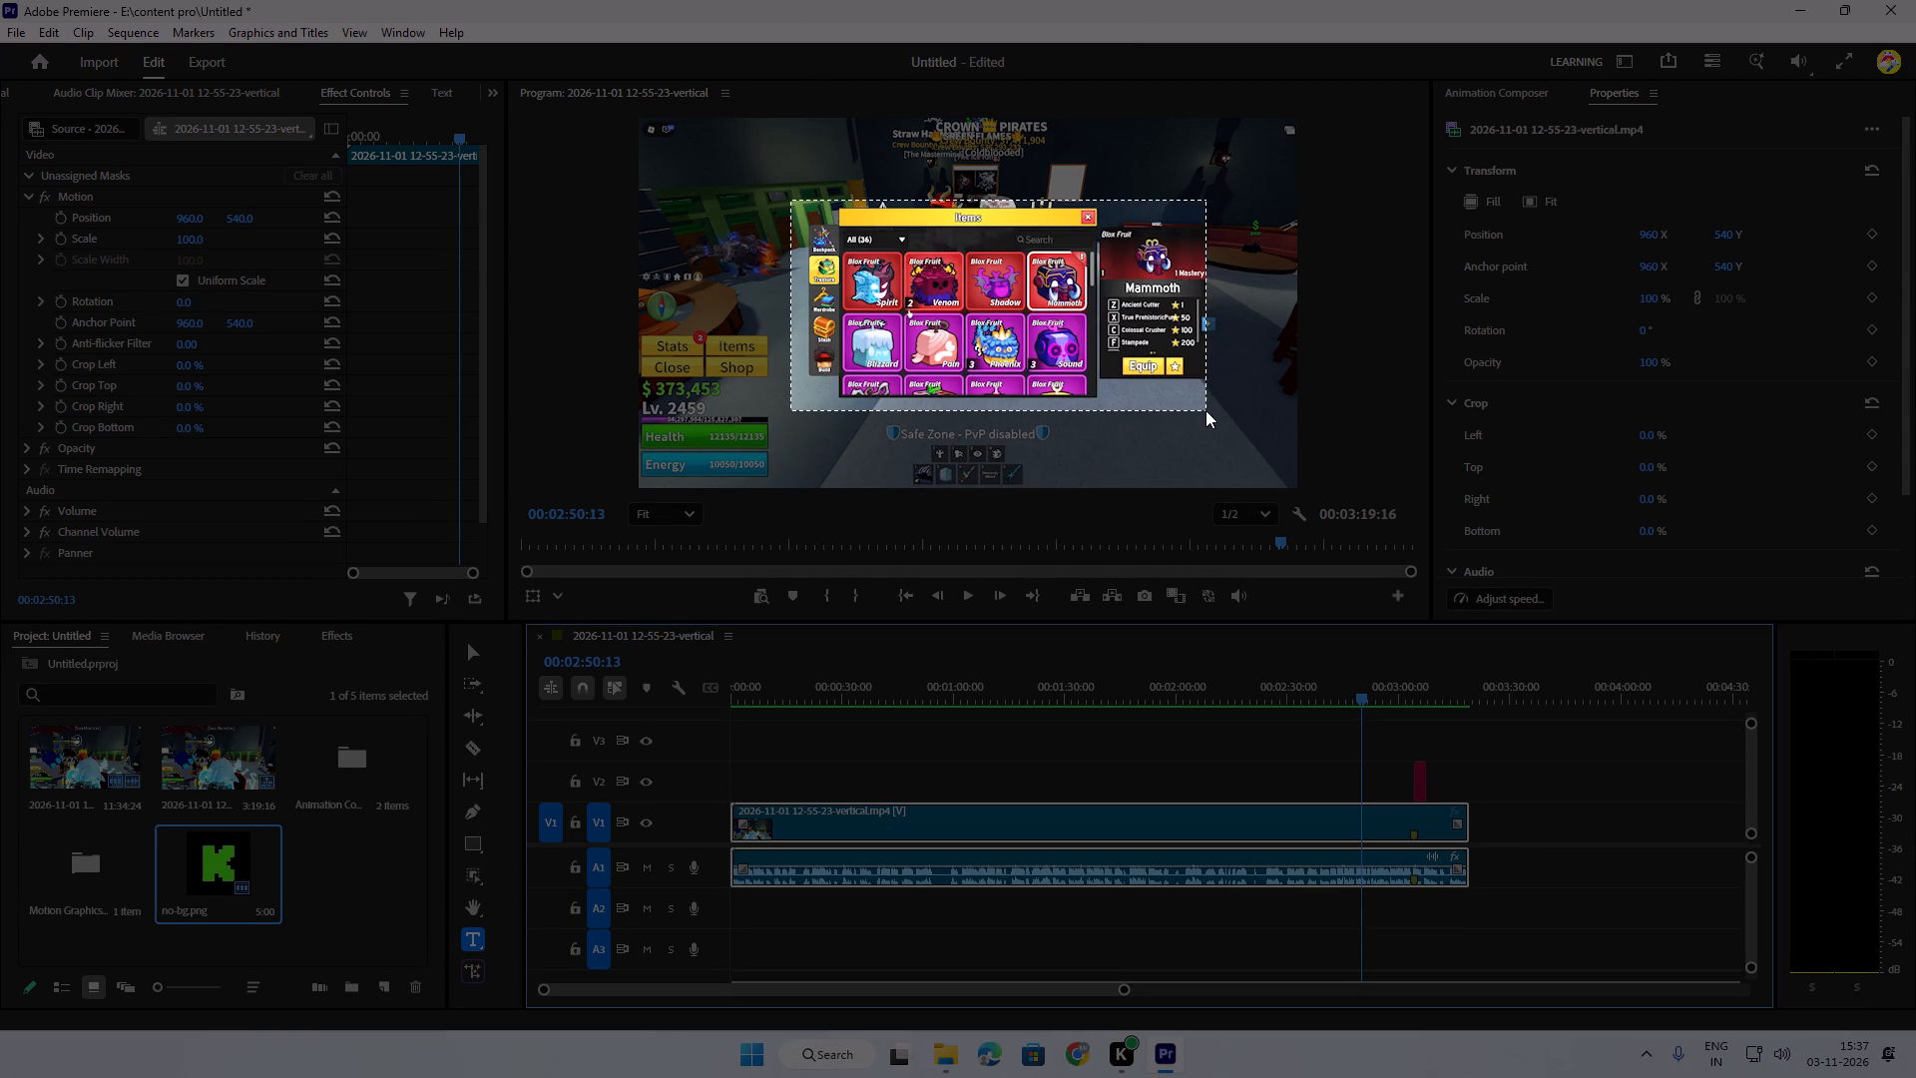
{"action": "left_click_drag", "start_coordinate": [1205, 410], "coordinate": [1102, 405]}
{"action": "left_click", "coordinate": [739, 455]}
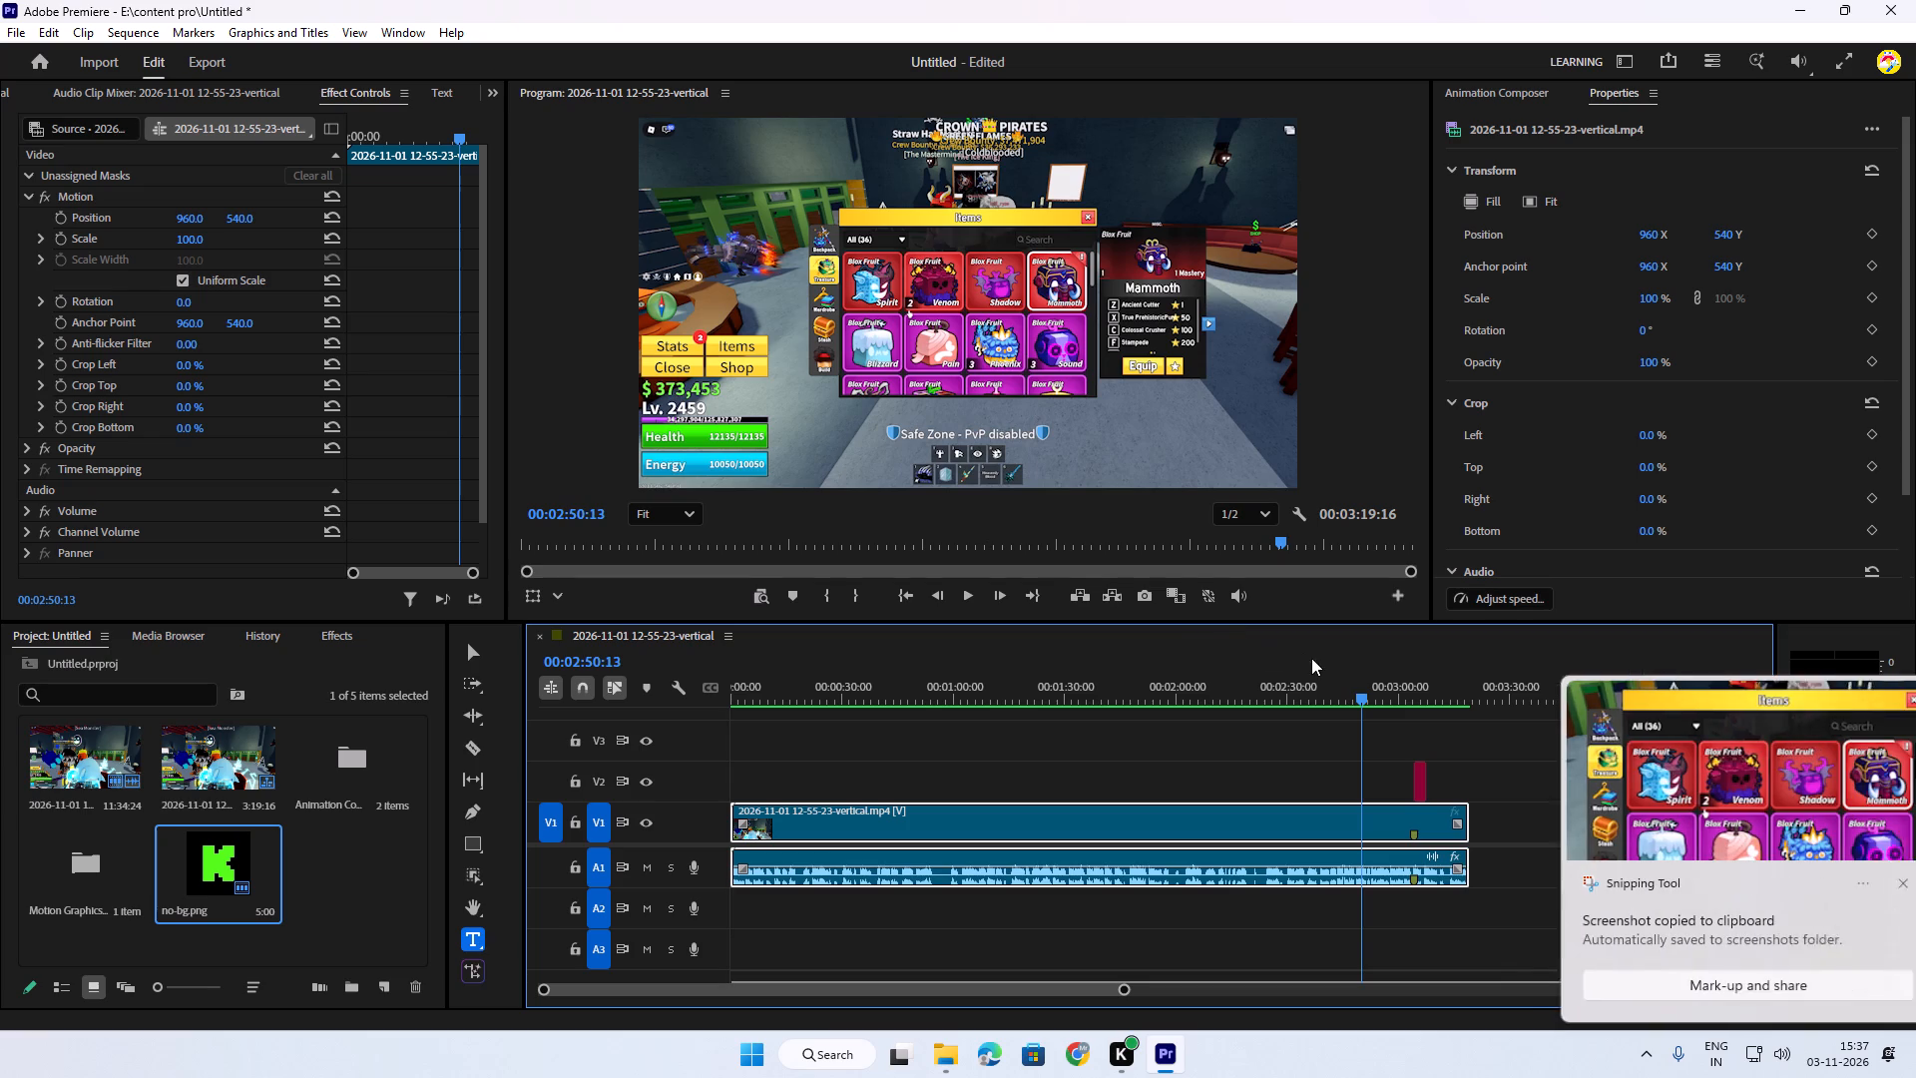
Scrub and play the gameplay's closing section from about 00:02:59, and park the playhead at 00:03:18:59 near its end.
{"action": "left_click_drag", "start_coordinate": [1359, 694], "coordinate": [1395, 703]}
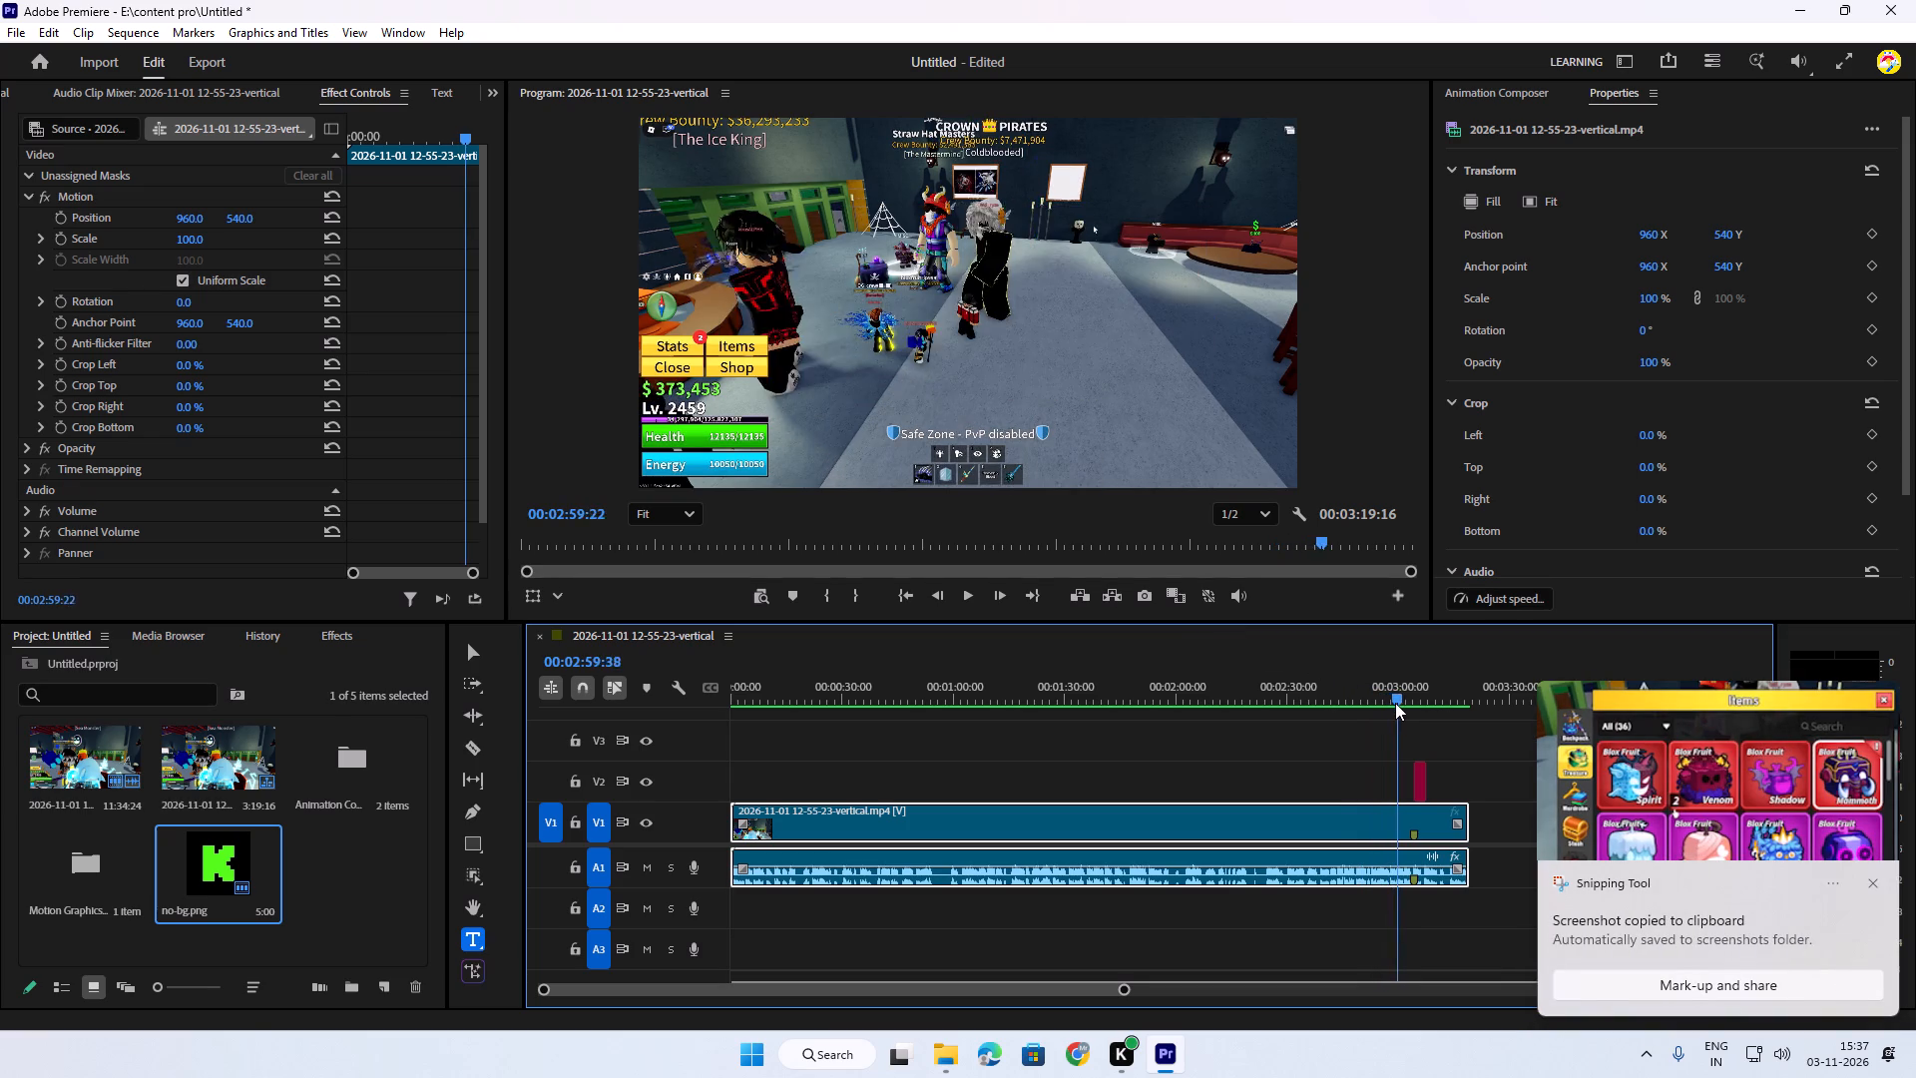
{"action": "left_click_drag", "start_coordinate": [1395, 703], "coordinate": [1457, 720]}
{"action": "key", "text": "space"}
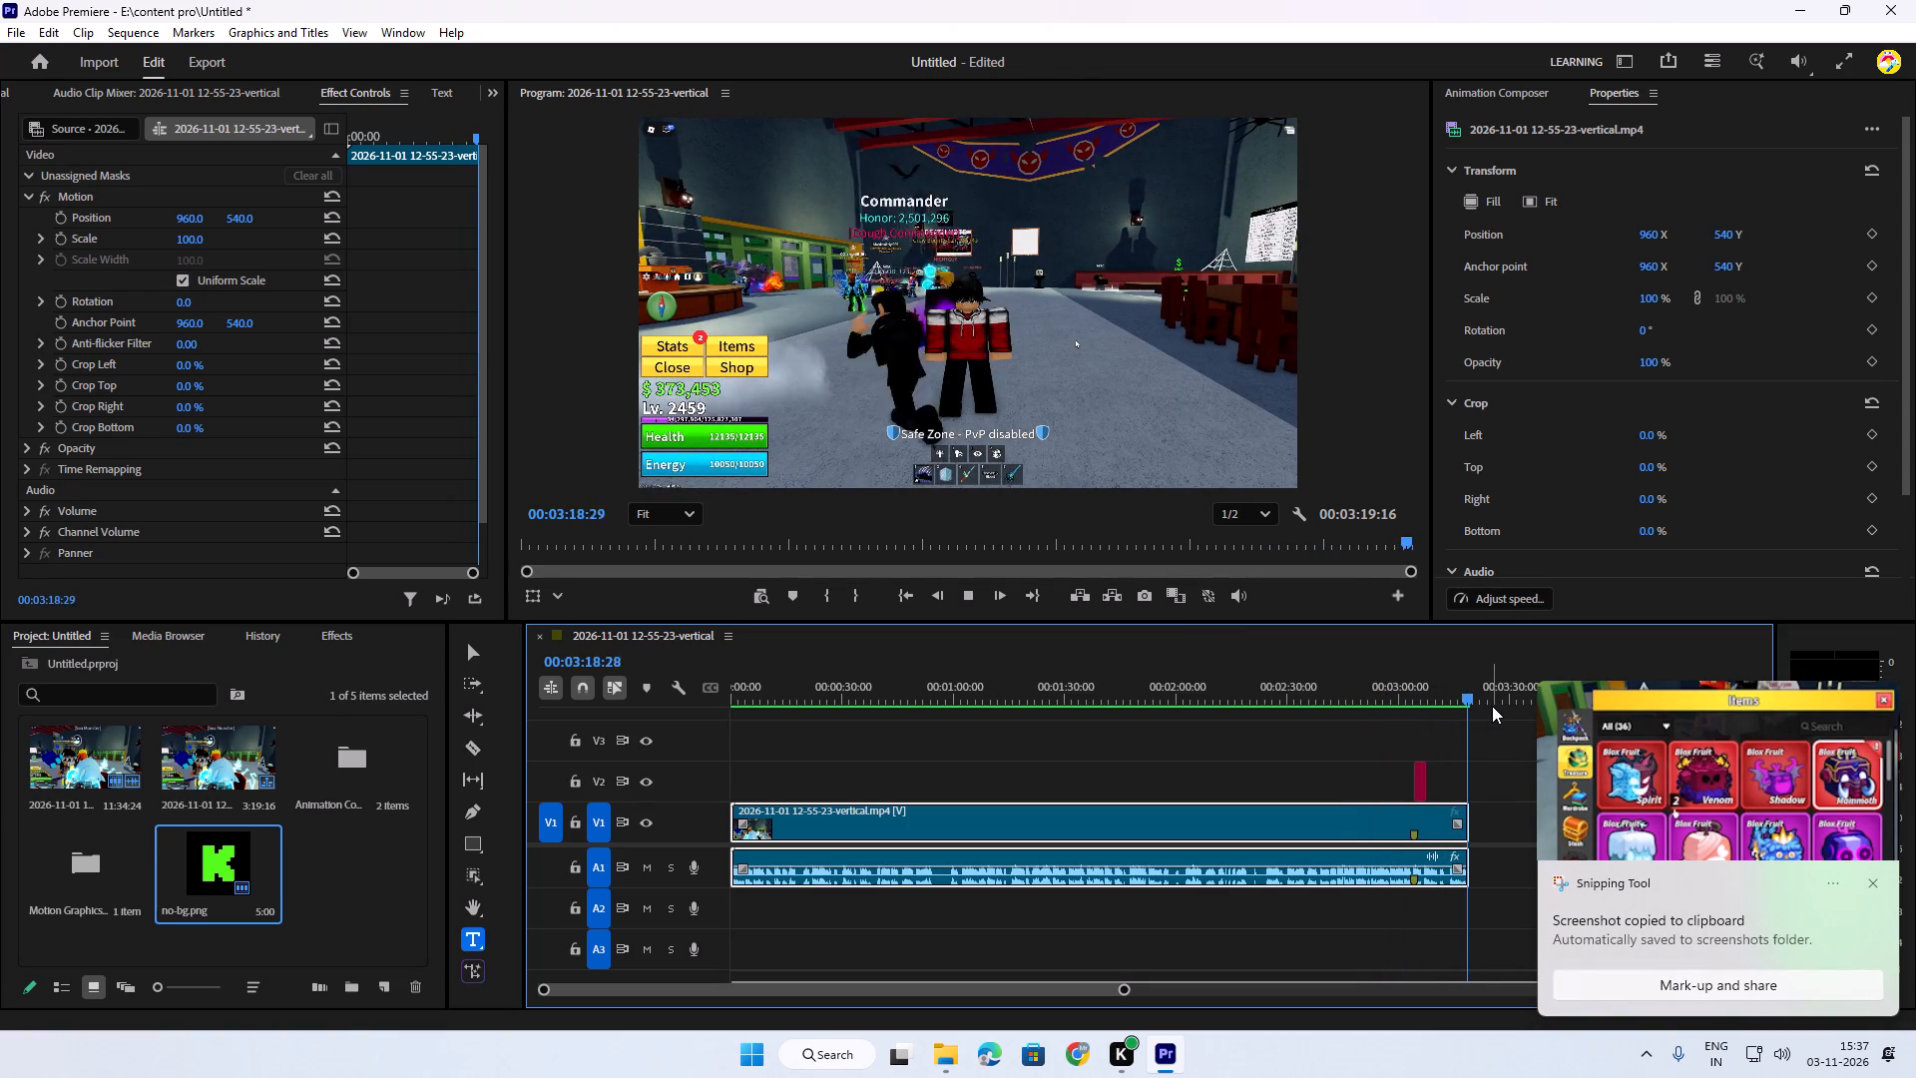
{"action": "left_click", "coordinate": [1467, 698]}
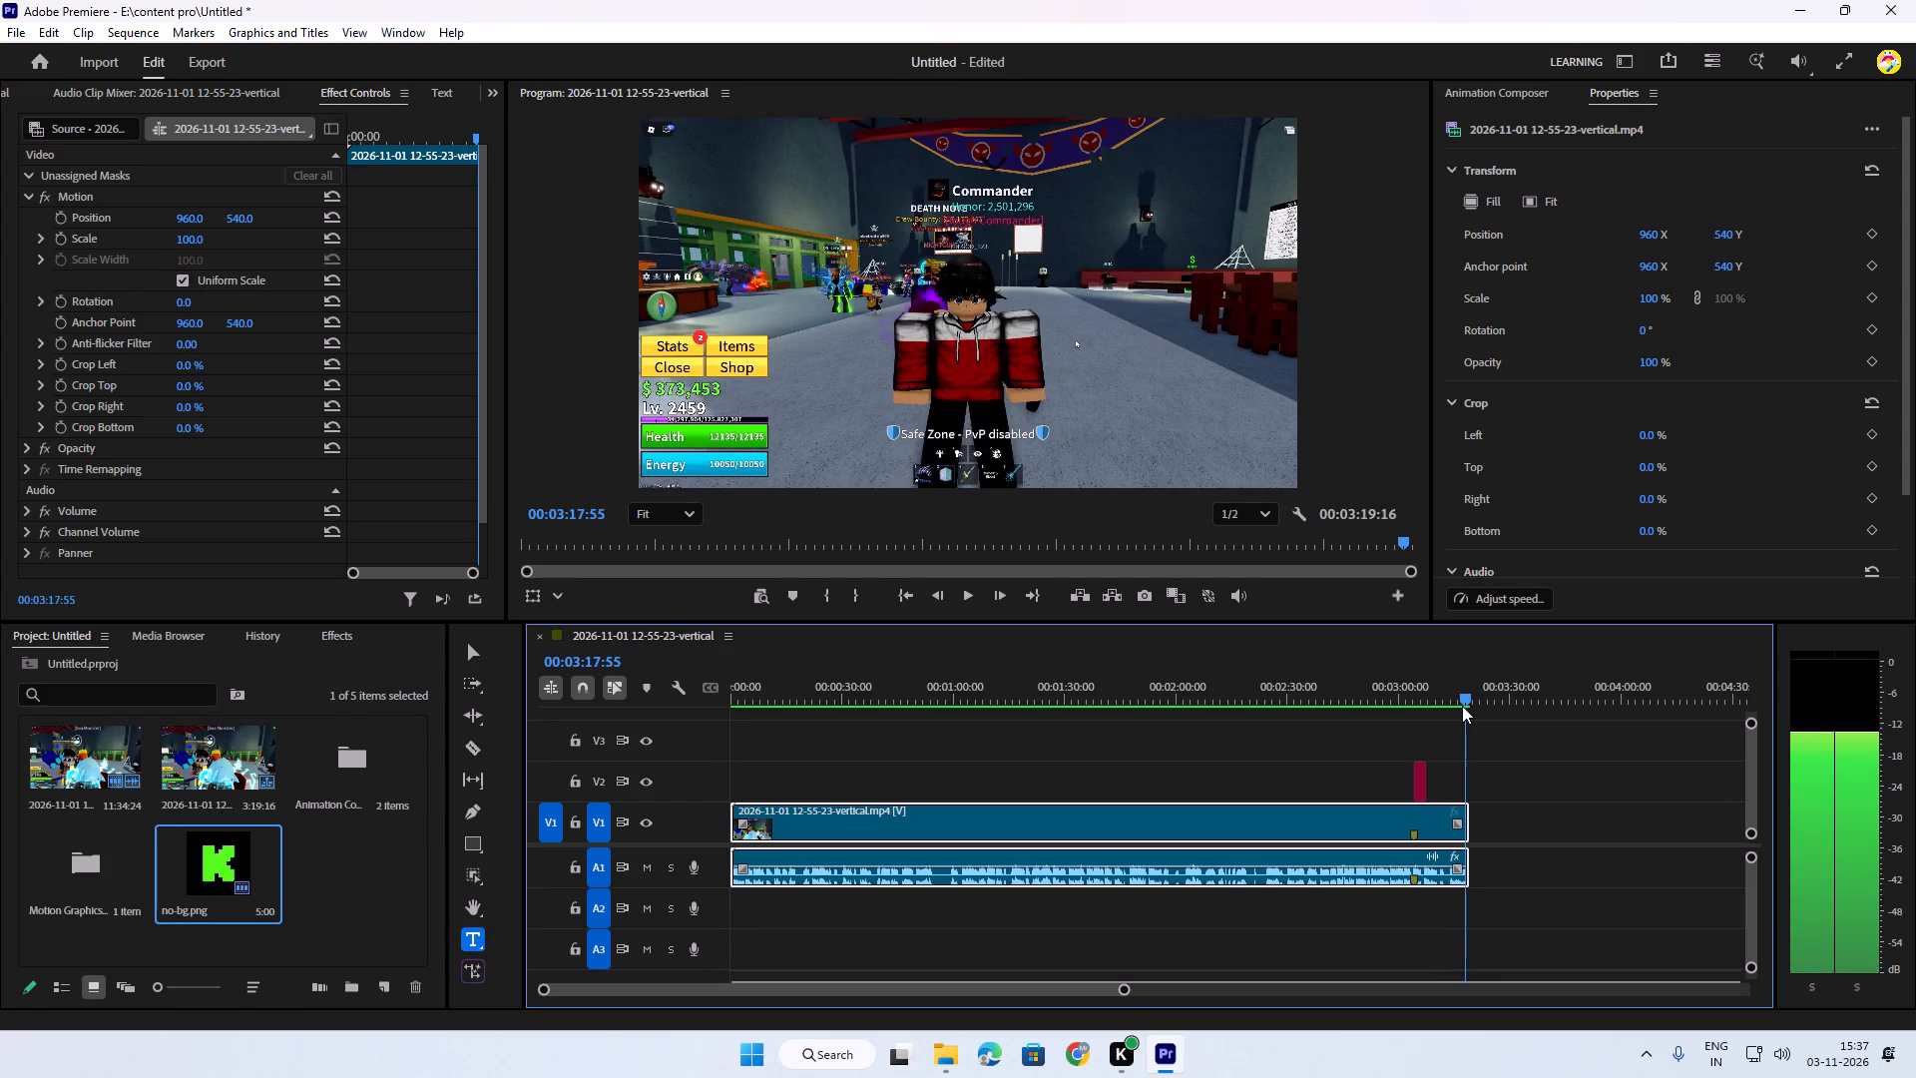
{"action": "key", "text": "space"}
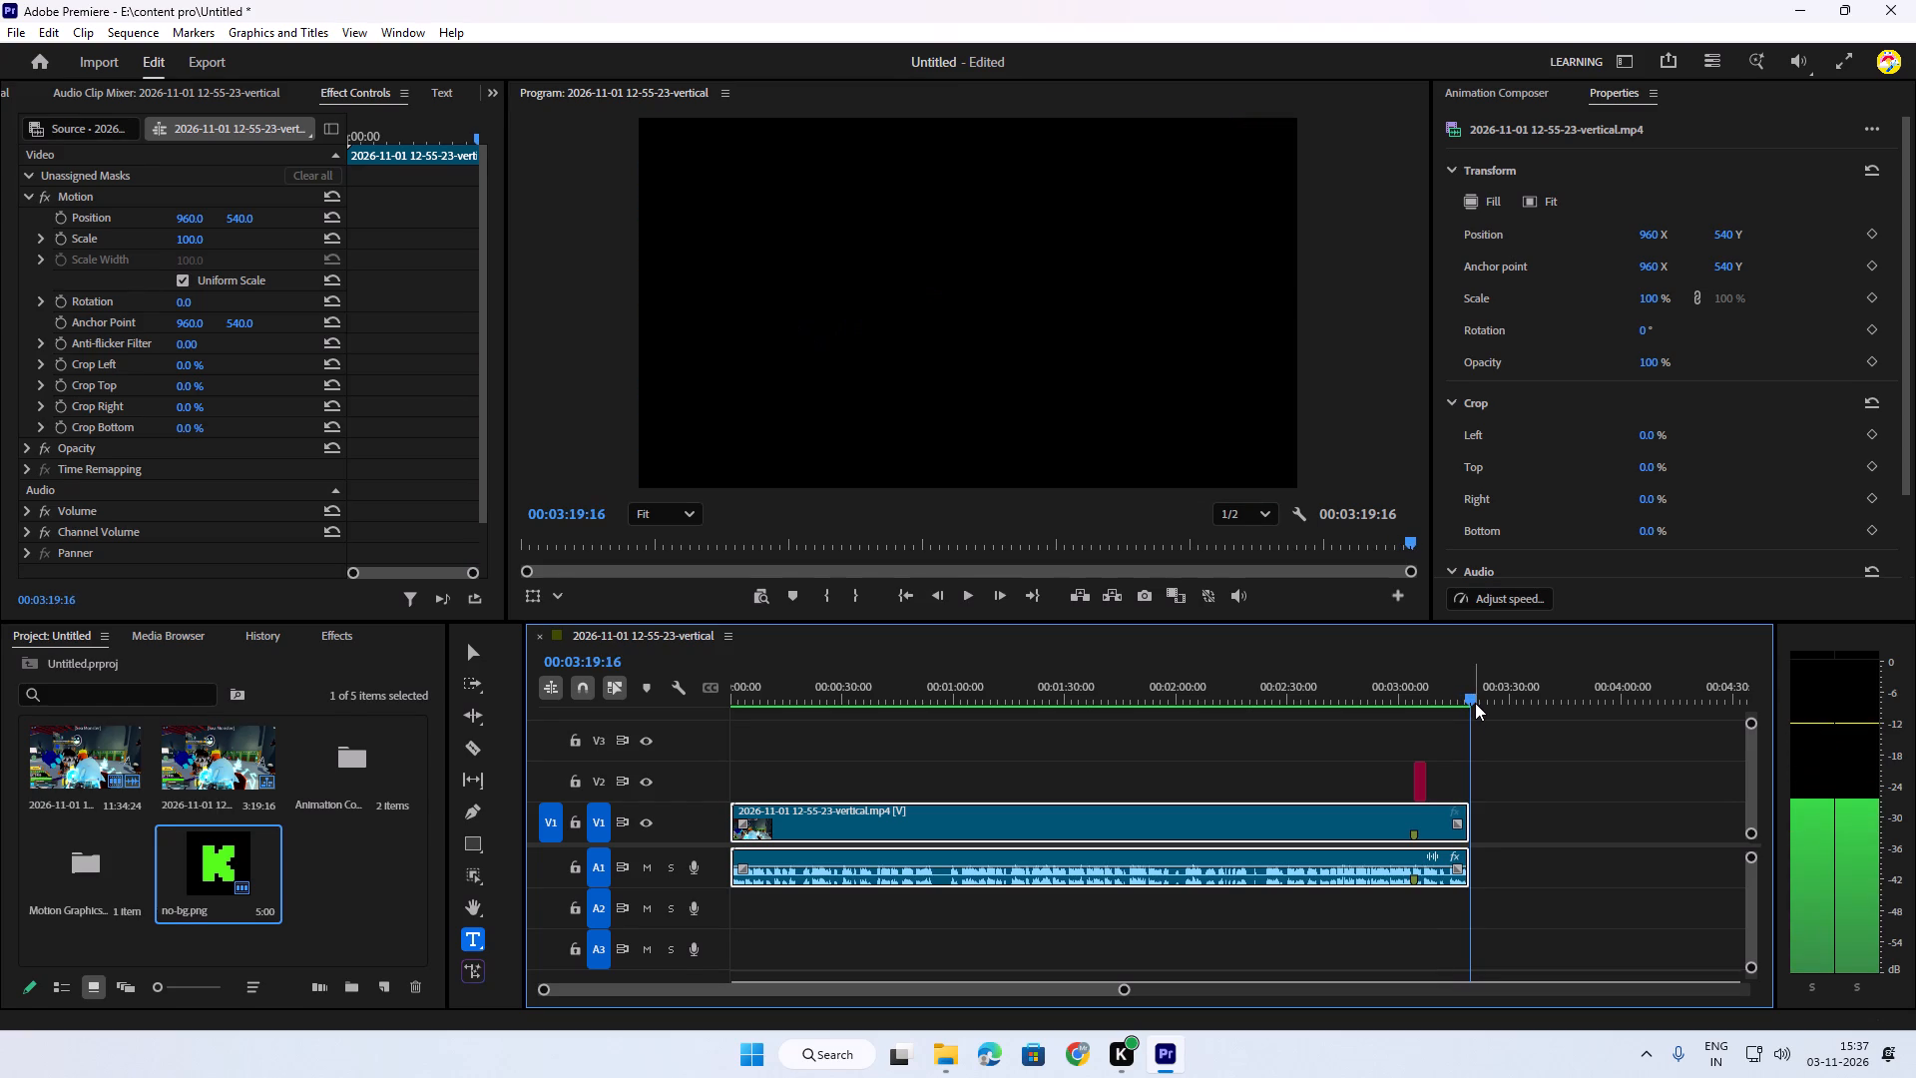
{"action": "left_click", "coordinate": [1475, 703]}
Browse Animation Composer's Social Media templates, examining the Instagram, TikTok and Twitch follow-button and lower-third designs.
{"action": "left_click", "coordinate": [1509, 93]}
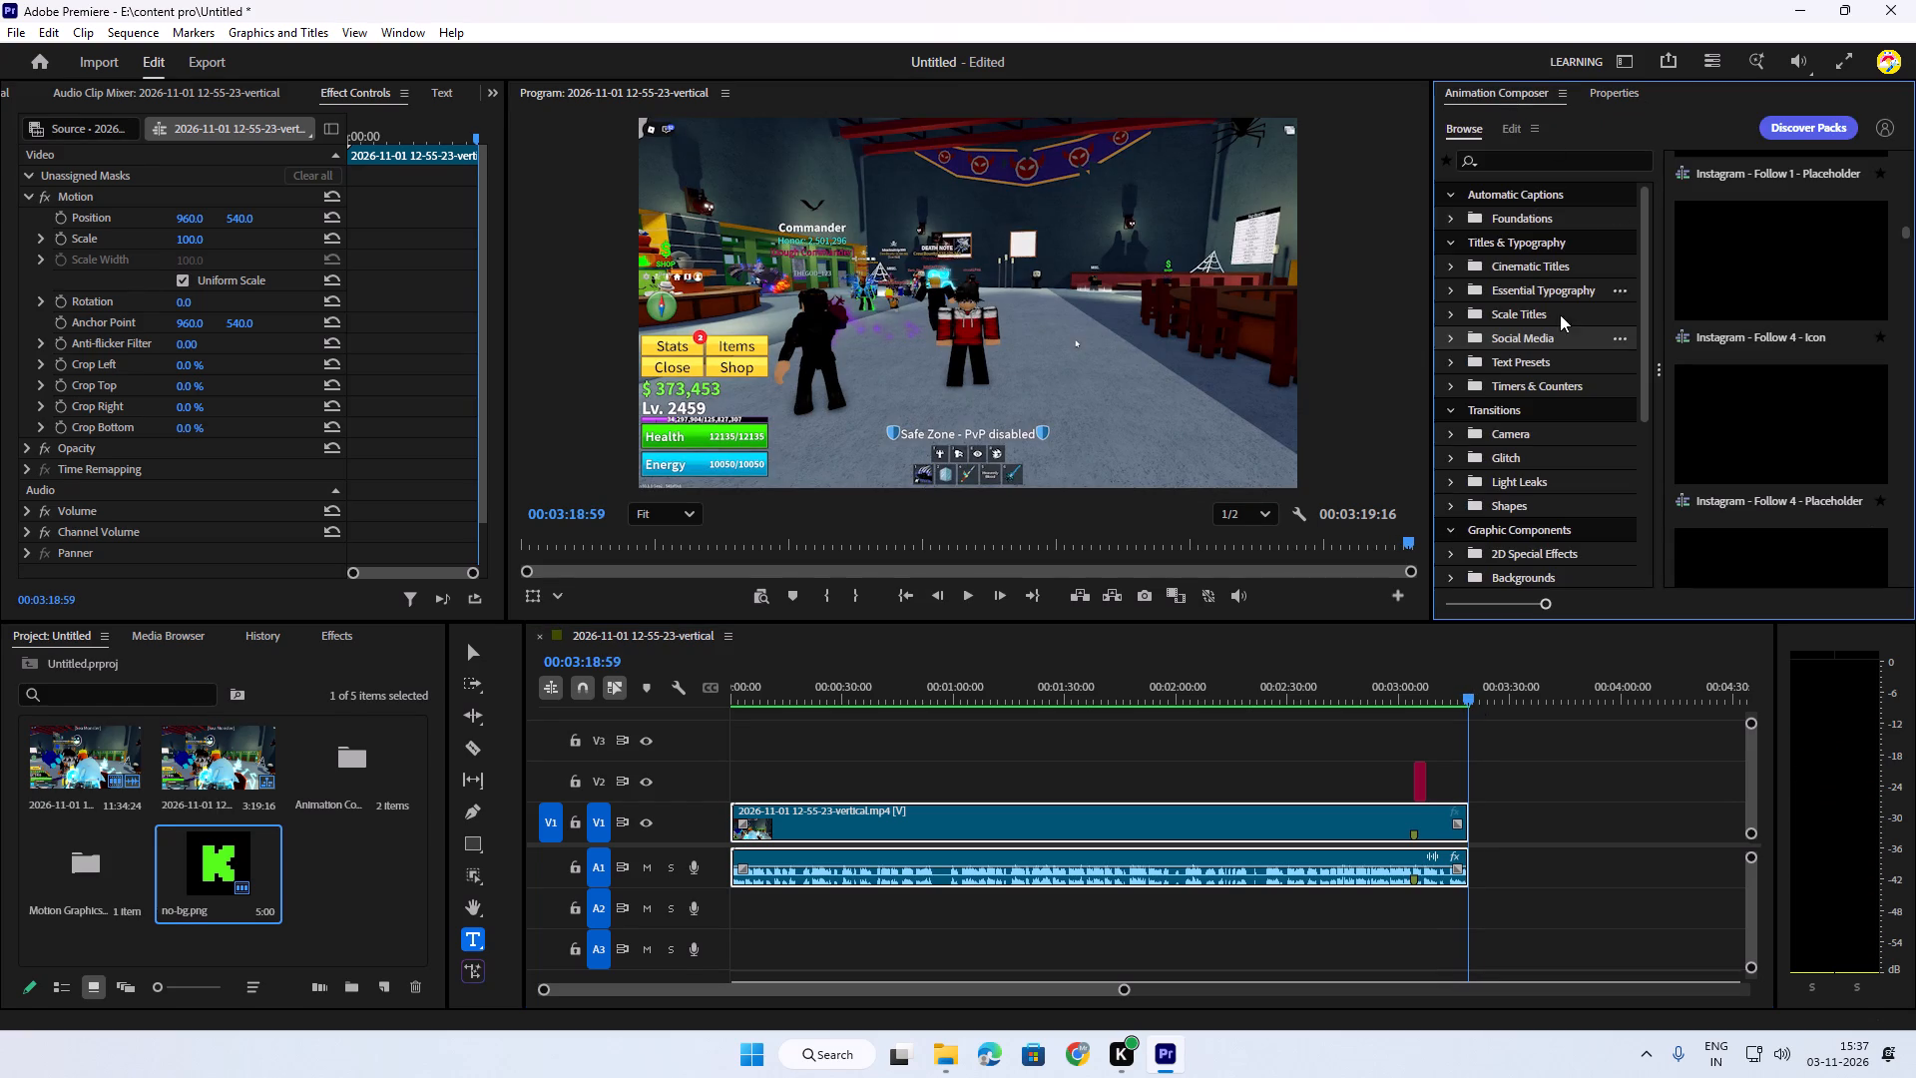
{"action": "left_click", "coordinate": [1510, 340]}
{"action": "left_click", "coordinate": [1510, 340]}
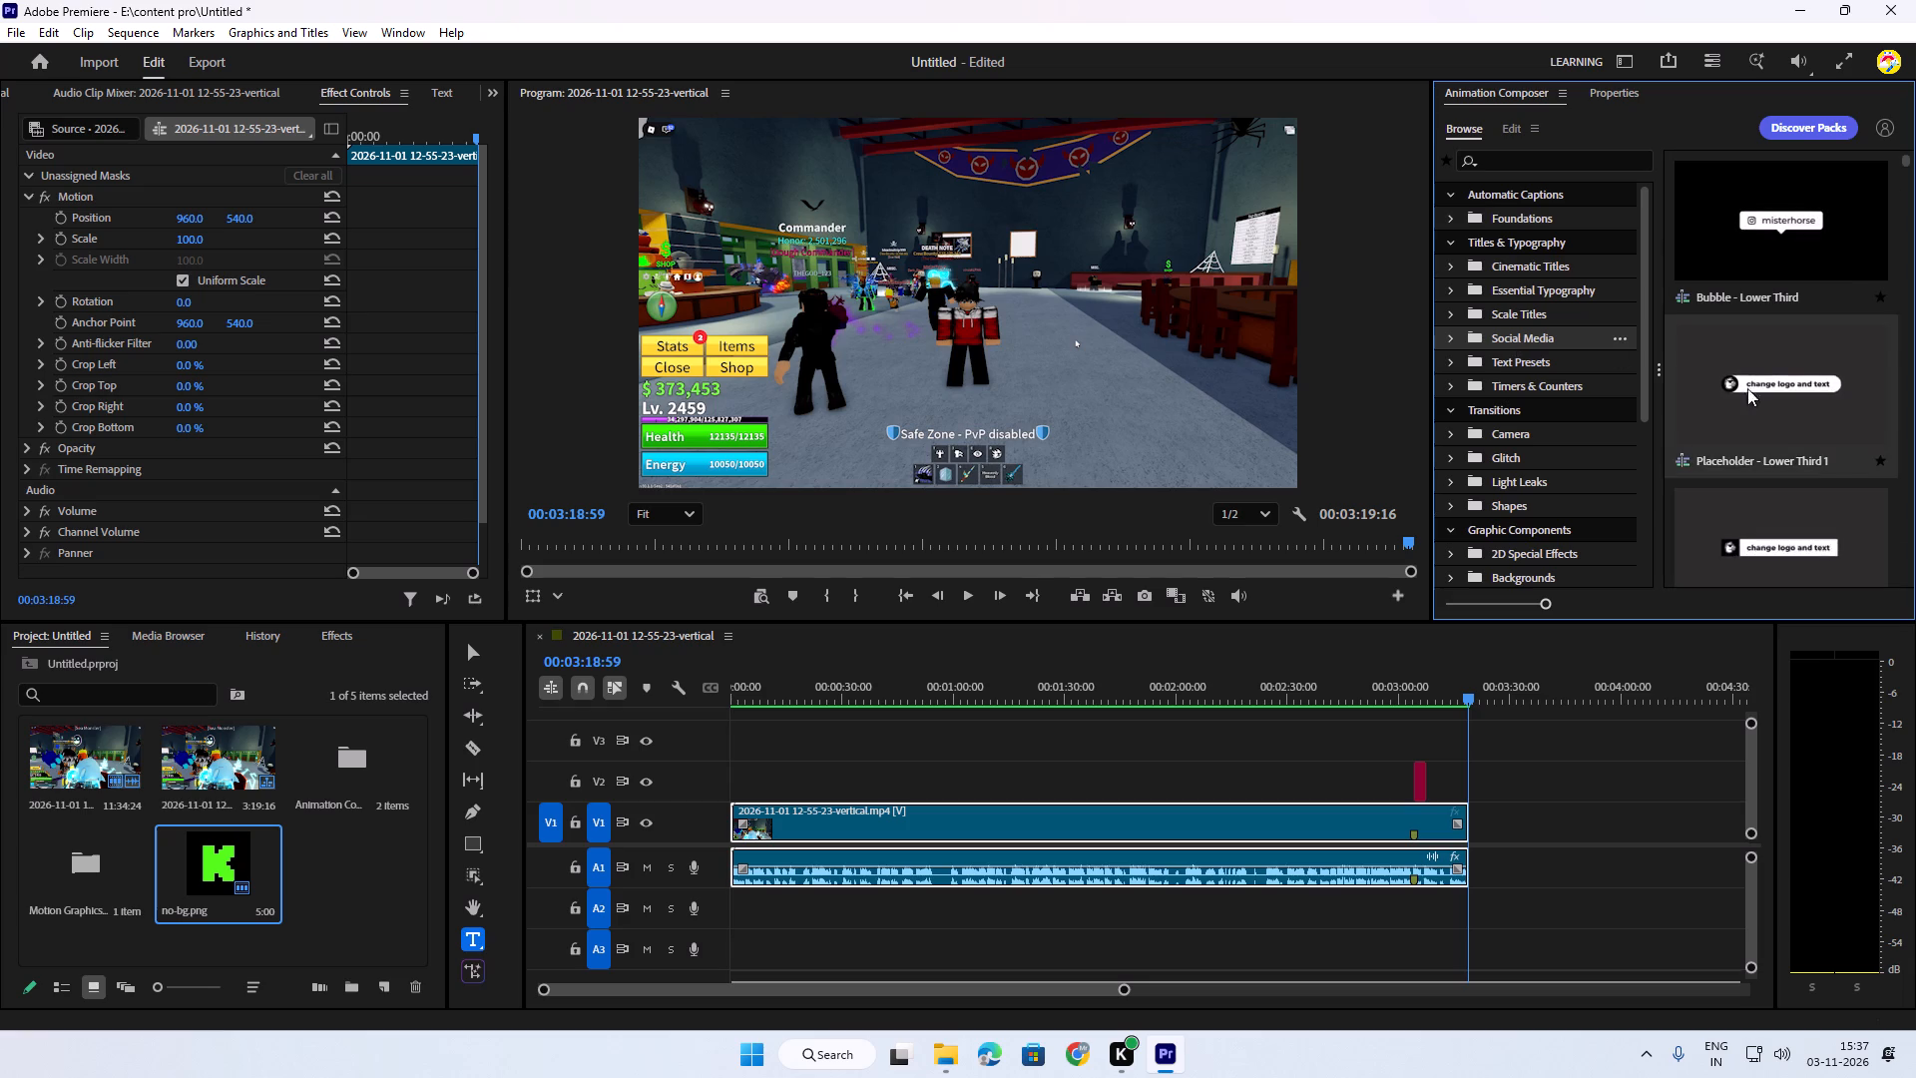
{"action": "scroll", "coordinate": [1791, 450], "scroll_direction": "down", "scroll_amount": 17}
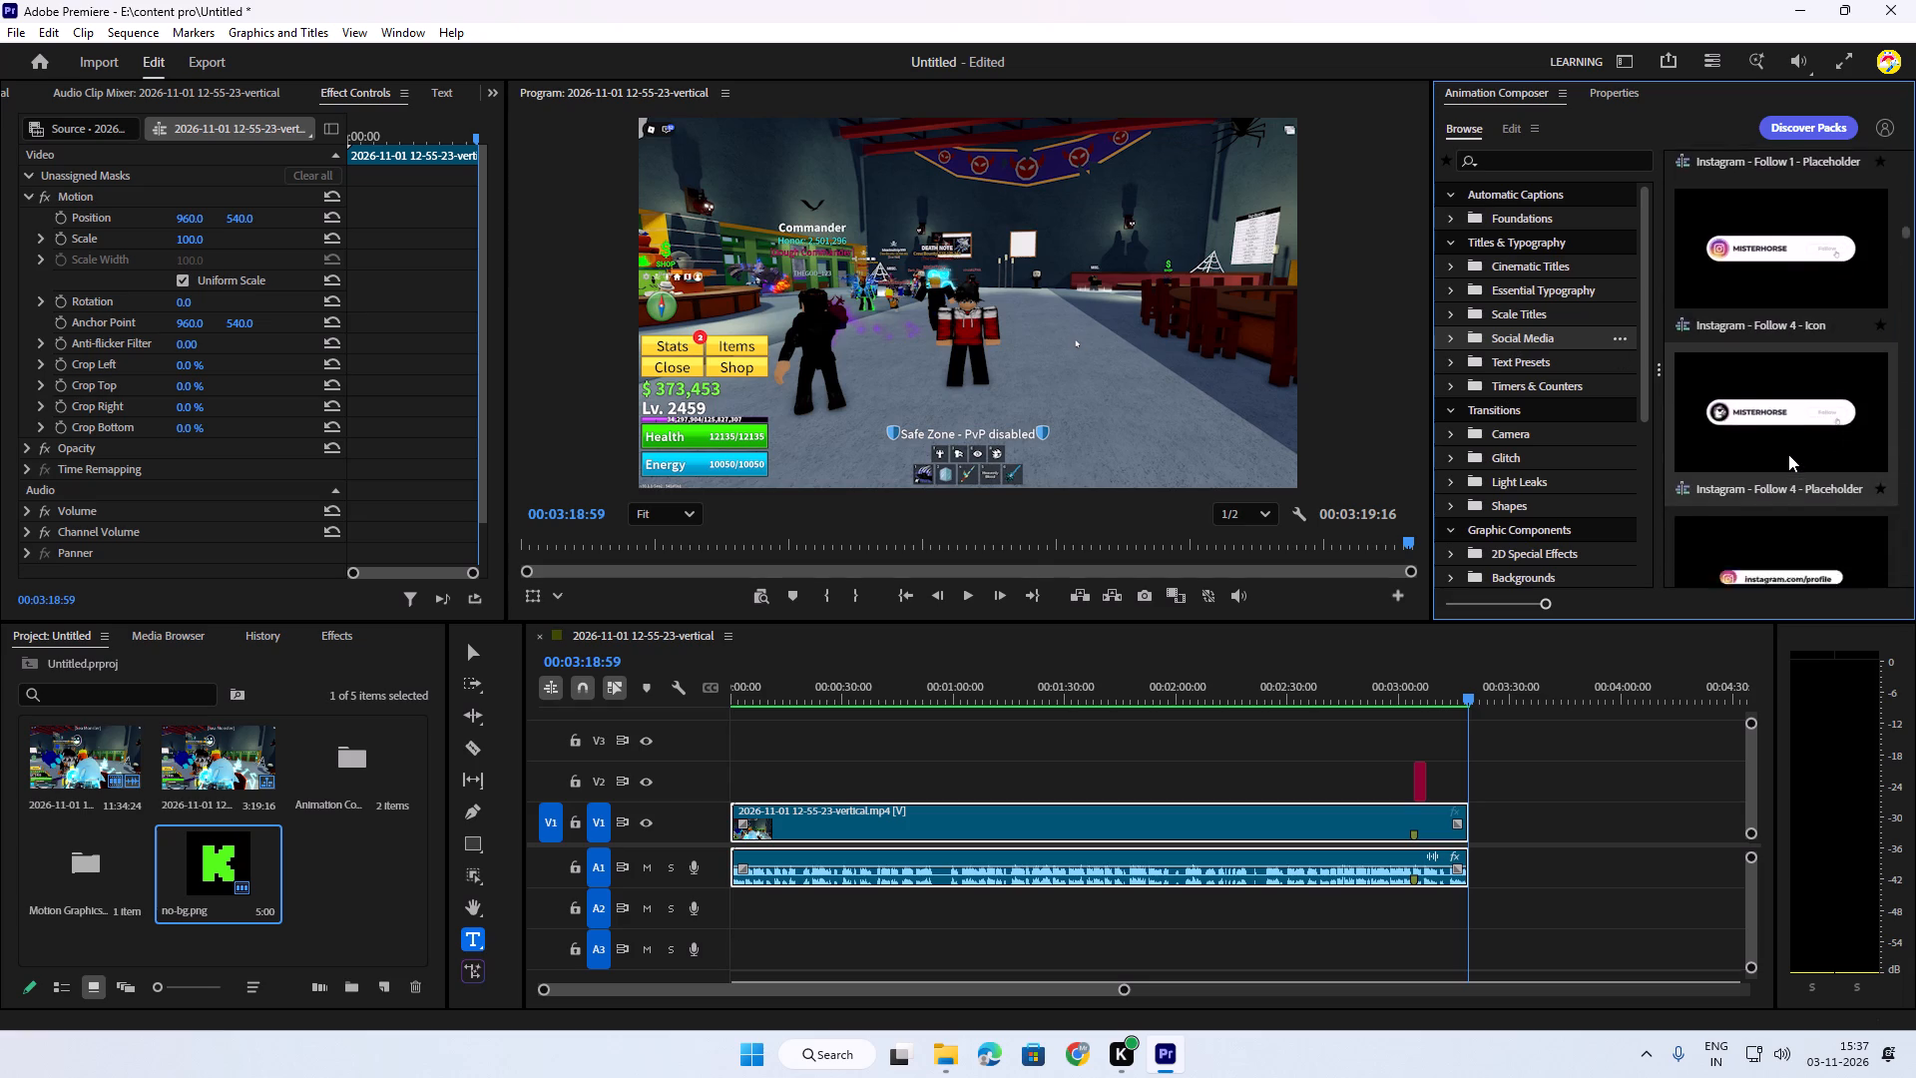
{"action": "scroll", "coordinate": [1788, 454], "scroll_direction": "down", "scroll_amount": 4}
{"action": "scroll", "coordinate": [1788, 454], "scroll_direction": "up", "scroll_amount": 2}
{"action": "scroll", "coordinate": [1788, 454], "scroll_direction": "down", "scroll_amount": 6}
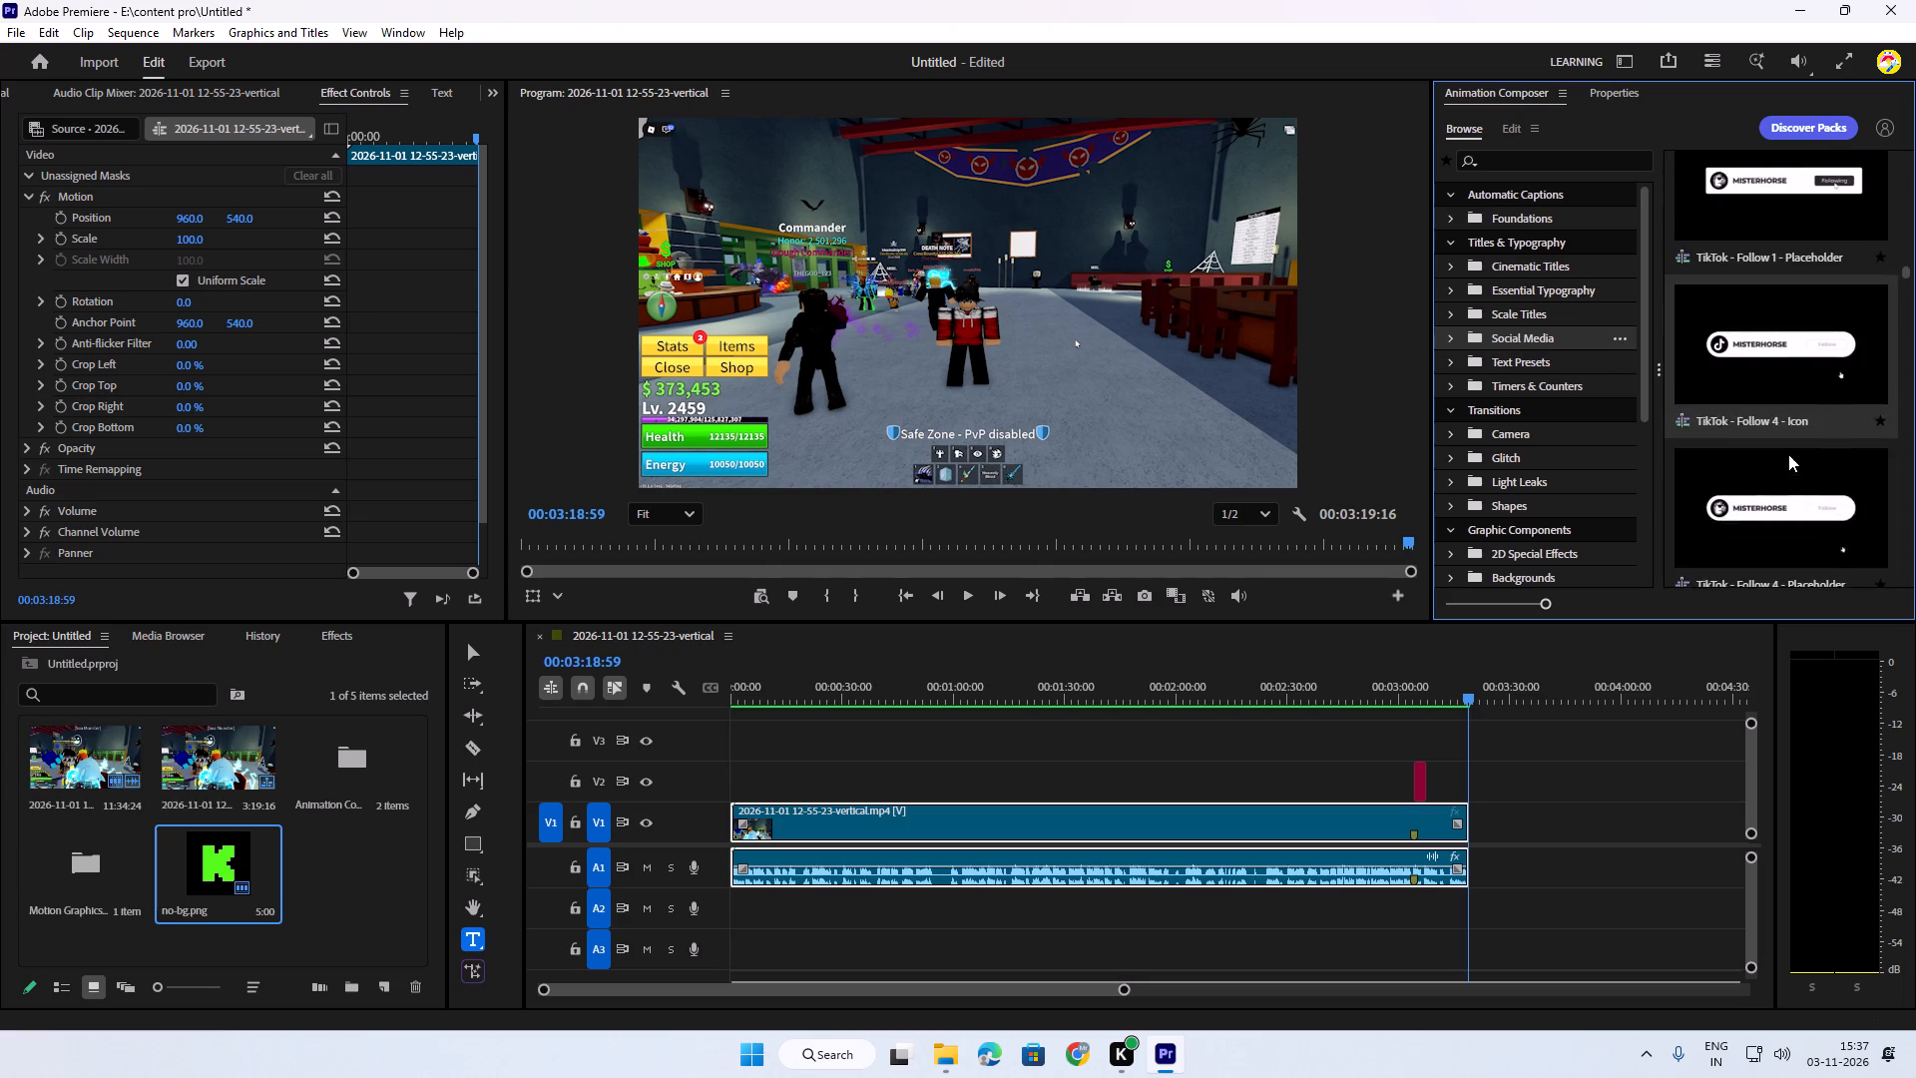
{"action": "scroll", "coordinate": [1788, 454], "scroll_direction": "down", "scroll_amount": 6}
{"action": "scroll", "coordinate": [1788, 454], "scroll_direction": "up", "scroll_amount": 2}
{"action": "scroll", "coordinate": [1788, 454], "scroll_direction": "down", "scroll_amount": 2}
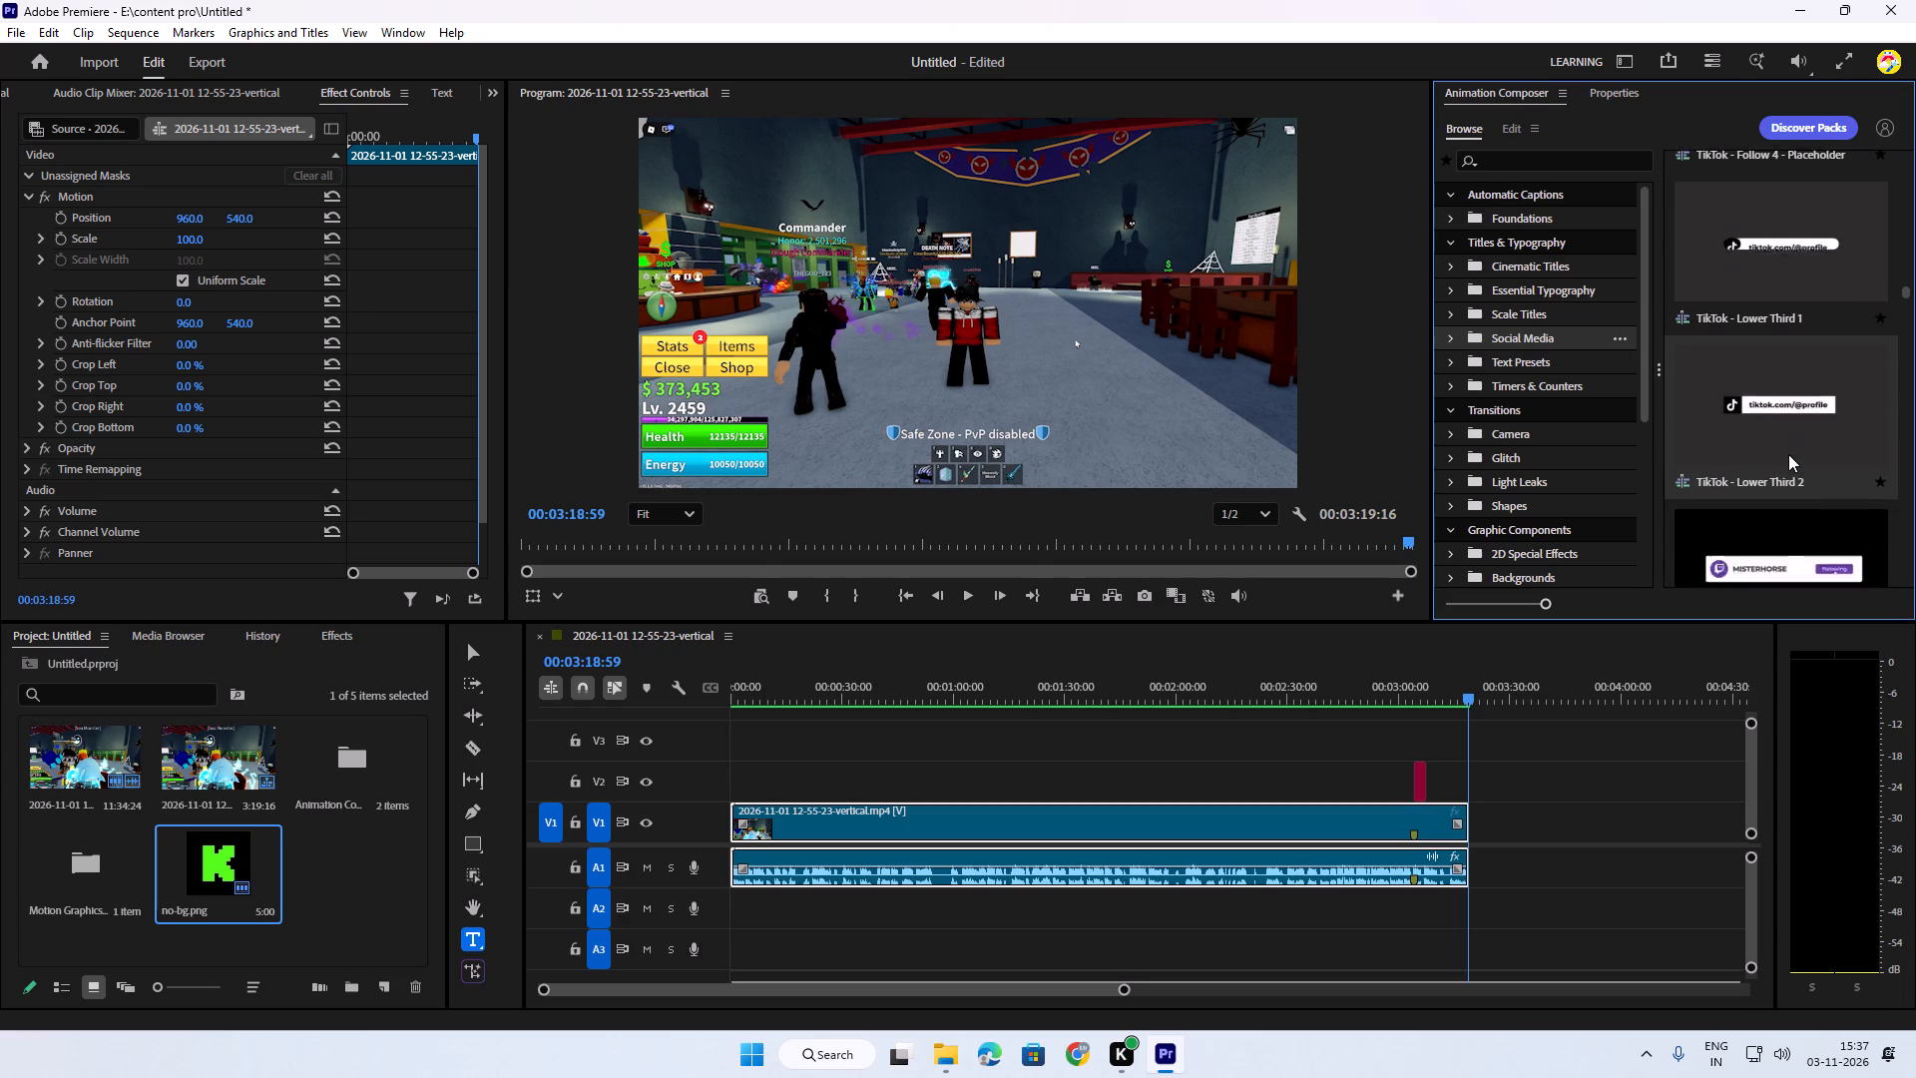
{"action": "scroll", "coordinate": [1788, 454], "scroll_direction": "down", "scroll_amount": 1}
{"action": "scroll", "coordinate": [1788, 454], "scroll_direction": "up", "scroll_amount": 3}
{"action": "scroll", "coordinate": [1788, 454], "scroll_direction": "down", "scroll_amount": 6}
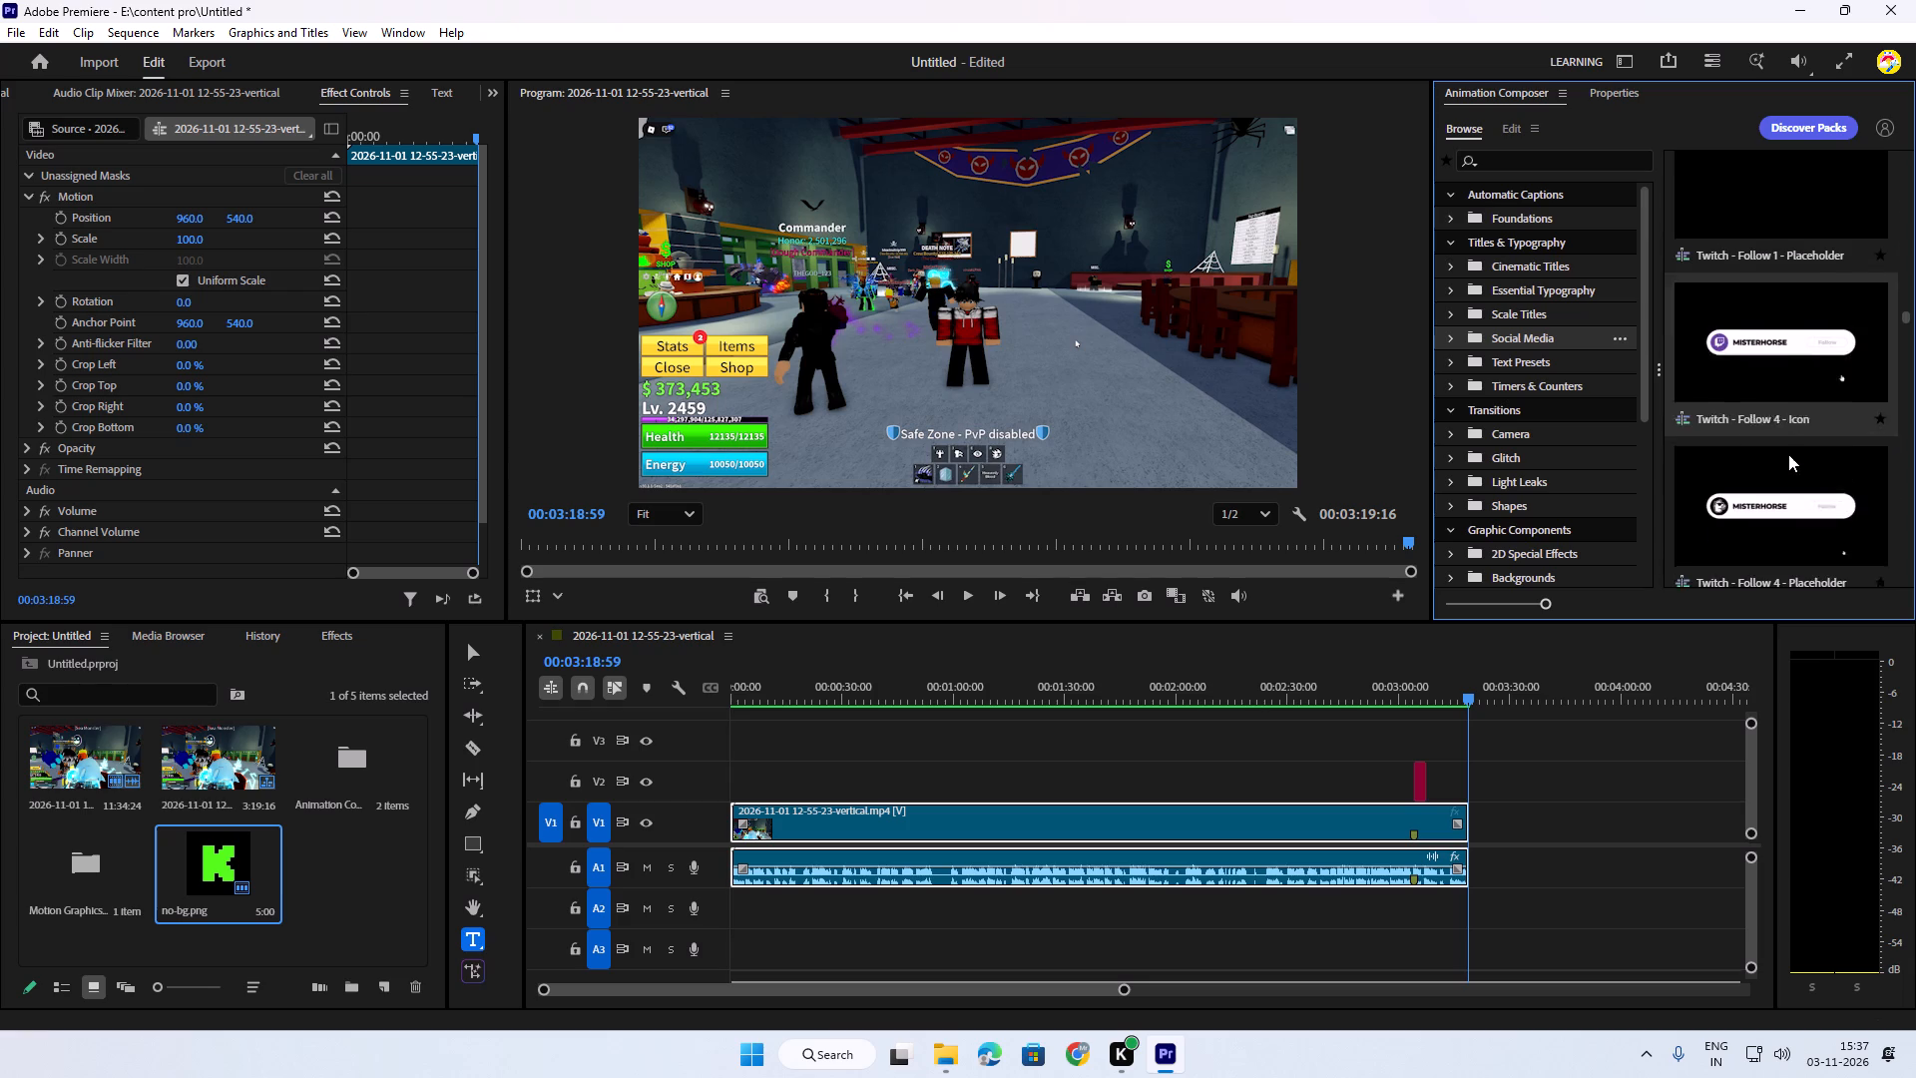
{"action": "scroll", "coordinate": [1788, 454], "scroll_direction": "down", "scroll_amount": 5}
{"action": "scroll", "coordinate": [1788, 454], "scroll_direction": "up", "scroll_amount": 4}
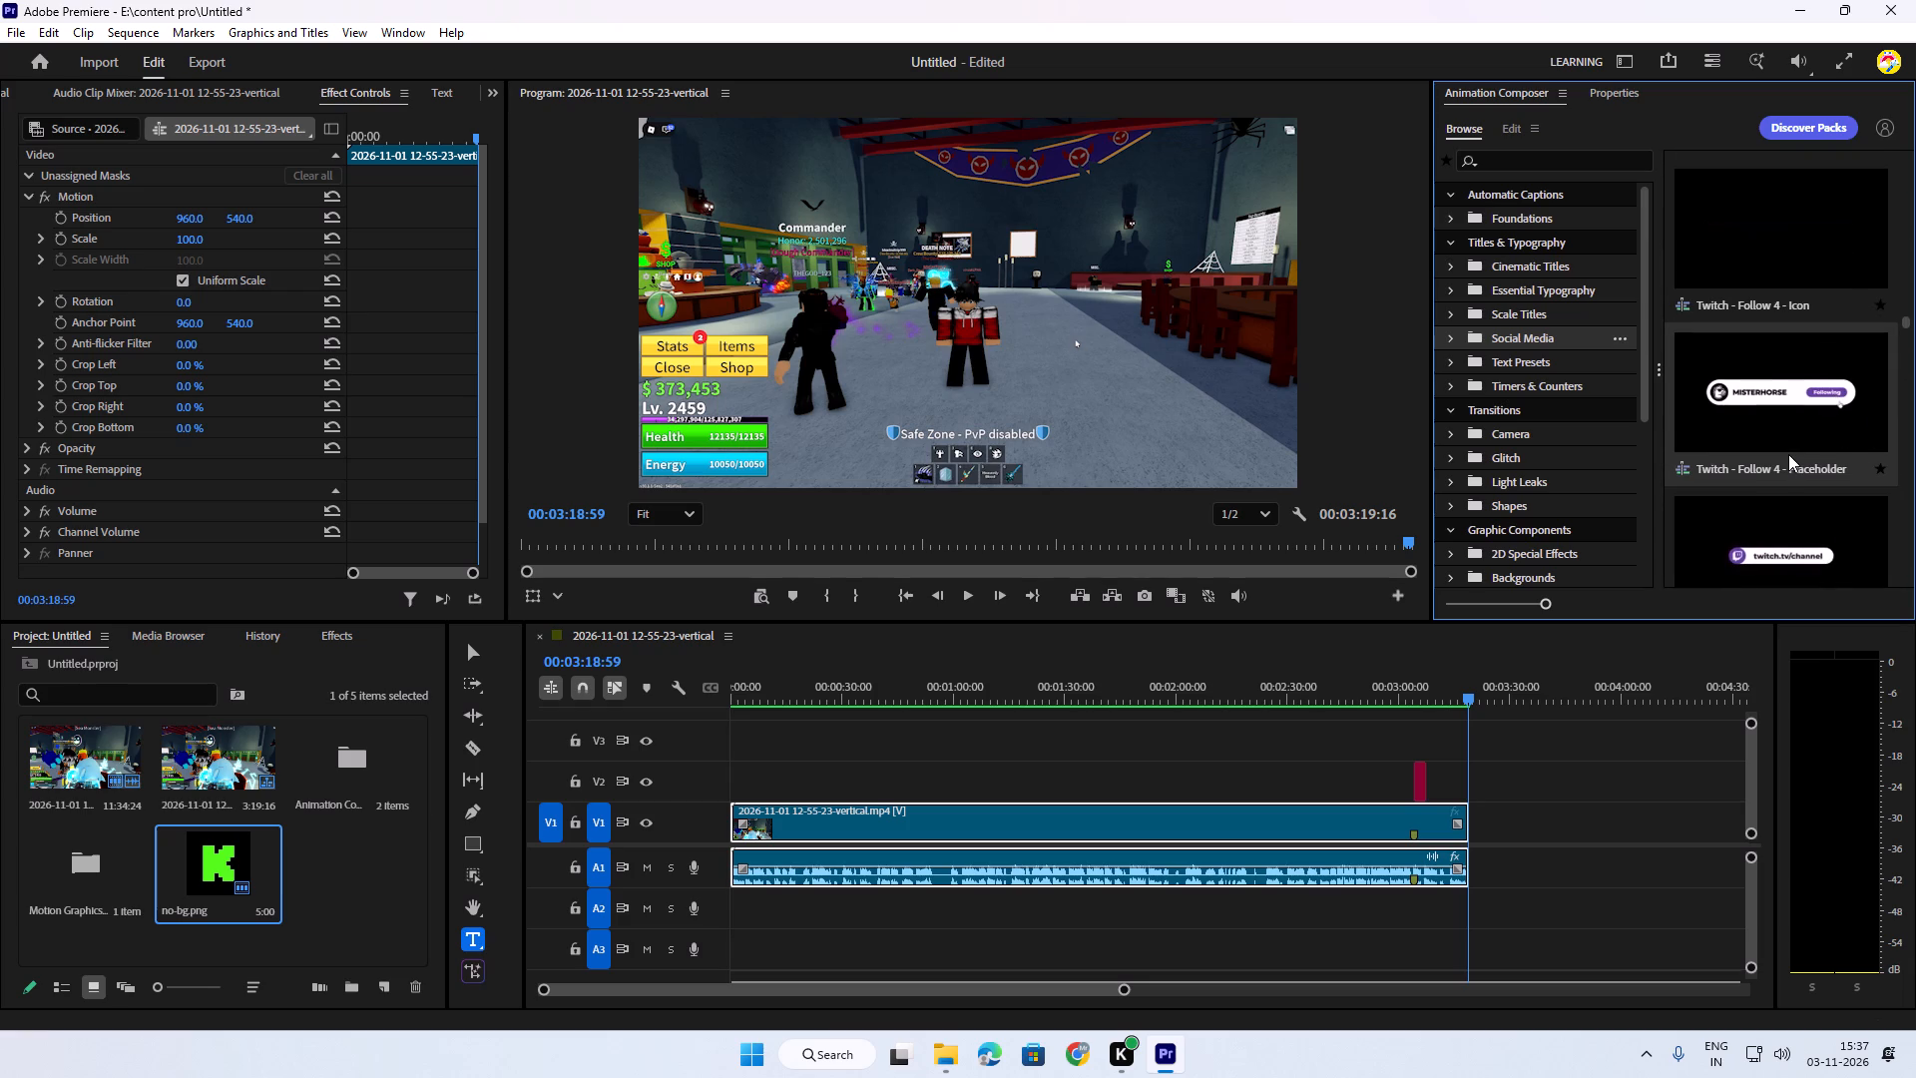
Add the Youtube - Subscribe 5 - Notify social media template to V2 right after the gameplay clip's end and play it back.
{"action": "scroll", "coordinate": [1788, 454], "scroll_direction": "down", "scroll_amount": 5}
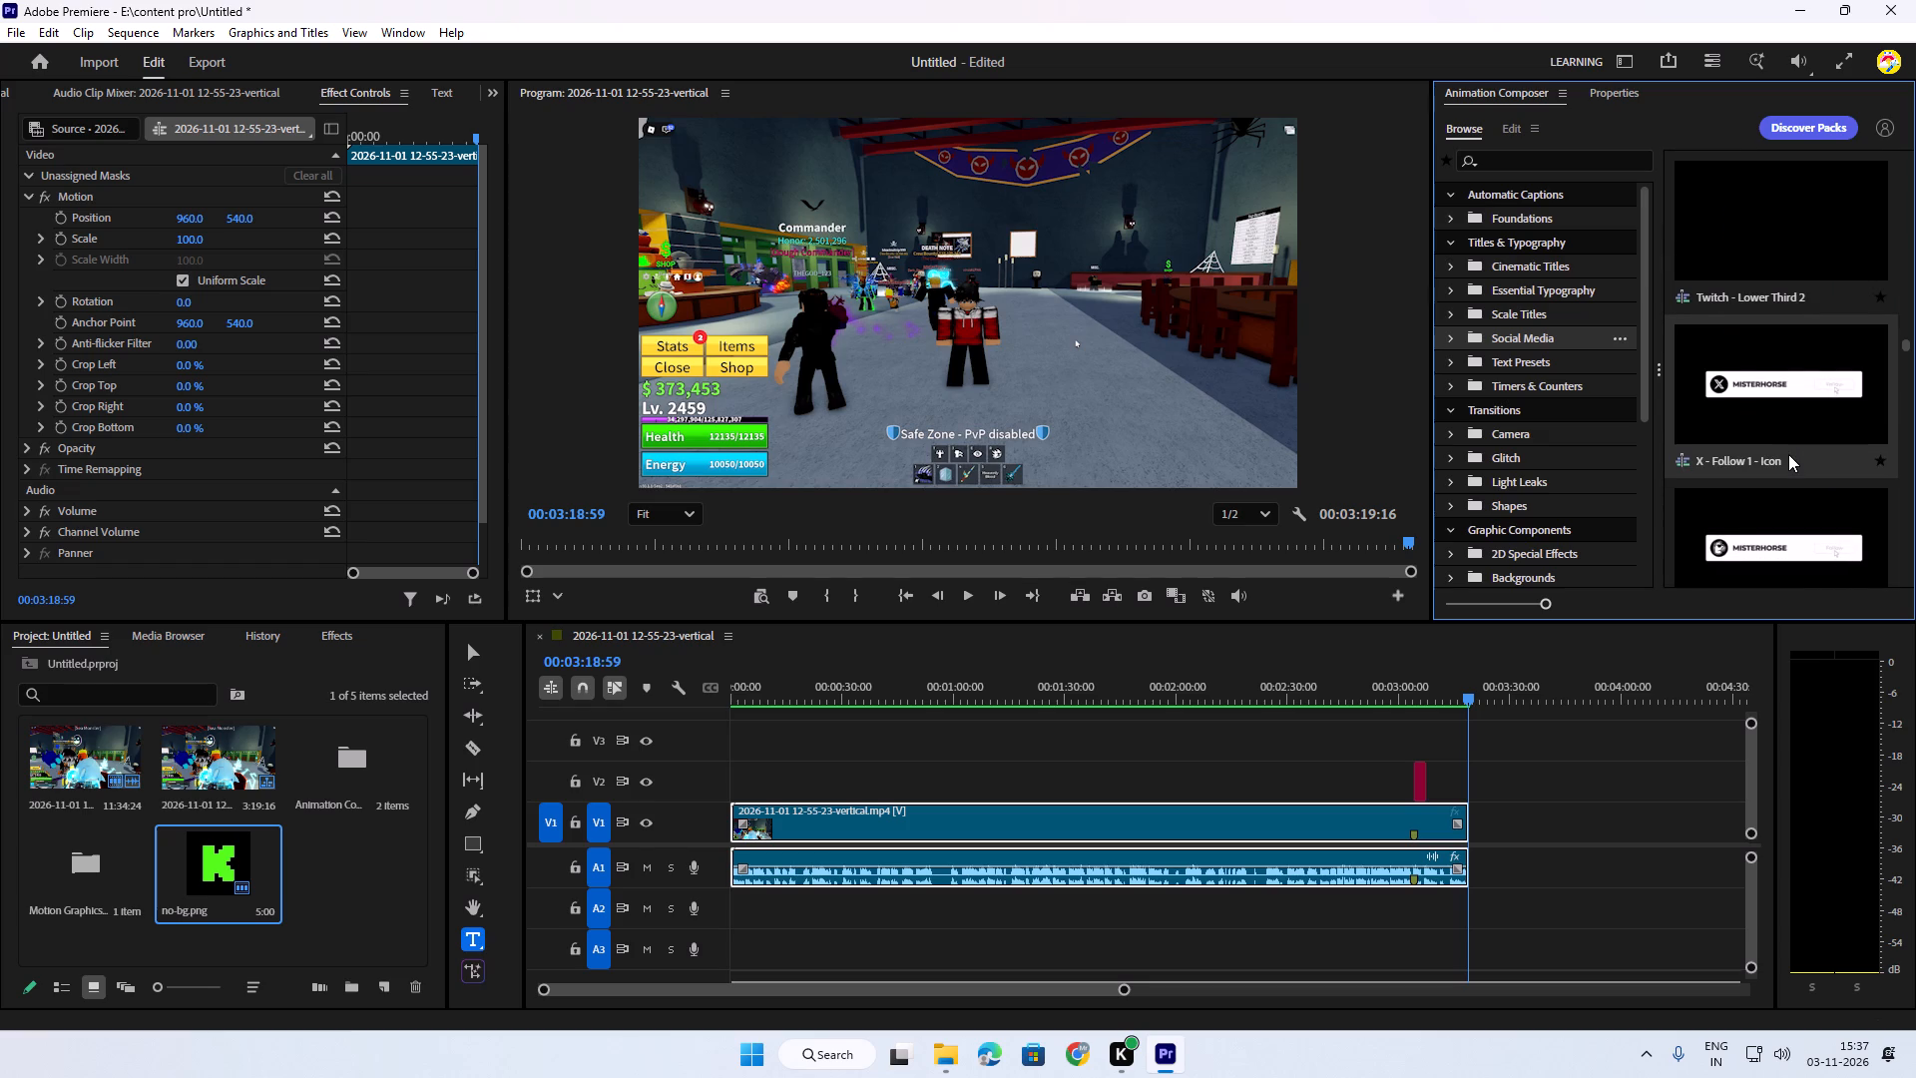
{"action": "scroll", "coordinate": [1788, 454], "scroll_direction": "down", "scroll_amount": 10}
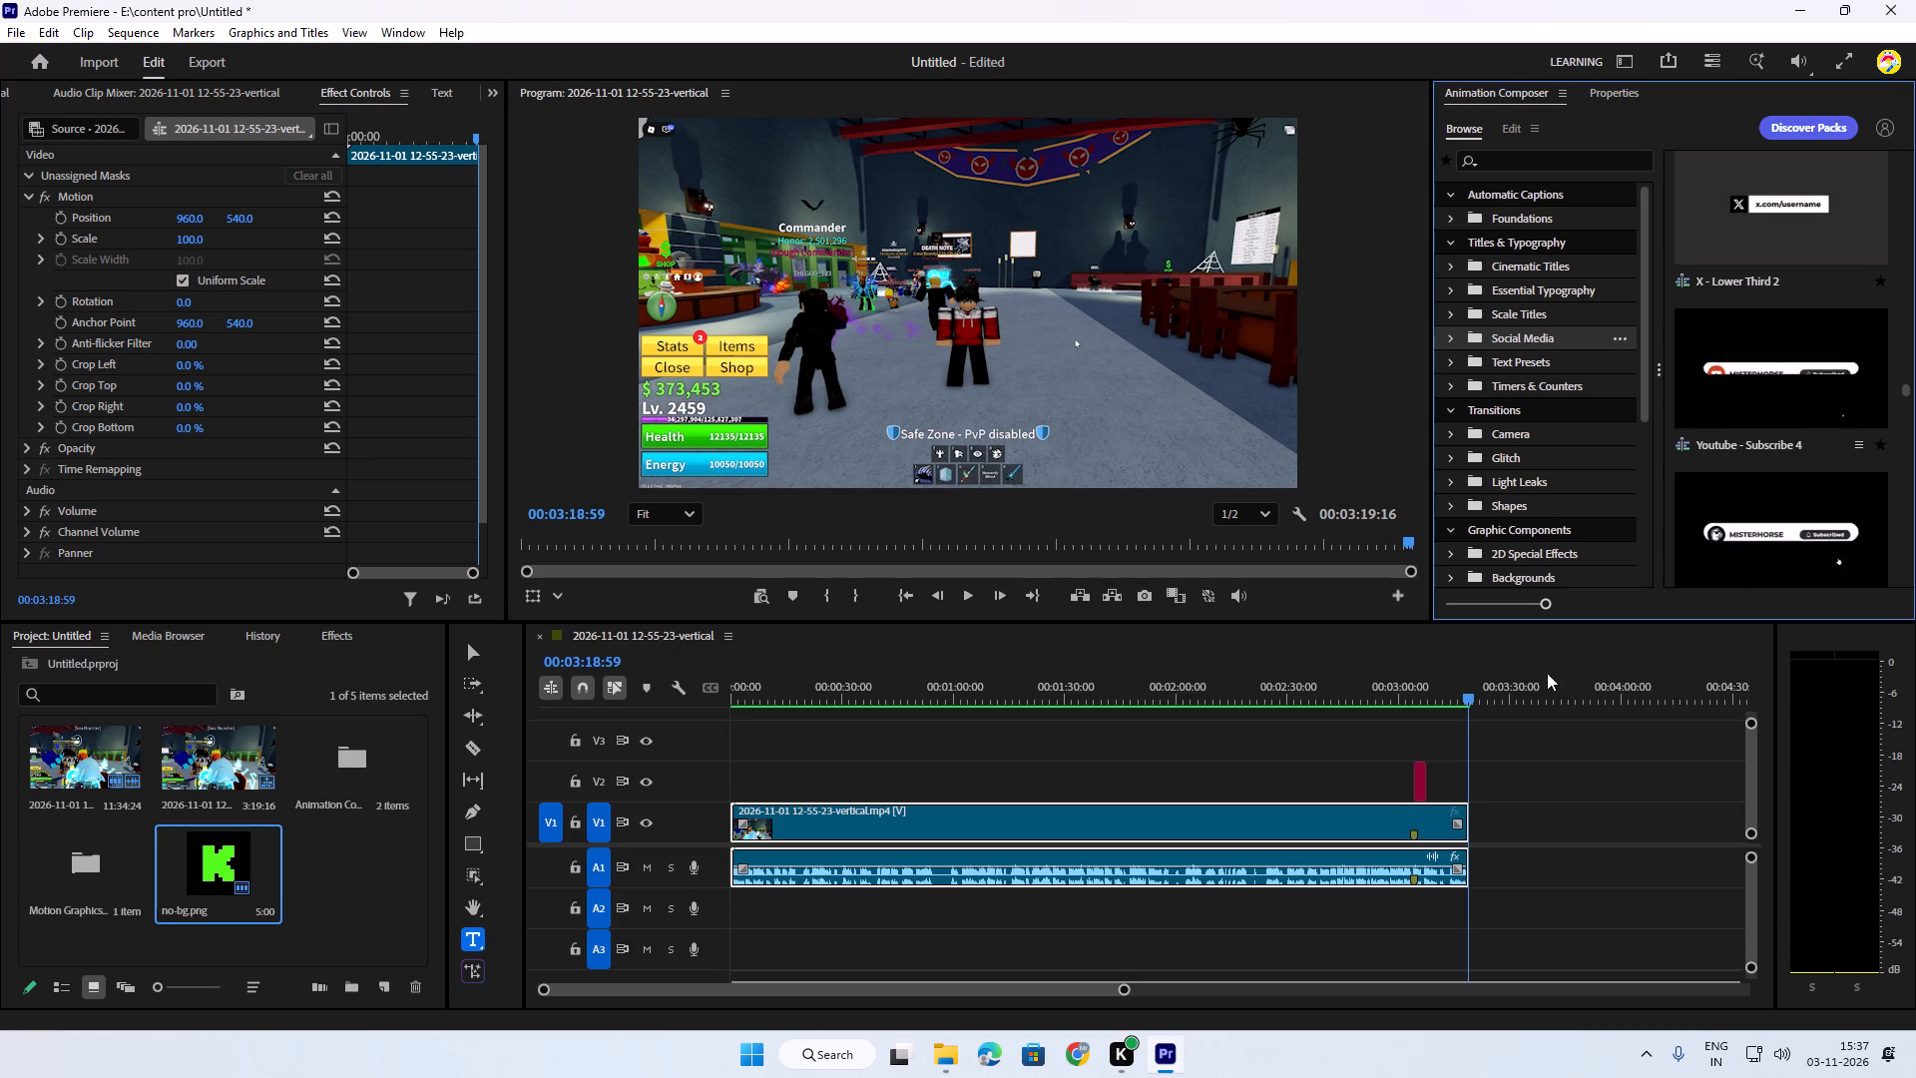
{"action": "left_click_drag", "start_coordinate": [1468, 698], "coordinate": [1458, 700]}
{"action": "left_click_drag", "start_coordinate": [1765, 541], "coordinate": [1528, 784]}
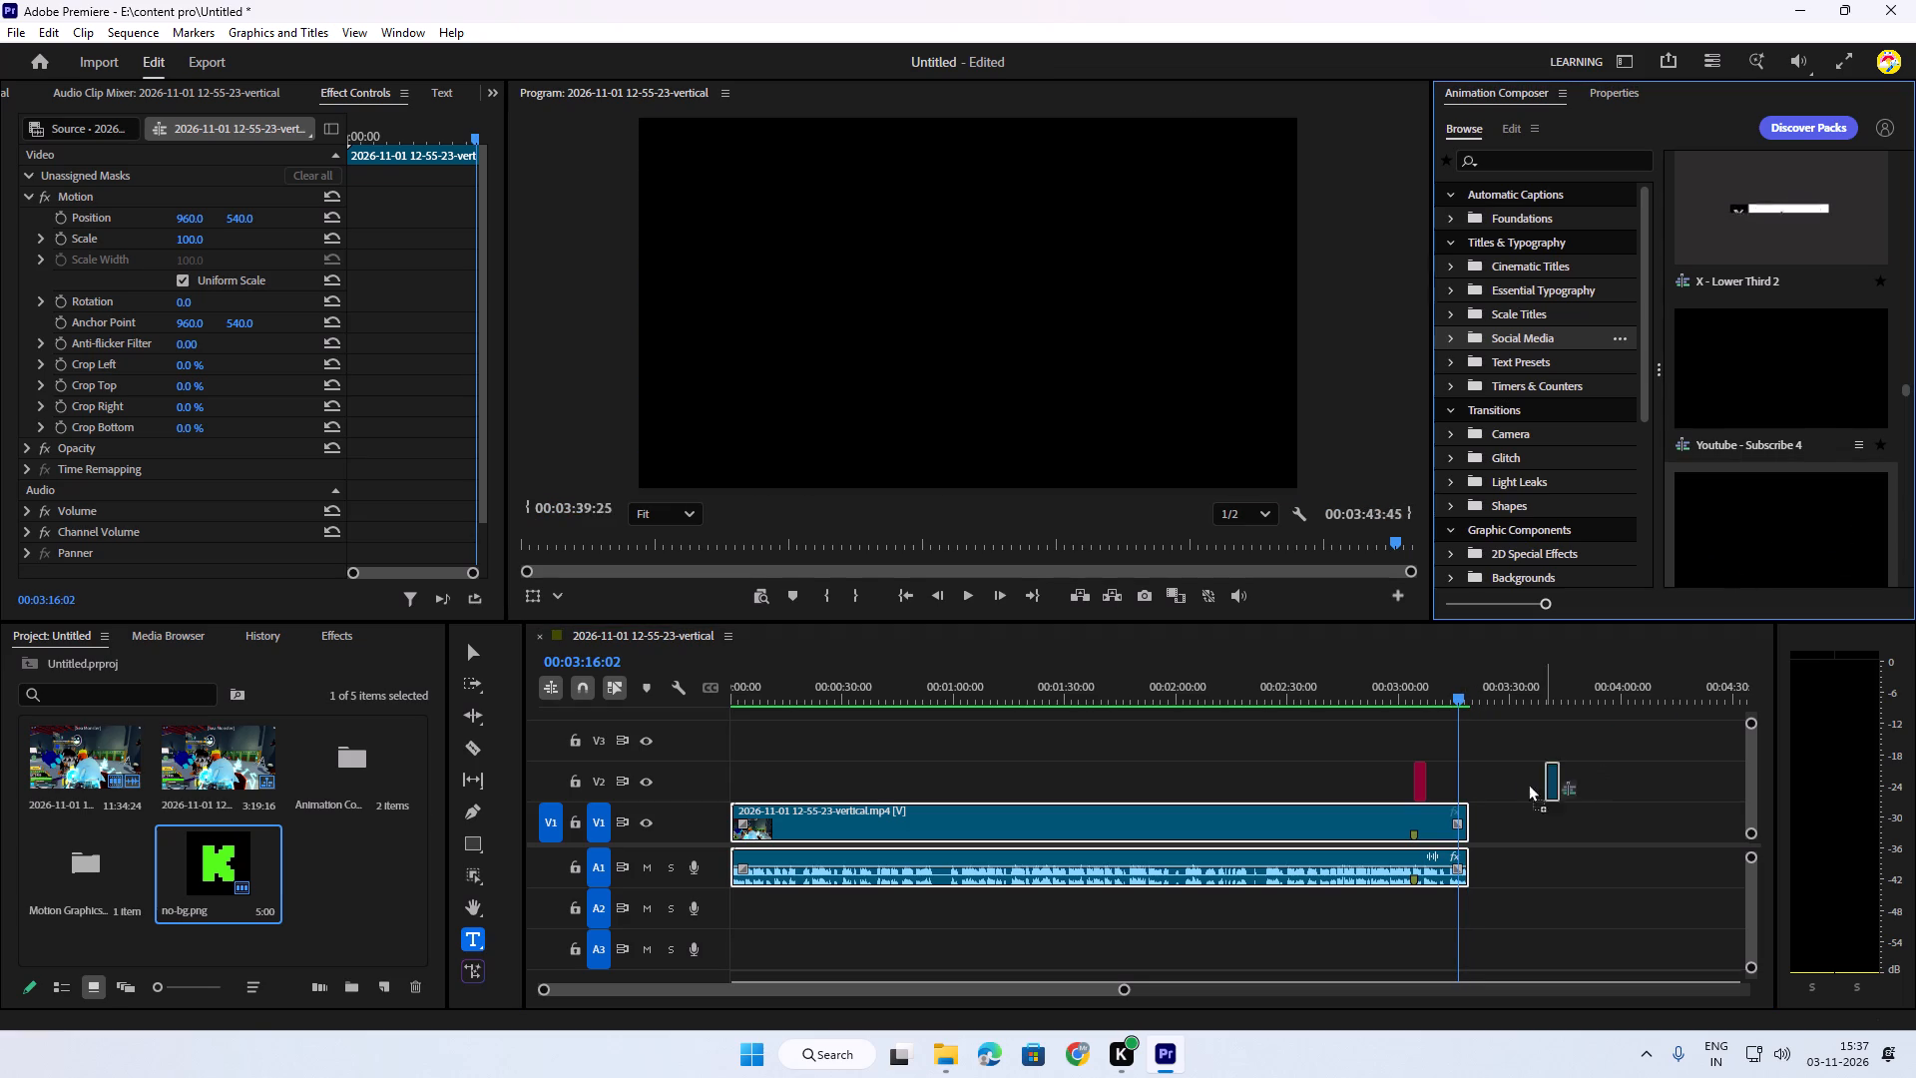
{"action": "left_click_drag", "start_coordinate": [1528, 784], "coordinate": [1478, 789]}
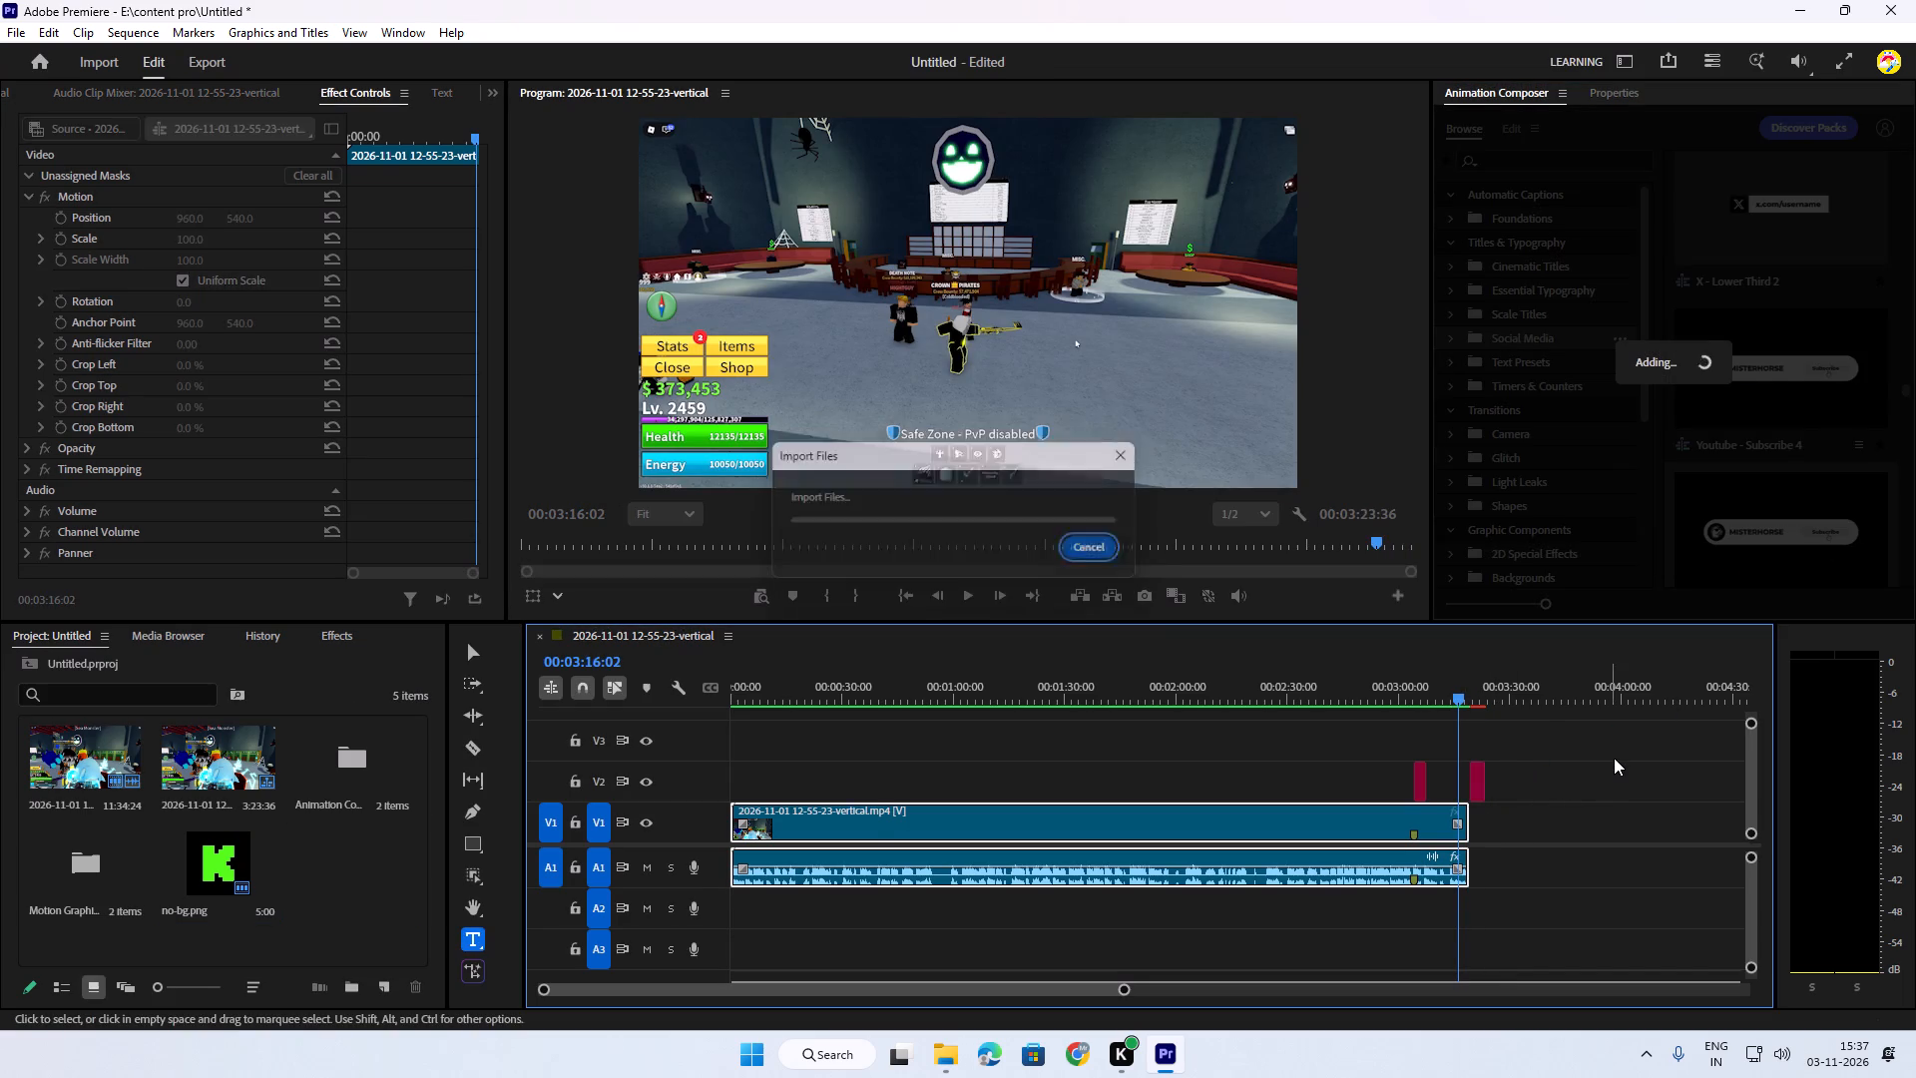
{"action": "key", "text": "space"}
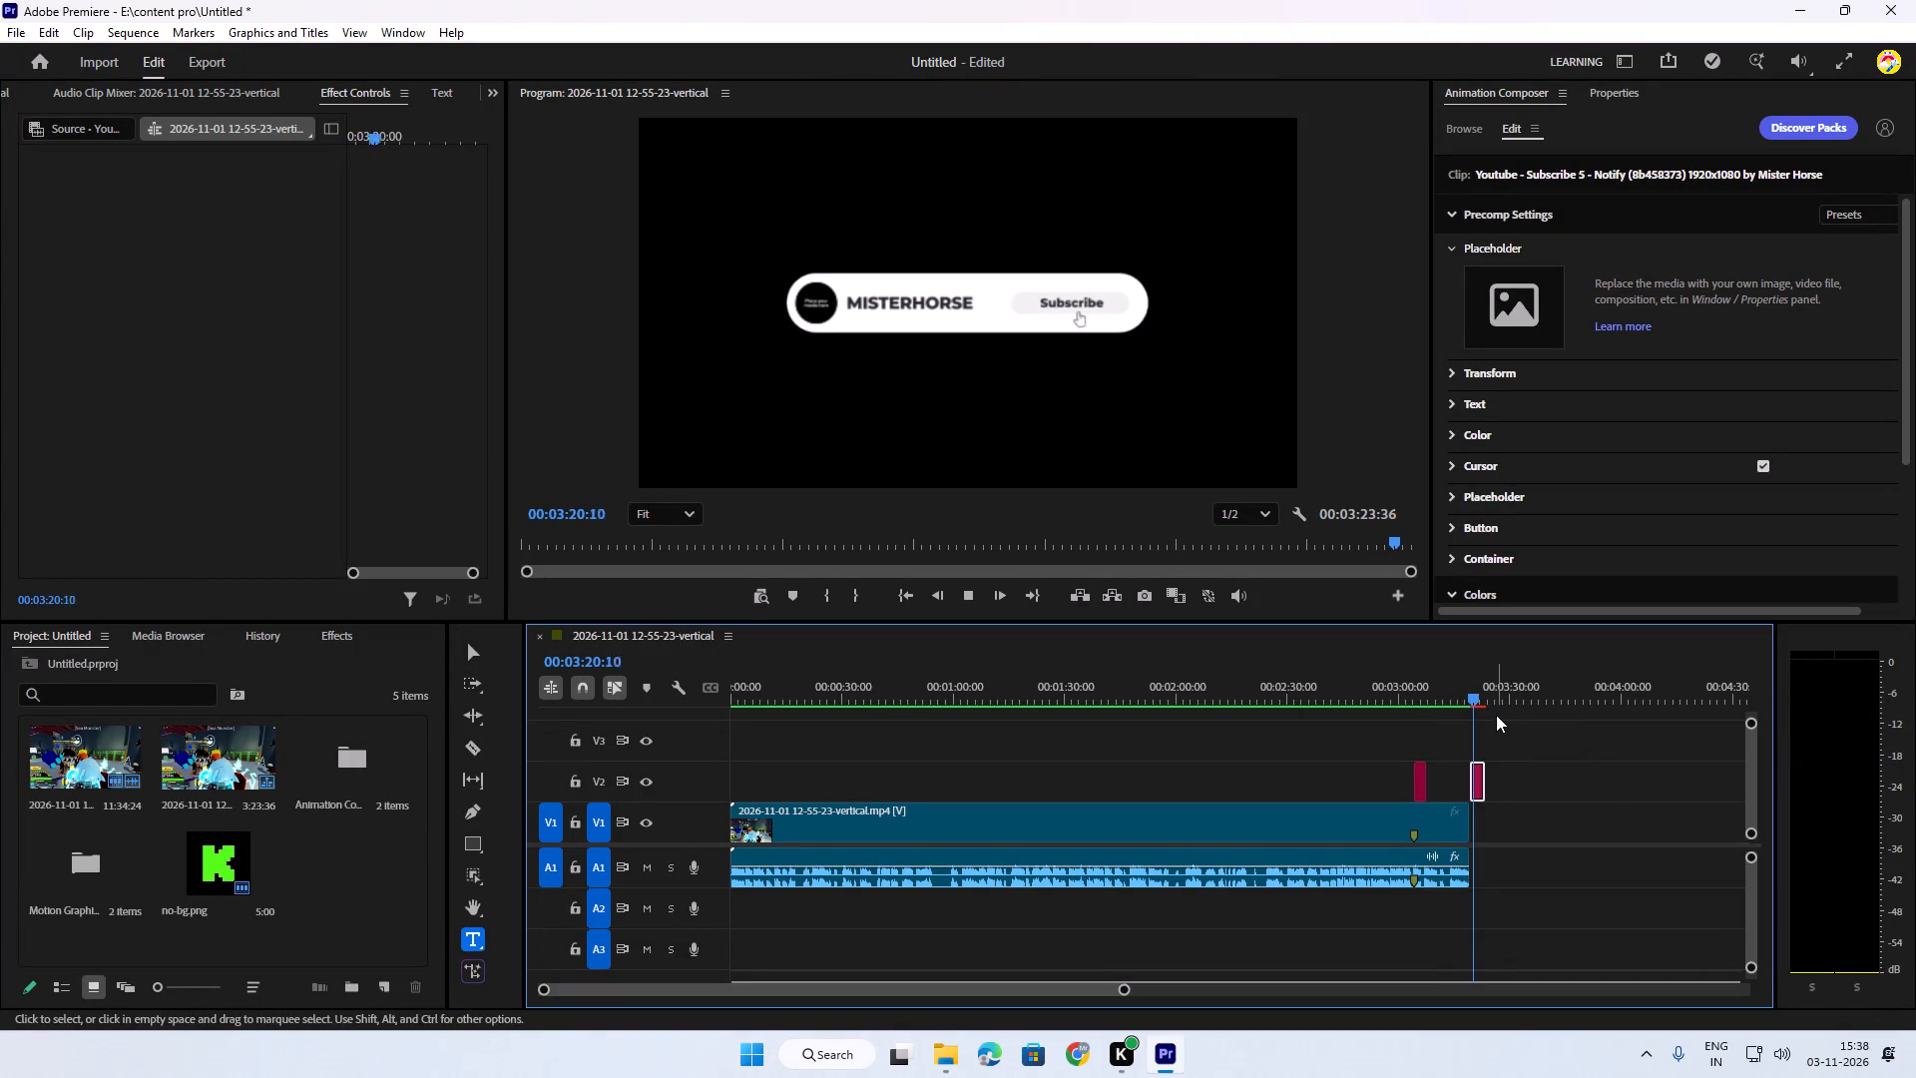
{"action": "key", "text": "space"}
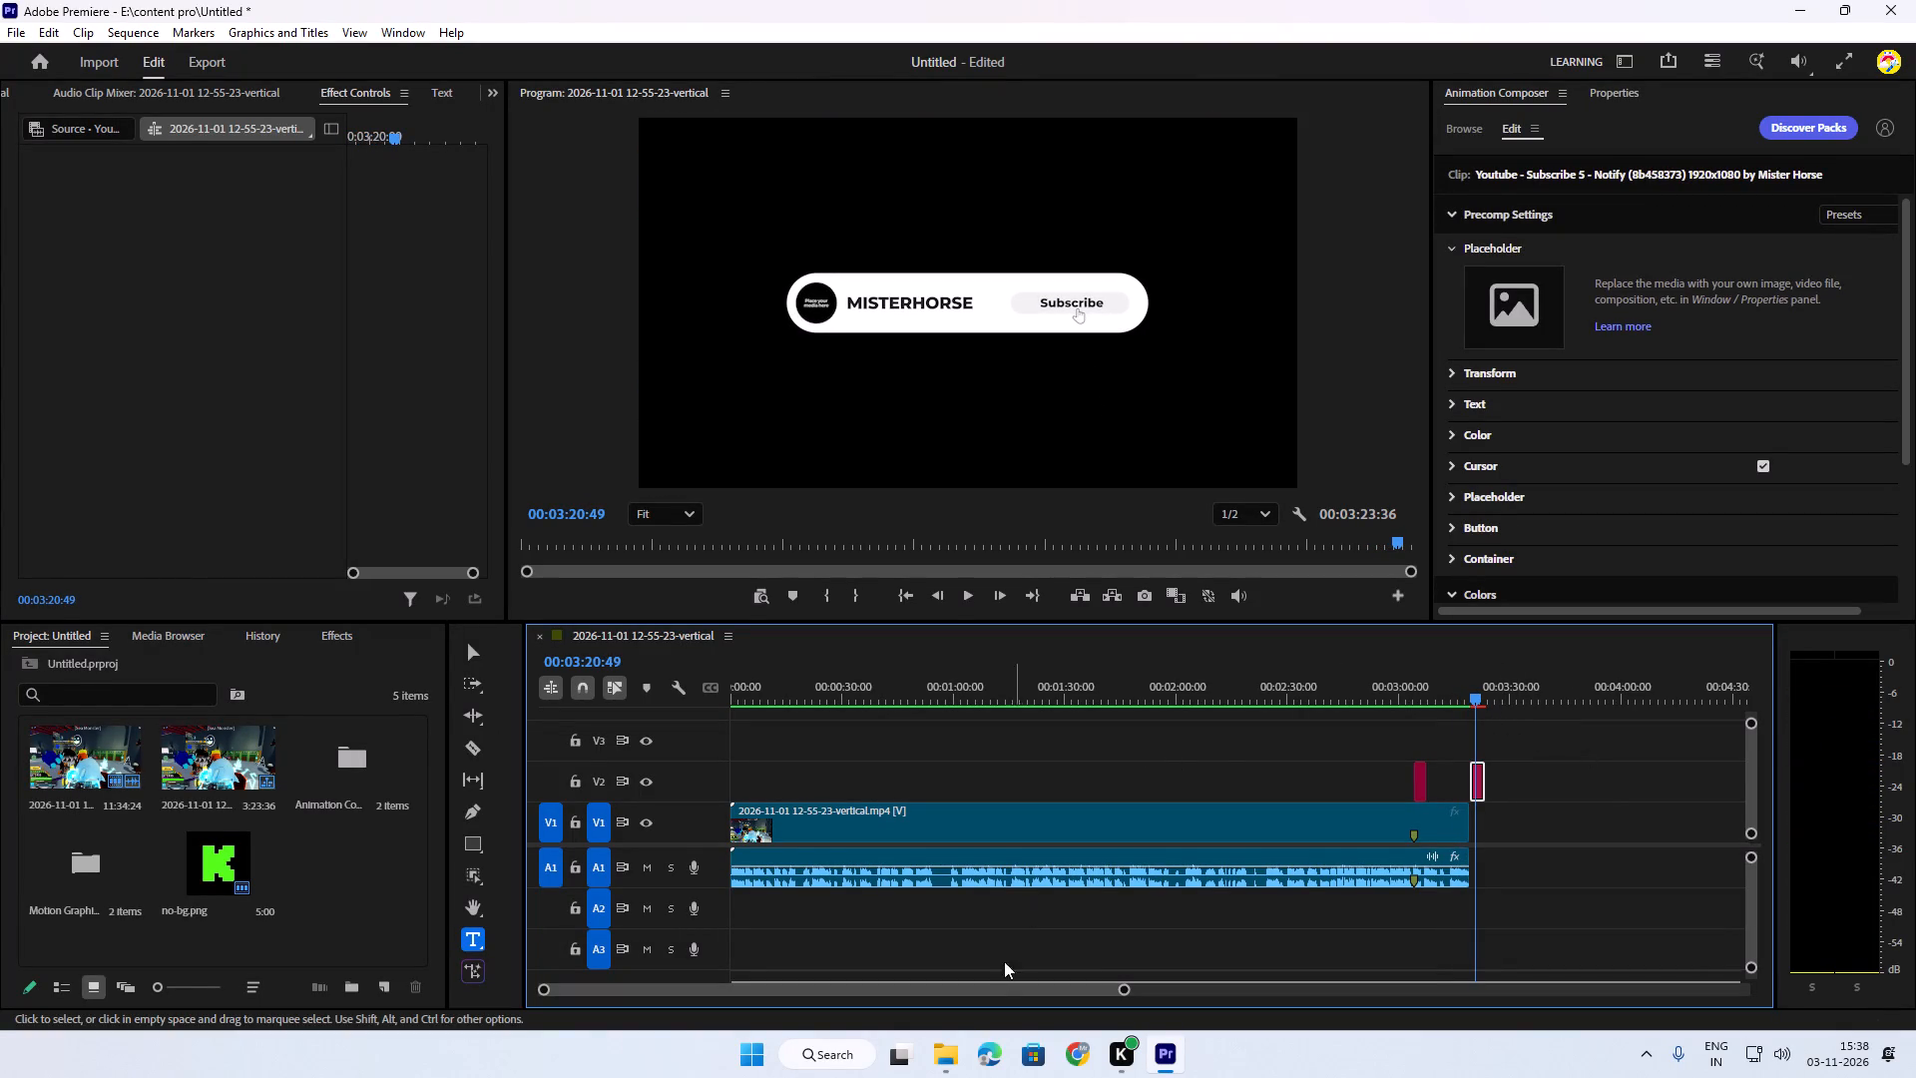
Import the Red-Eyed Gamer Avatar with Yellow Accents image from the obs folder on drive E: into the project.
{"action": "left_click", "coordinate": [941, 1049]}
{"action": "scroll", "coordinate": [698, 702], "scroll_direction": "down", "scroll_amount": 3}
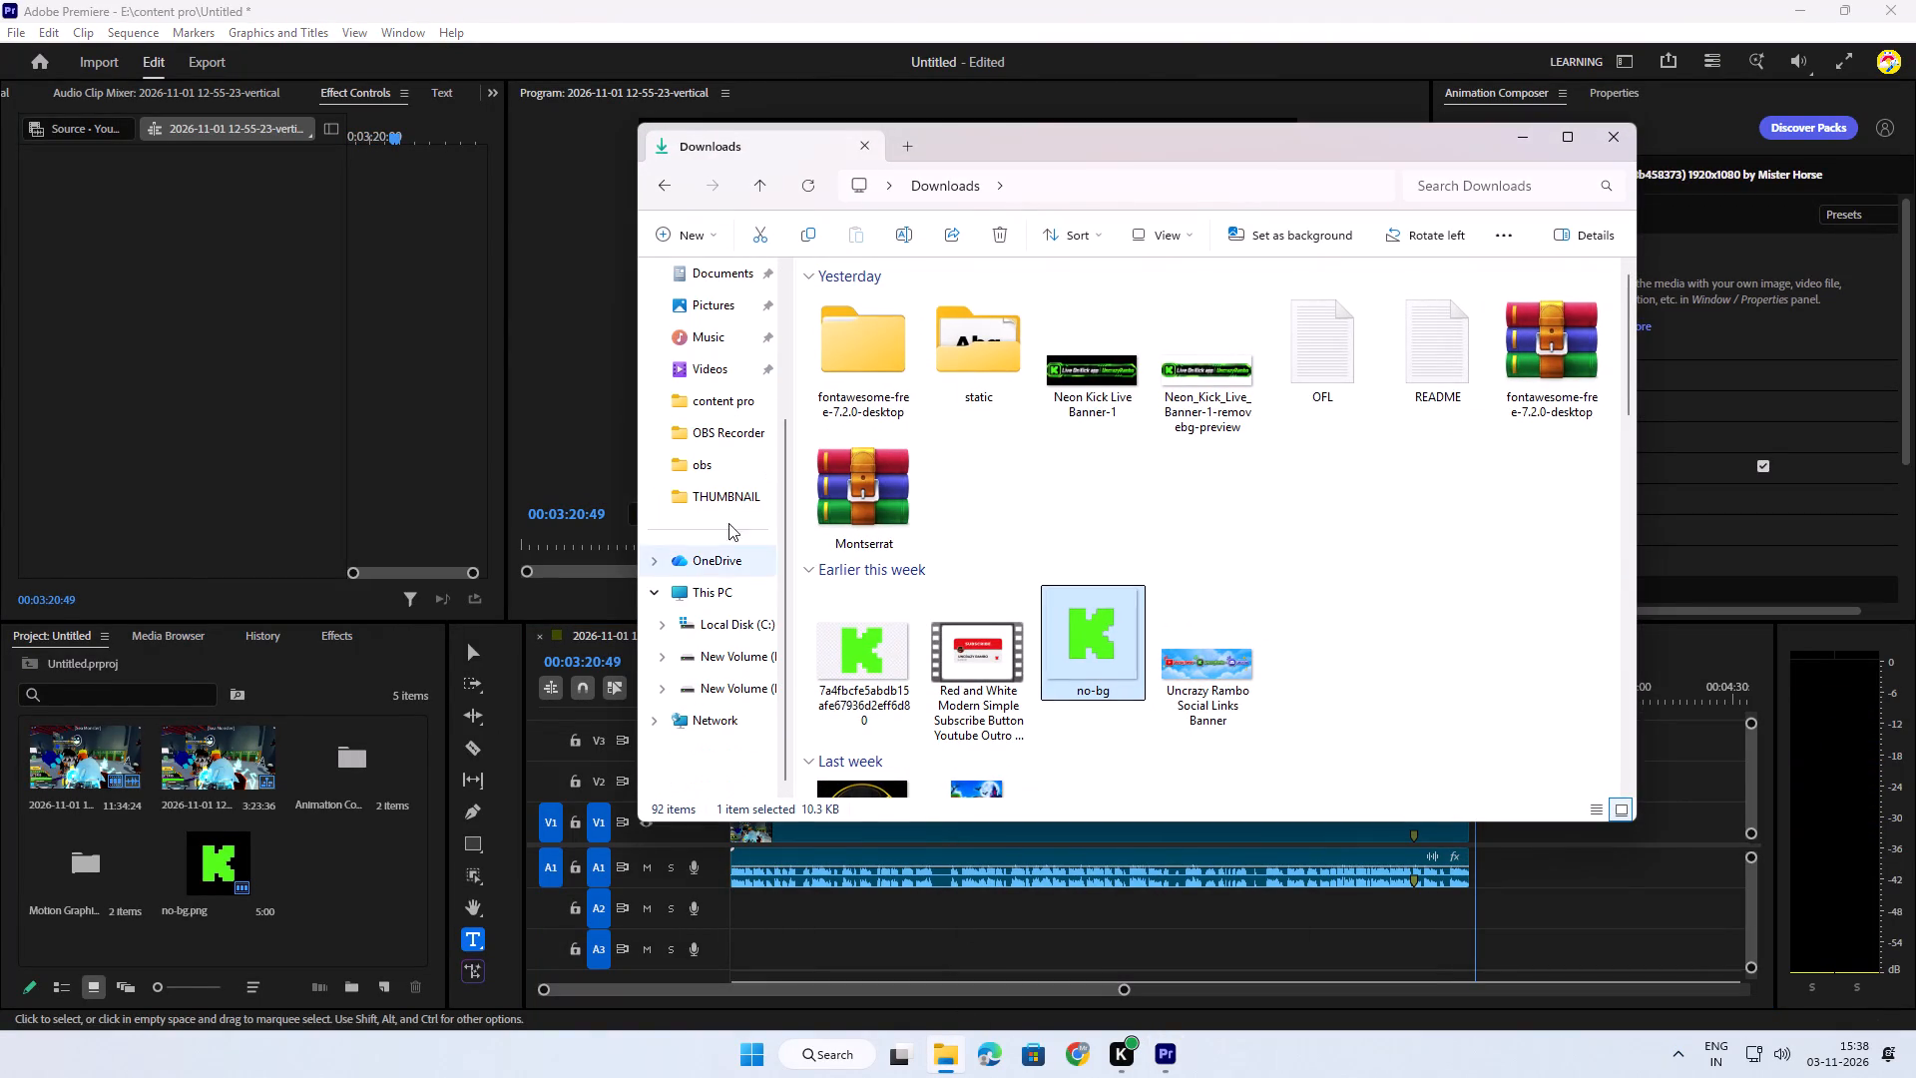
{"action": "left_click", "coordinate": [718, 678]}
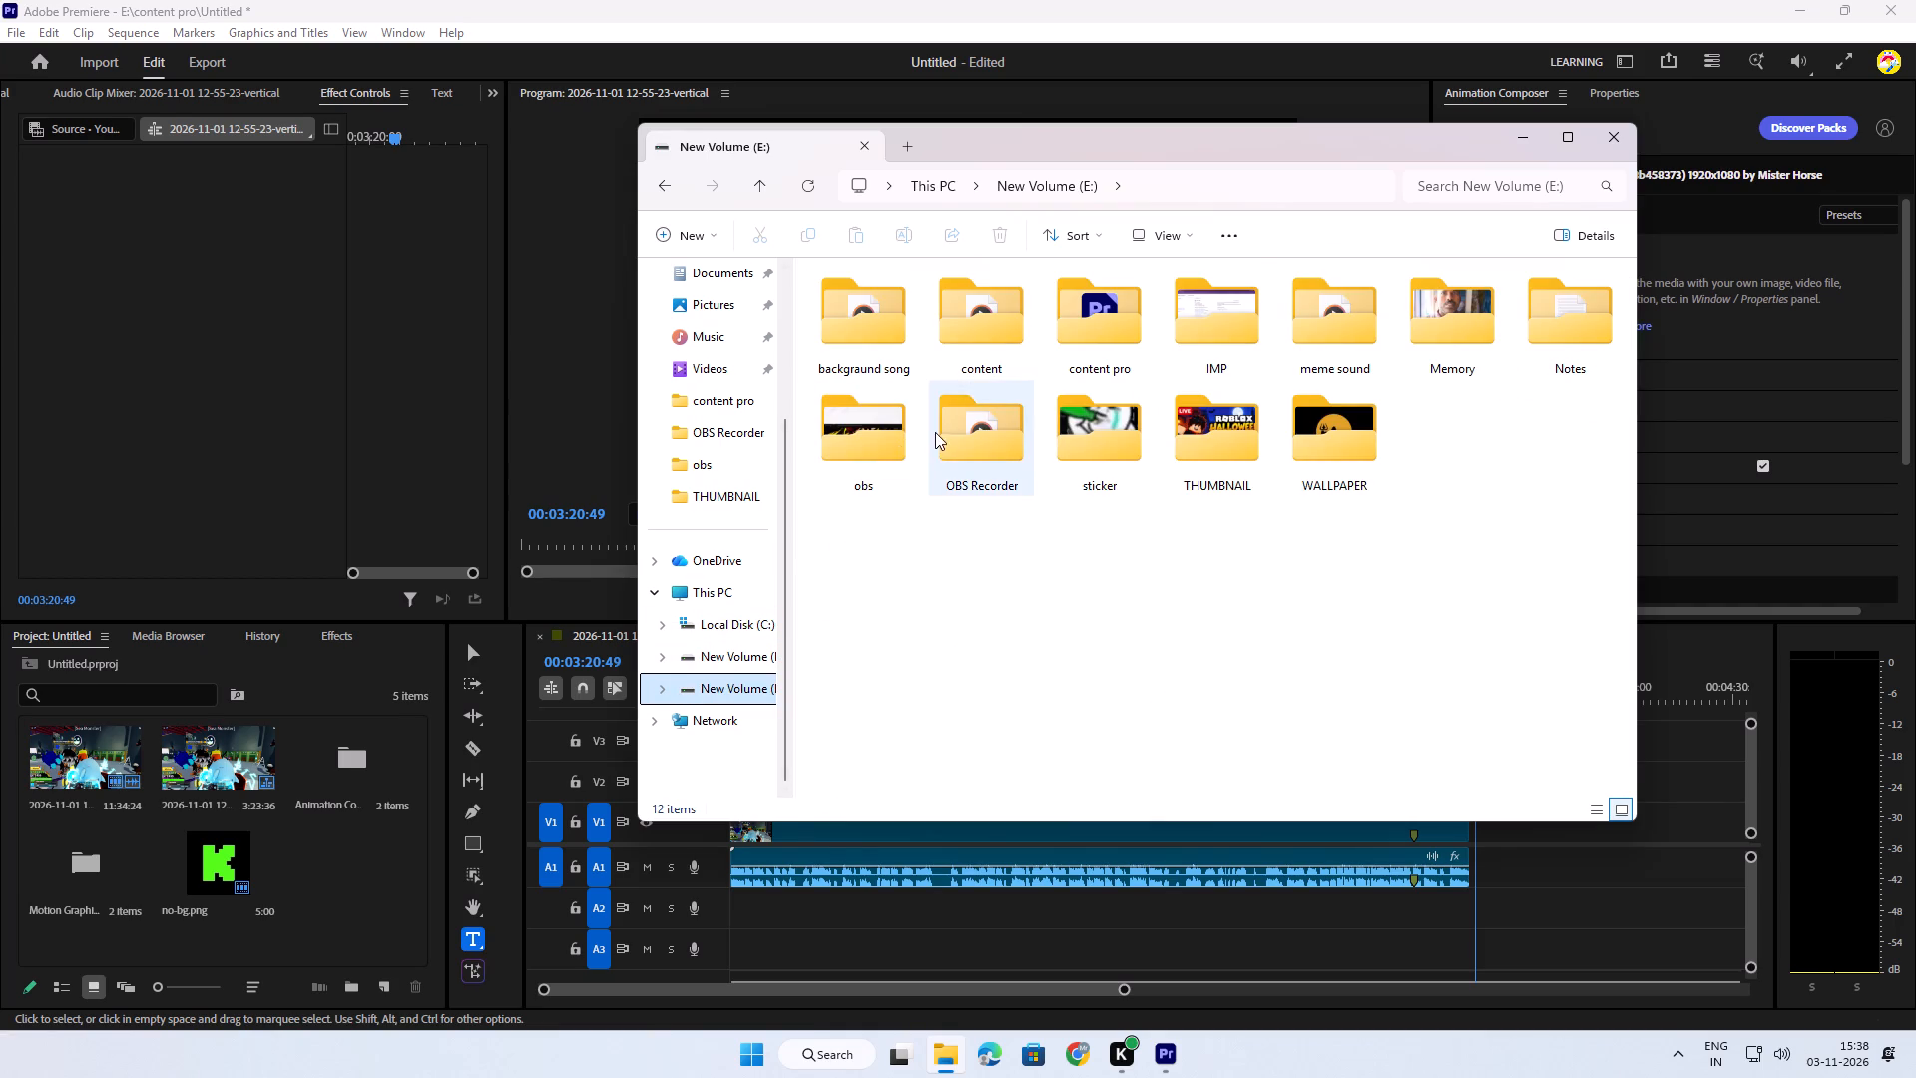
{"action": "double_click", "coordinate": [890, 434]}
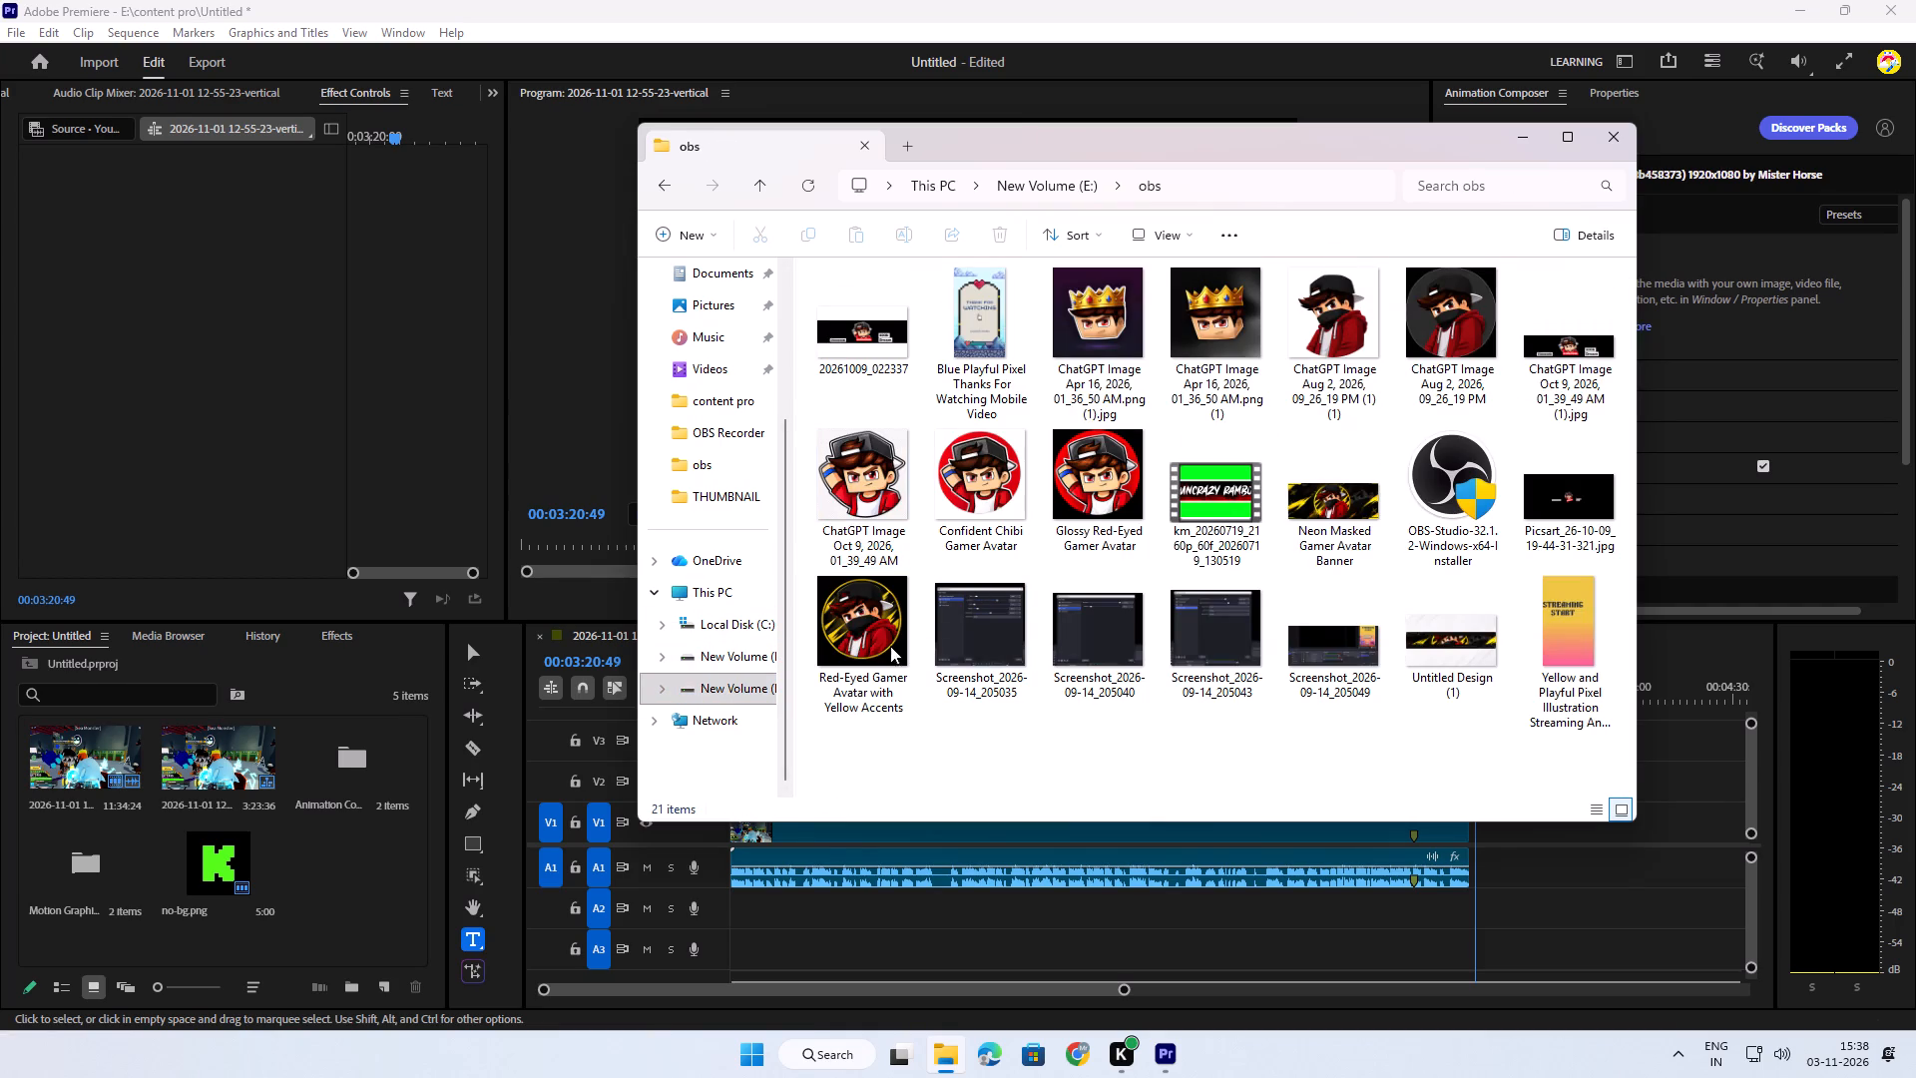
{"action": "left_click_drag", "start_coordinate": [876, 621], "coordinate": [355, 916]}
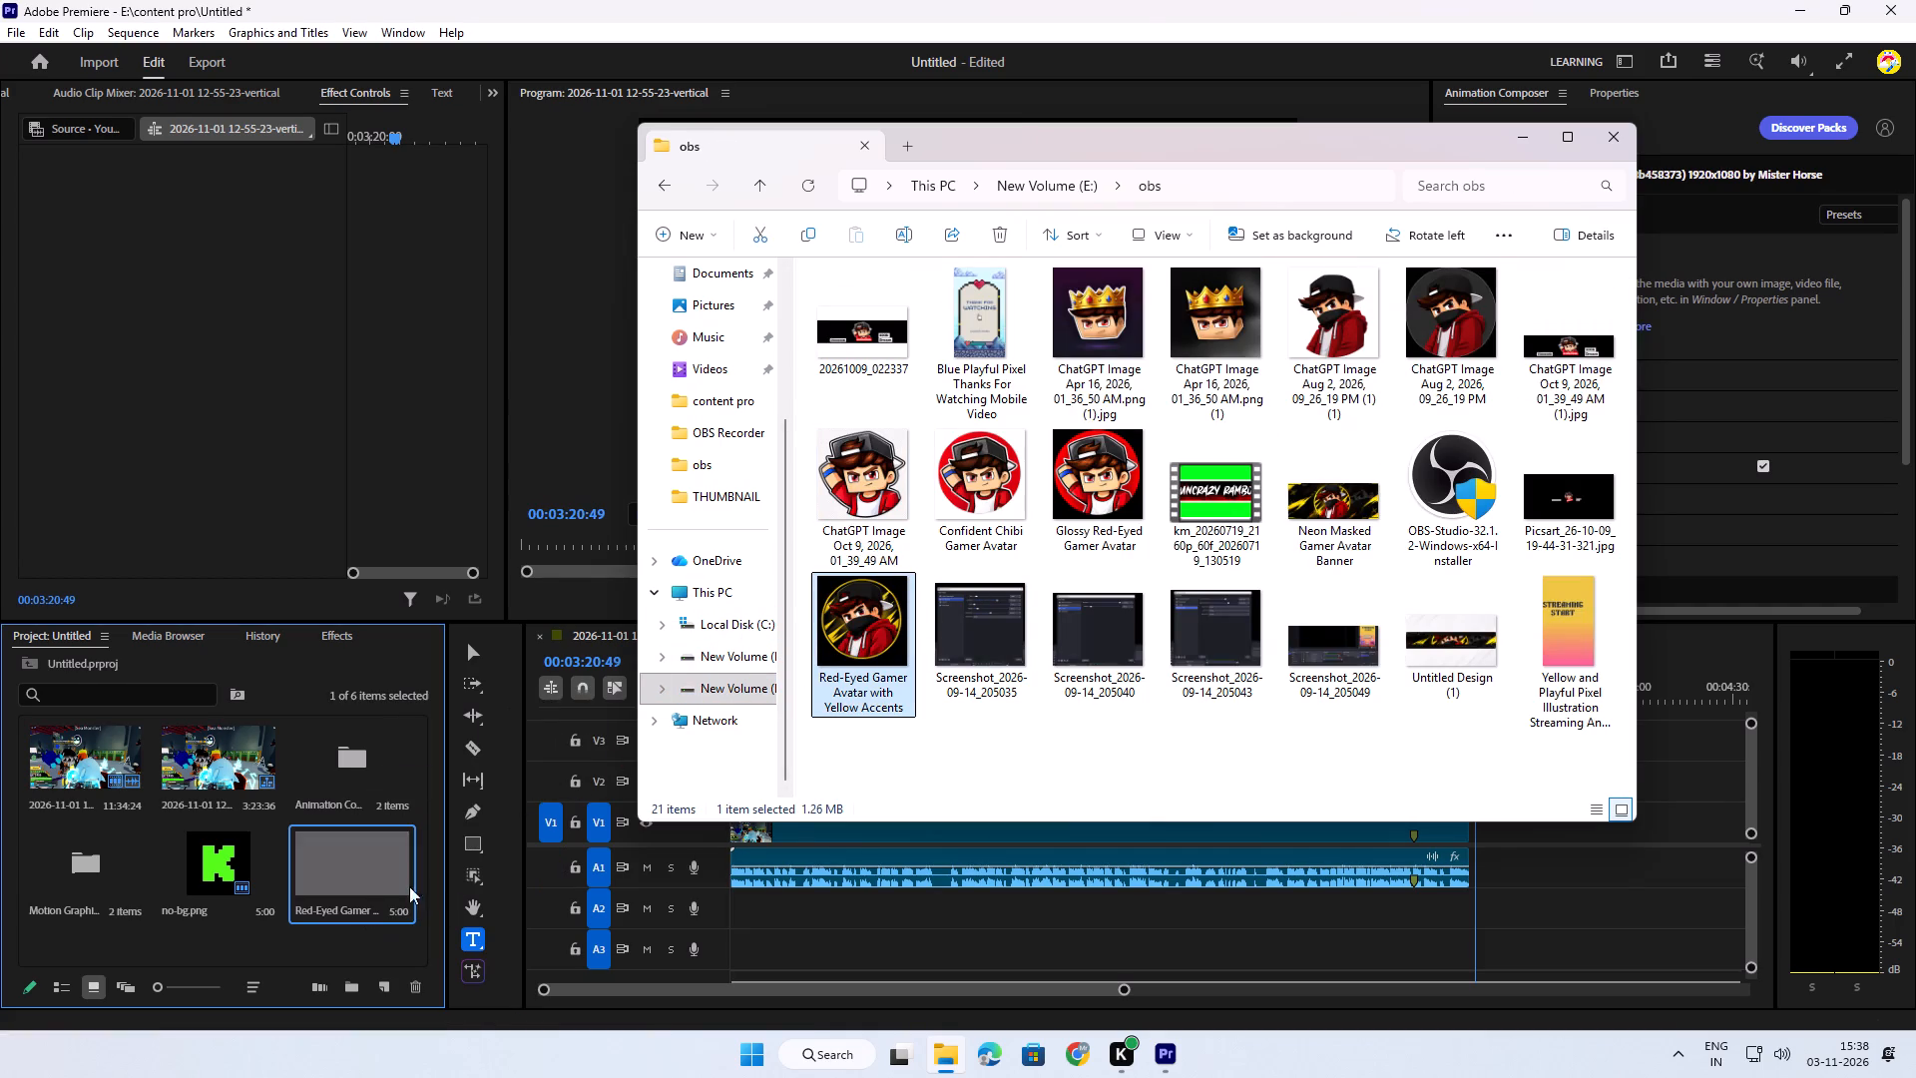
{"action": "left_click", "coordinate": [1509, 129]}
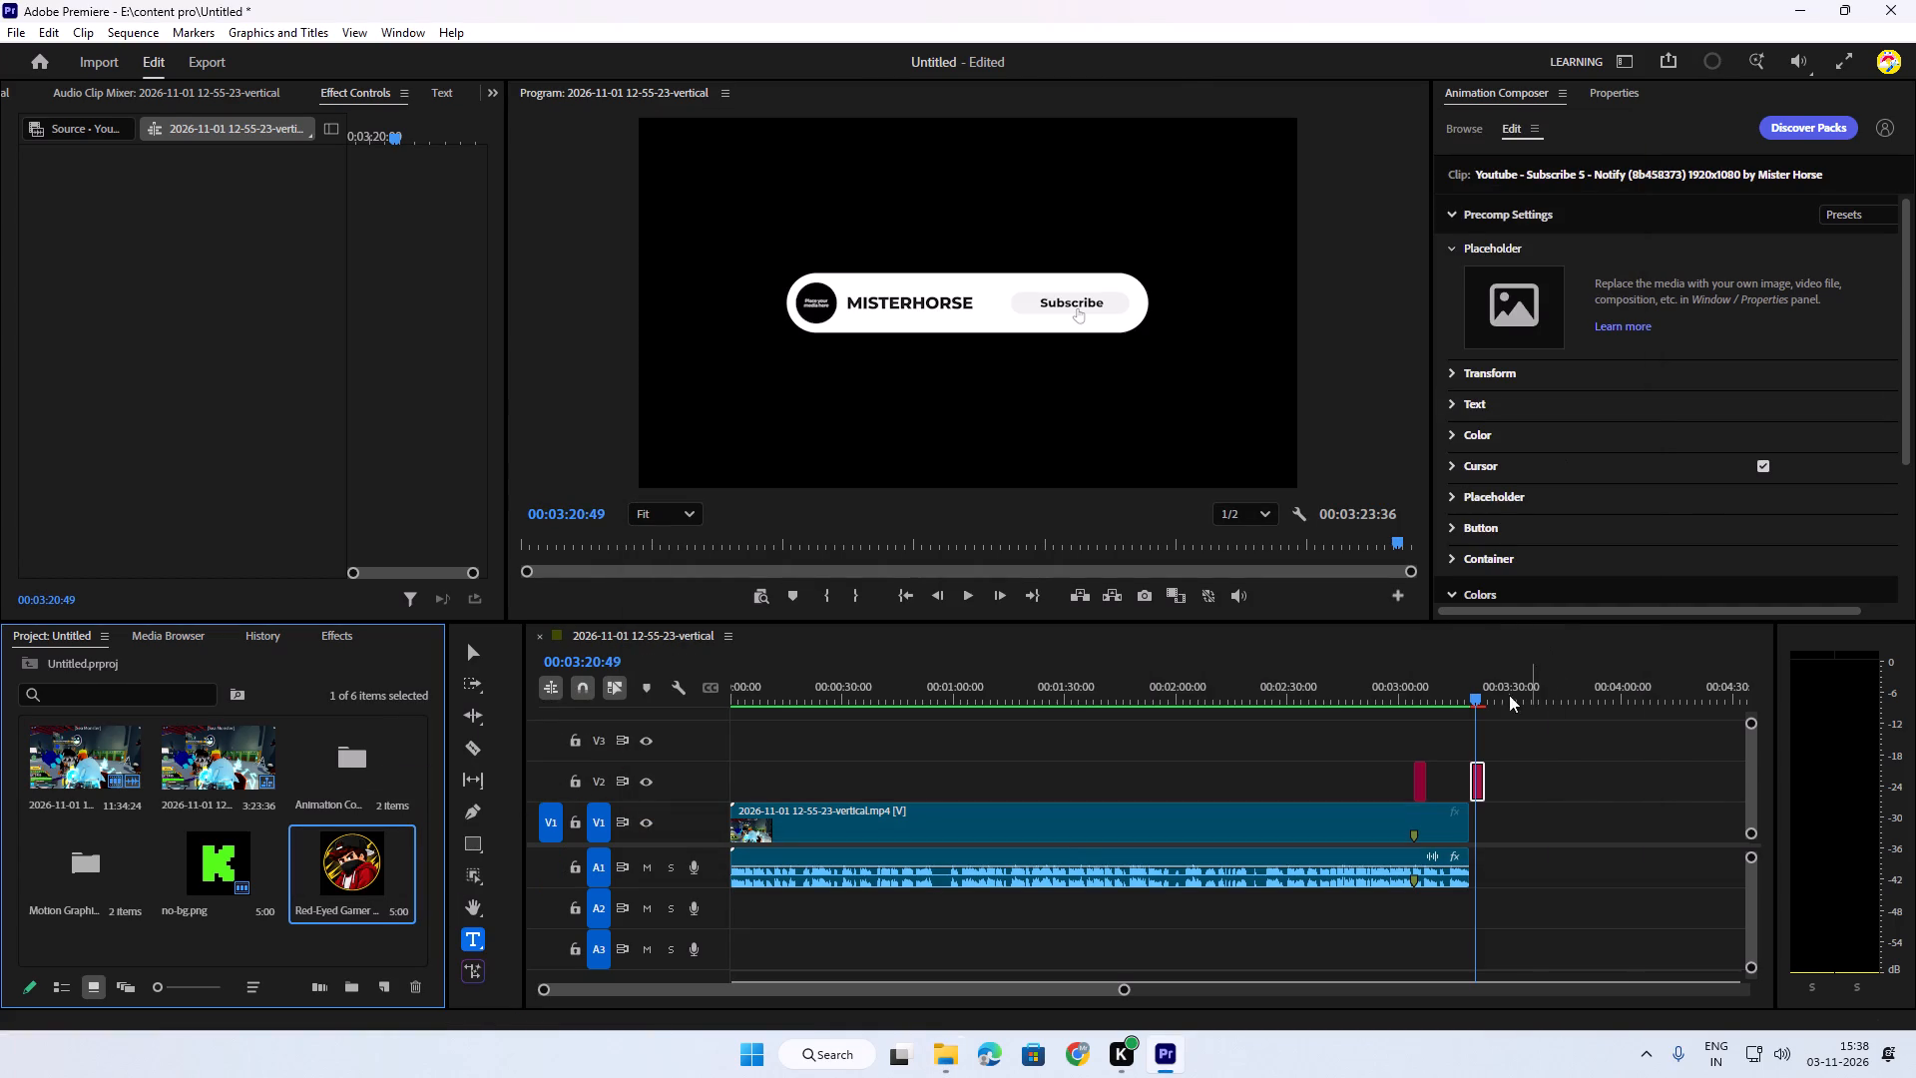
Turn off linked selection, select the subscribe graphic on V2 and fill its Placeholder with the Red-Eyed Gamer Avatar image.
{"action": "left_click", "coordinate": [606, 683]}
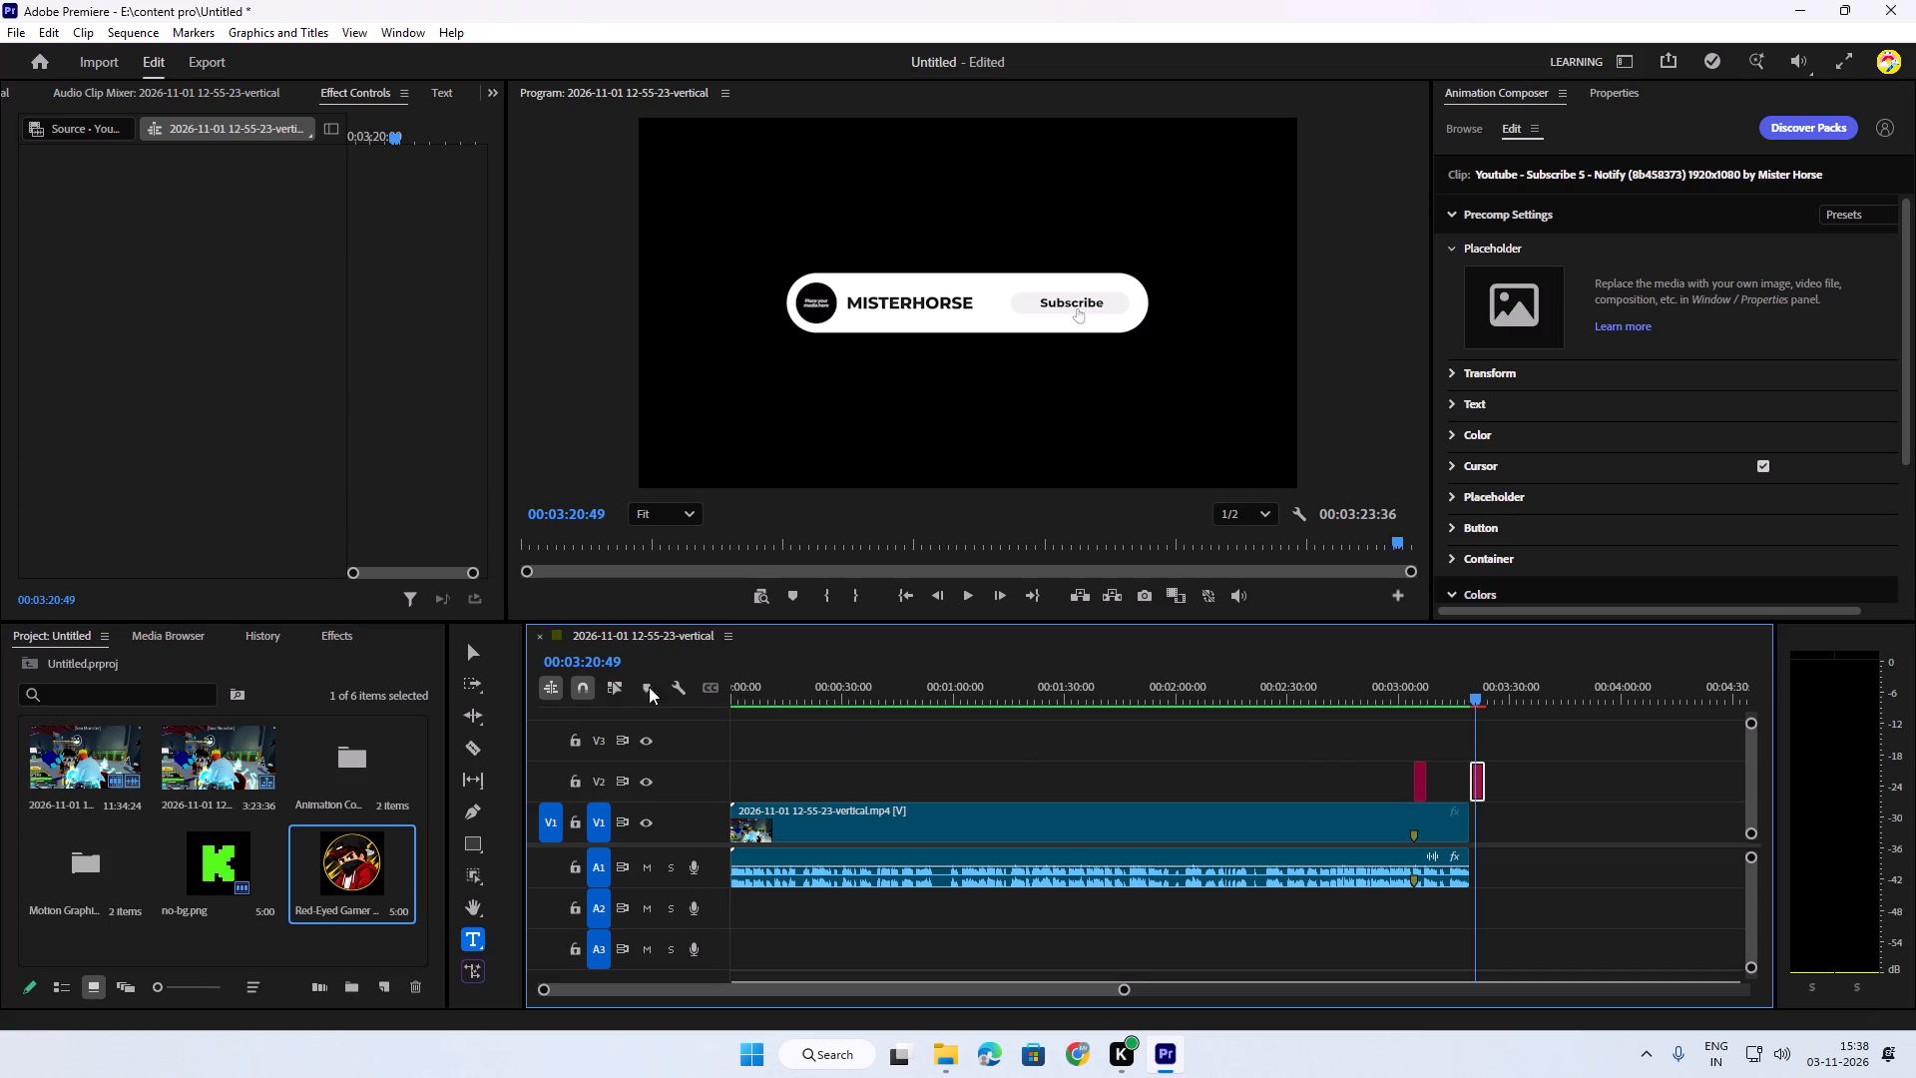
{"action": "left_click_drag", "start_coordinate": [1447, 736], "coordinate": [1505, 779]}
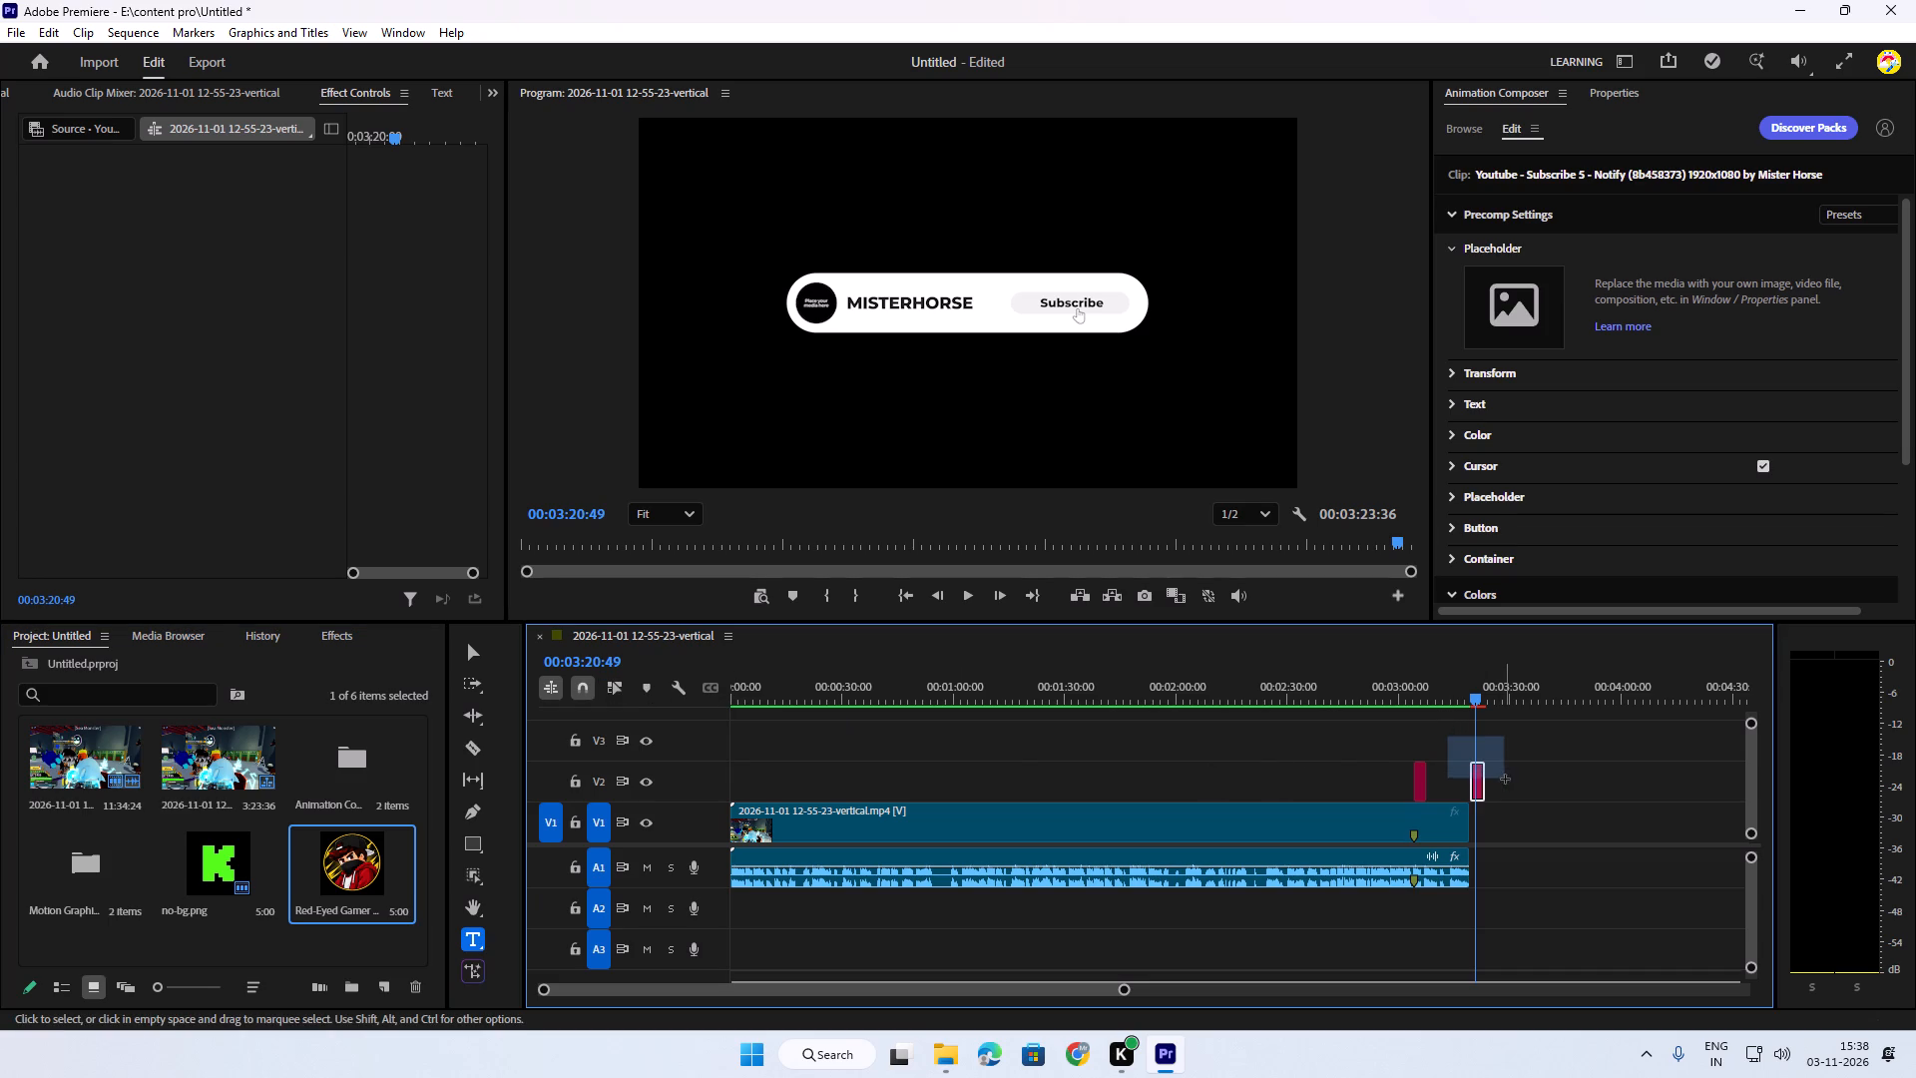
{"action": "left_click_drag", "start_coordinate": [1505, 779], "coordinate": [1508, 782]}
{"action": "left_click", "coordinate": [1612, 88]}
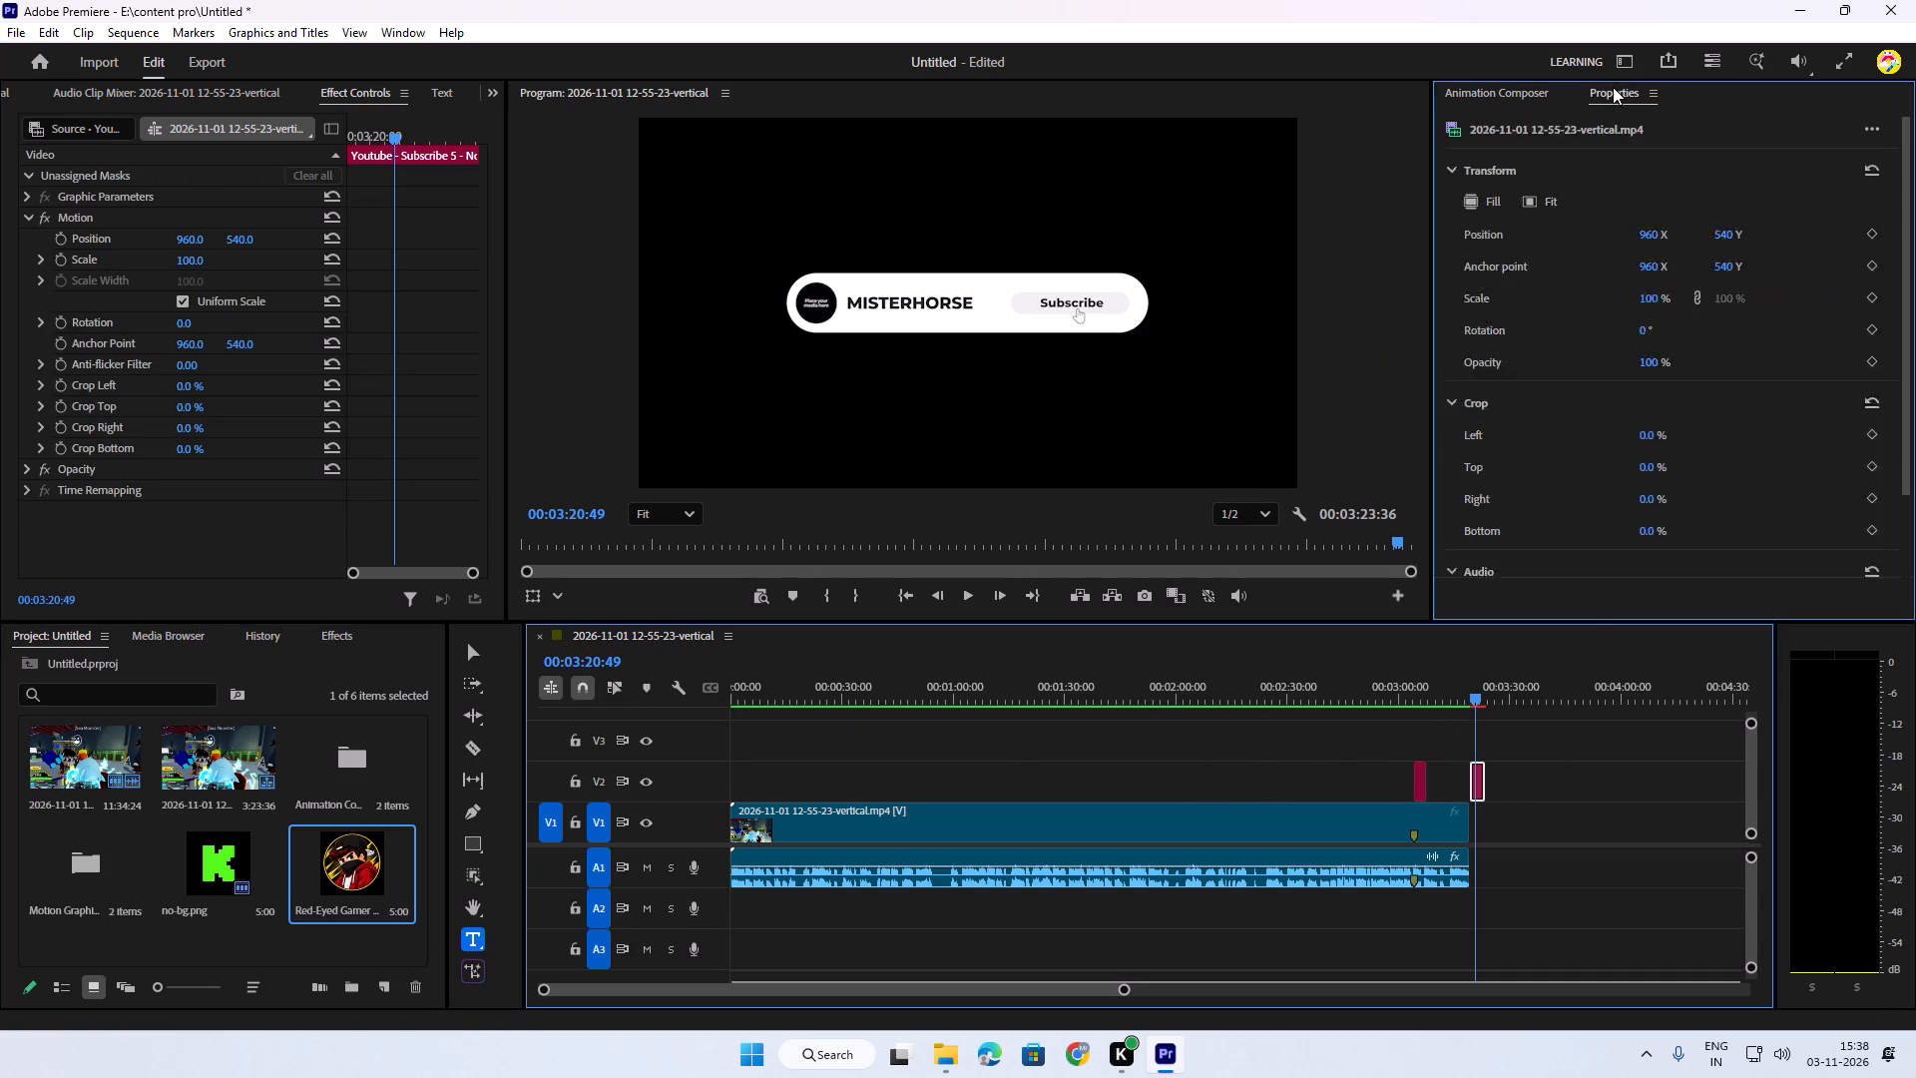
{"action": "left_click_drag", "start_coordinate": [361, 879], "coordinate": [1597, 167]}
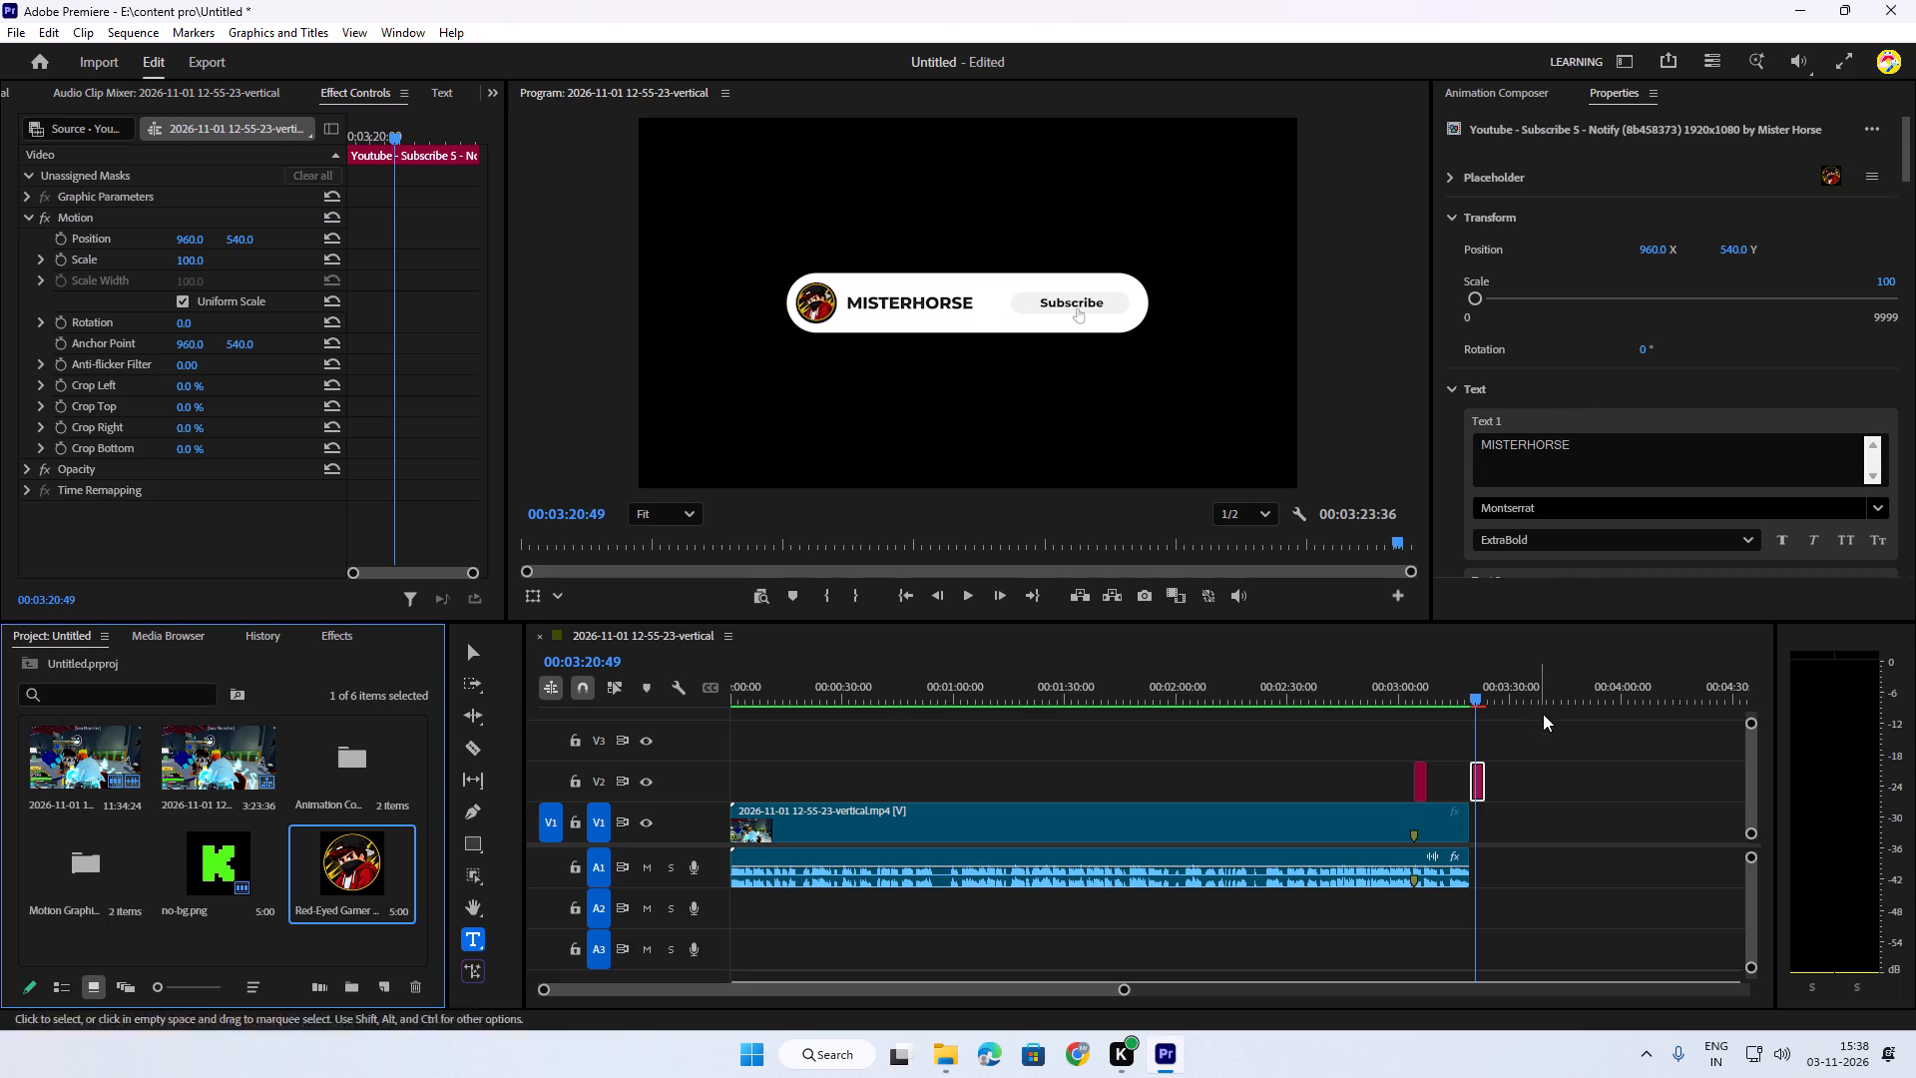
Replace the subscribe graphic's Text 1 with itsVivaan and play the graphic back from its start.
{"action": "left_click_drag", "start_coordinate": [1577, 446], "coordinate": [1434, 446]}
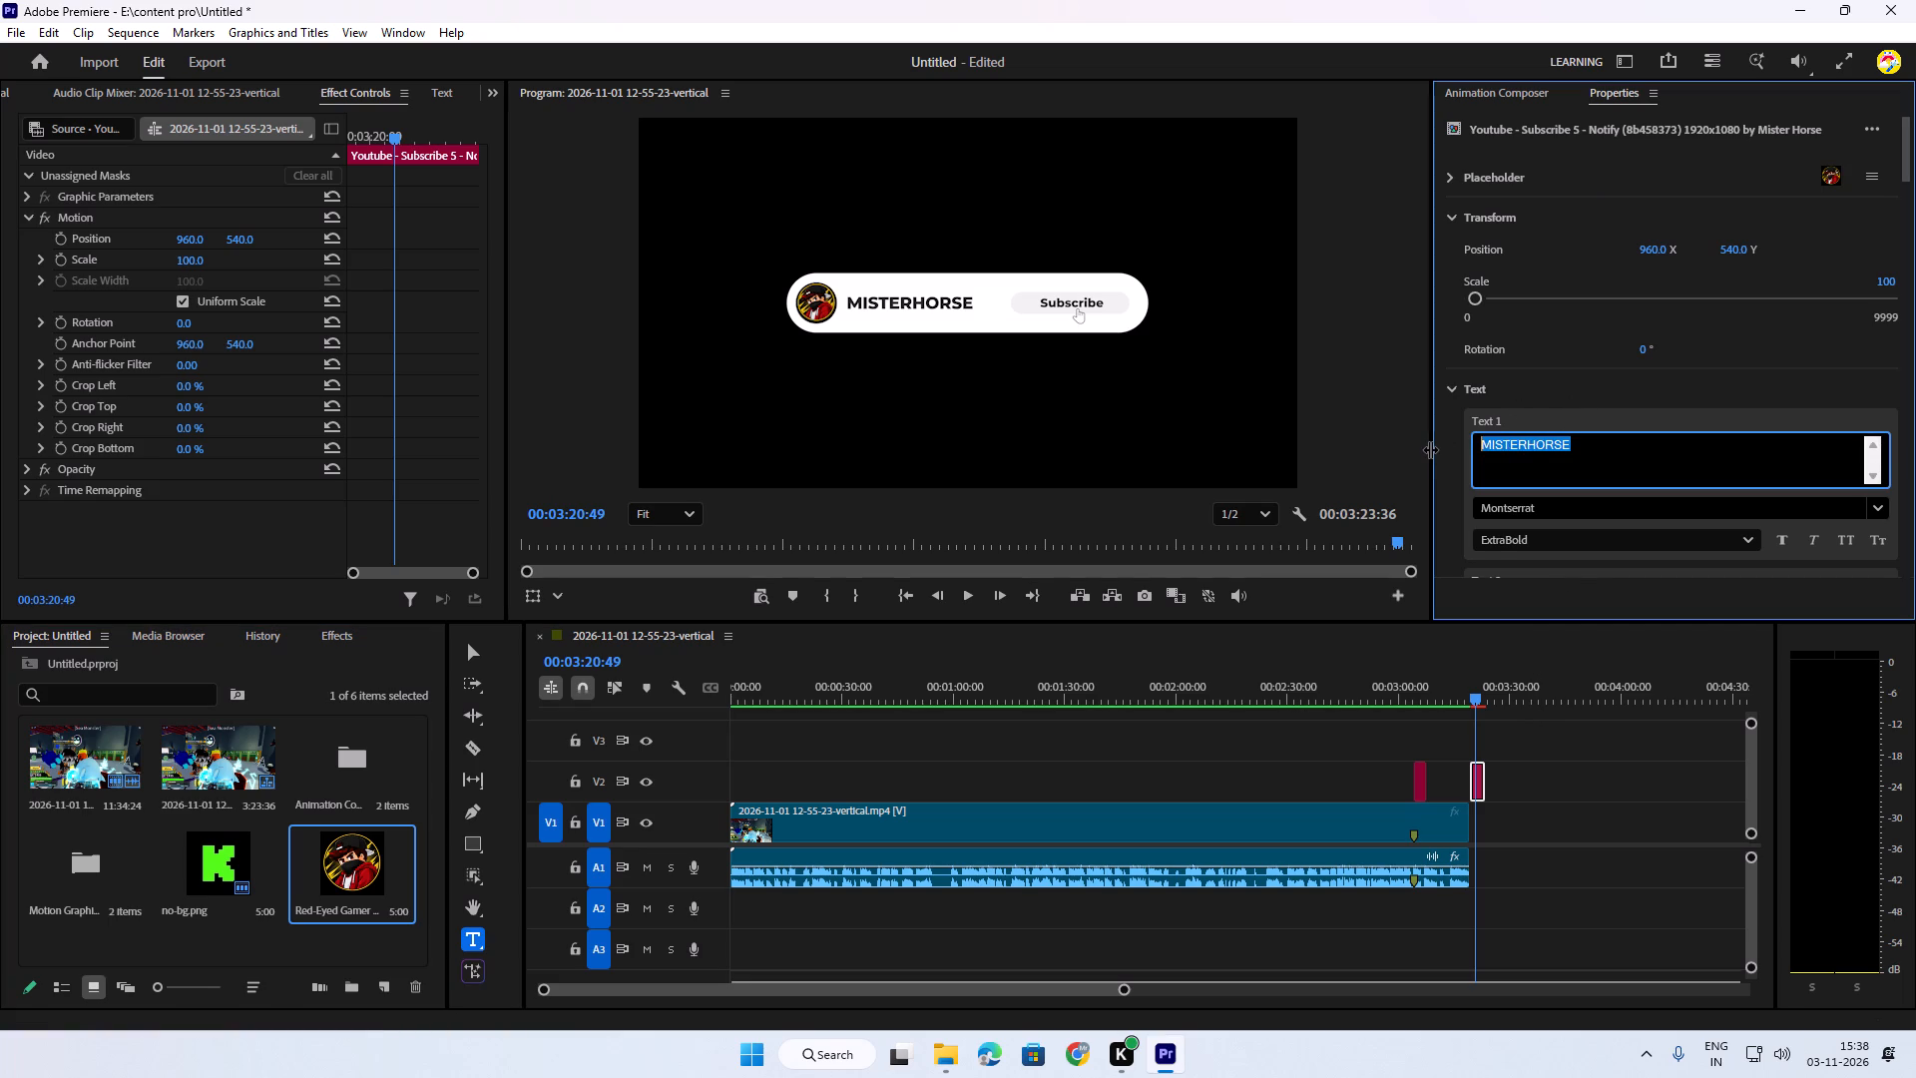
{"action": "key", "text": "ctrl+v"}
{"action": "key", "text": "ctrl+v"}
{"action": "left_click_drag", "start_coordinate": [1597, 445], "coordinate": [1442, 444]}
{"action": "key", "text": "i"}
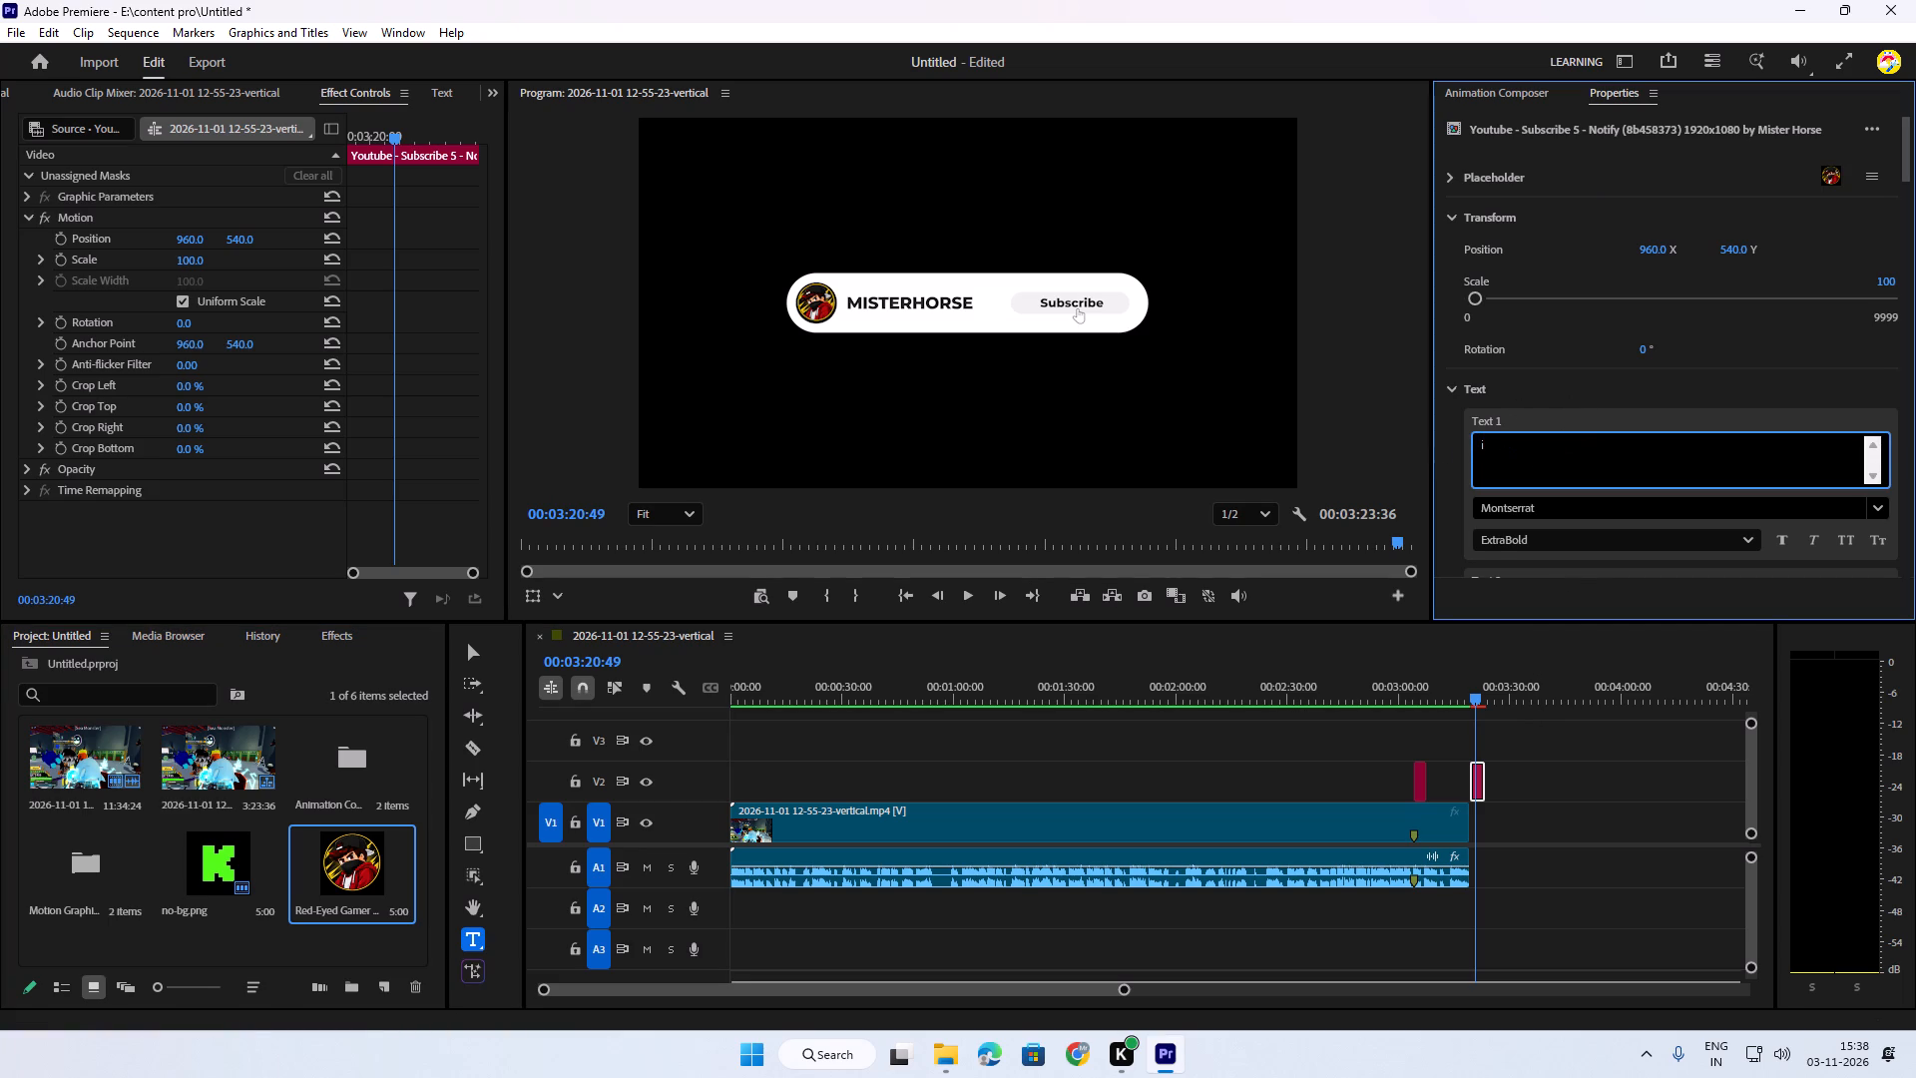
{"action": "type", "text": "ts"}
{"action": "key", "text": "v"}
{"action": "key", "text": "i"}
{"action": "key", "text": "BackSpace"}
{"action": "key", "text": "i"}
{"action": "type", "text": "vaa"}
{"action": "key", "text": "n"}
{"action": "left_click", "coordinate": [1479, 699]}
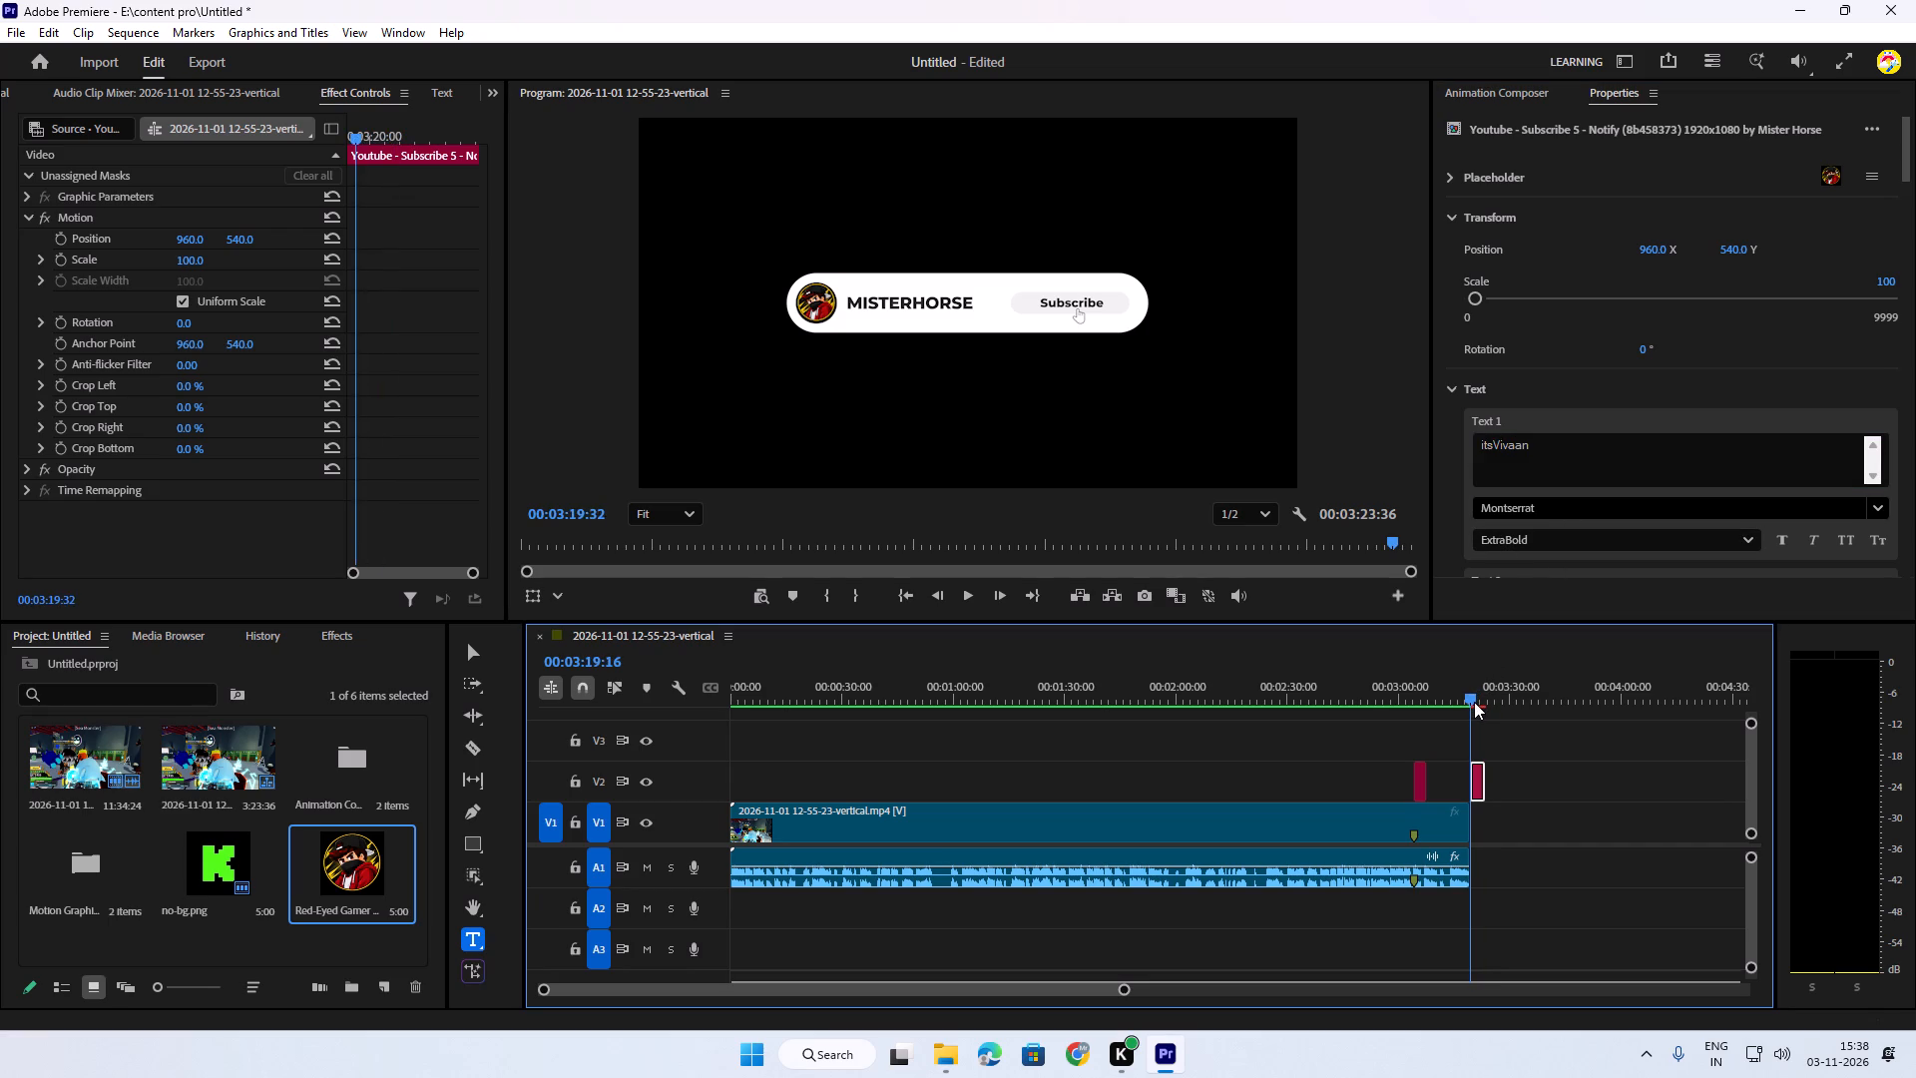
{"action": "key", "text": "space"}
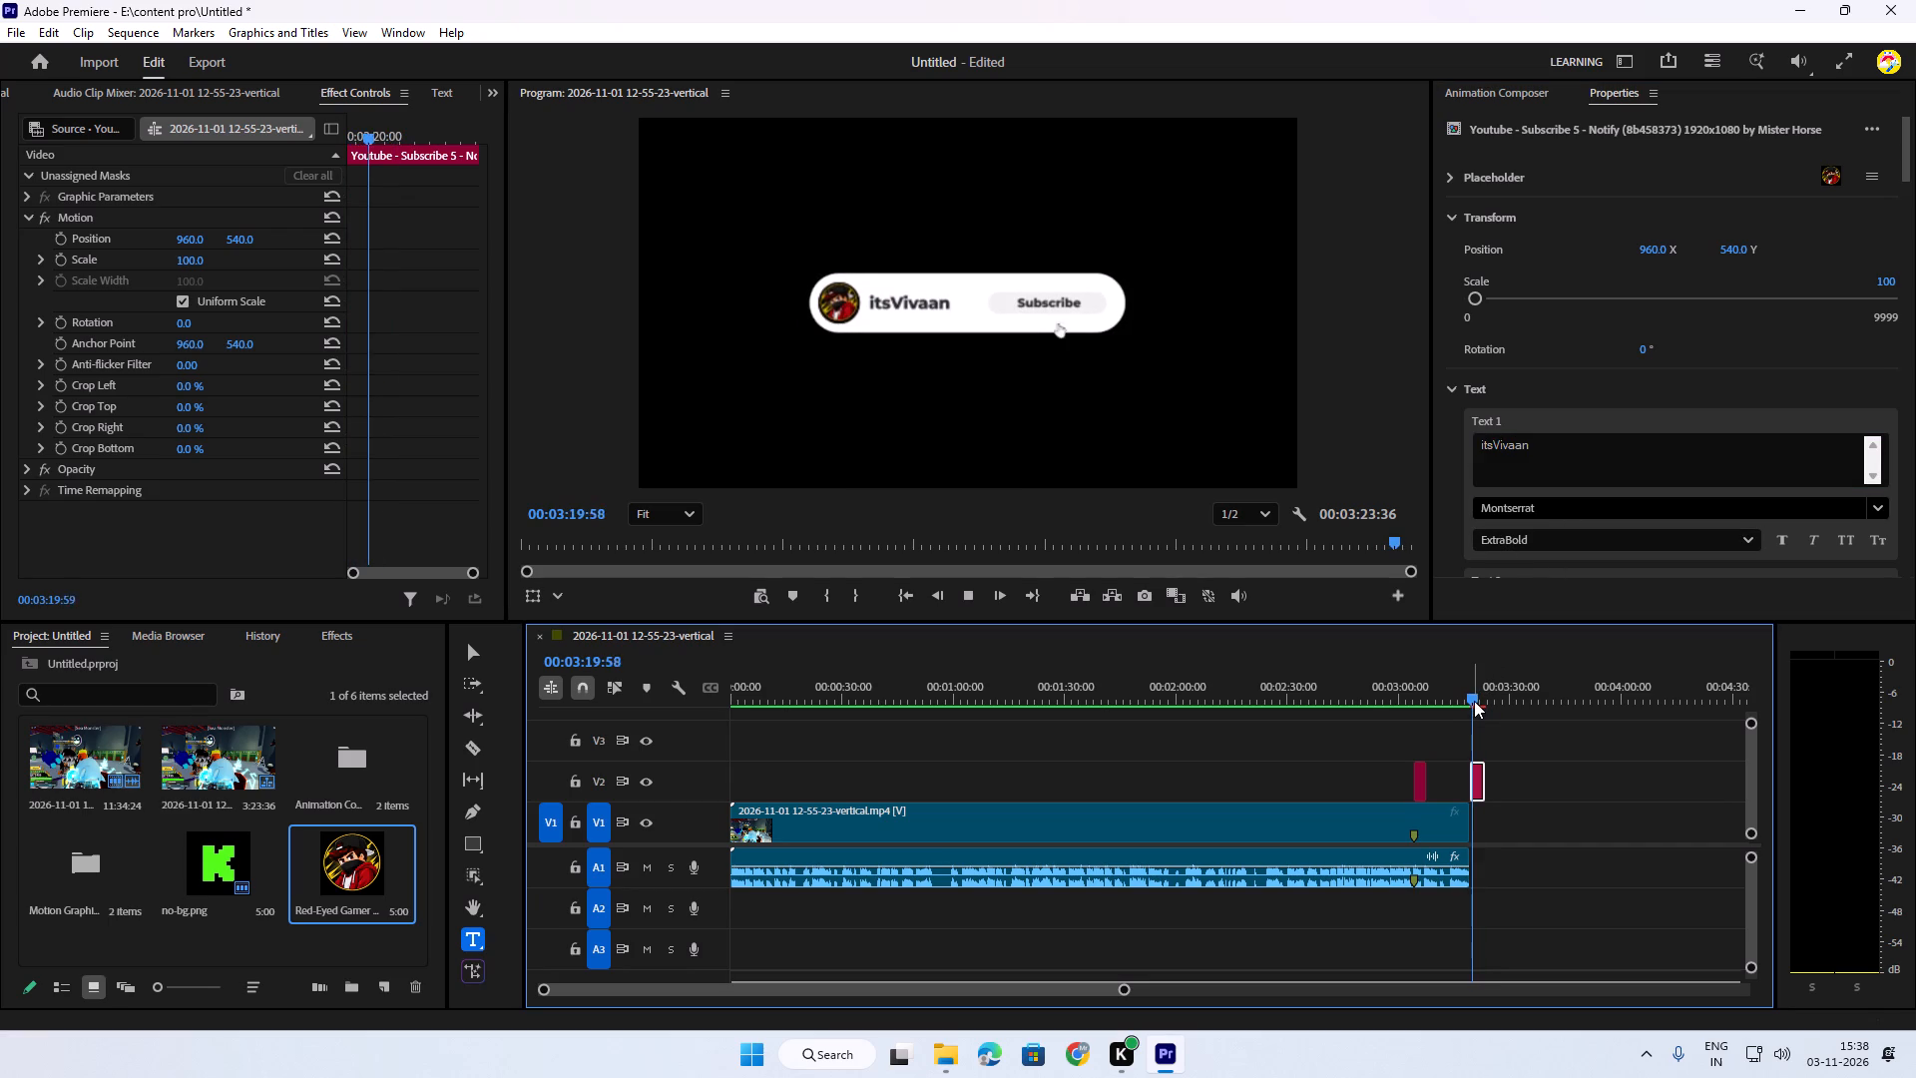
{"action": "key", "text": "space"}
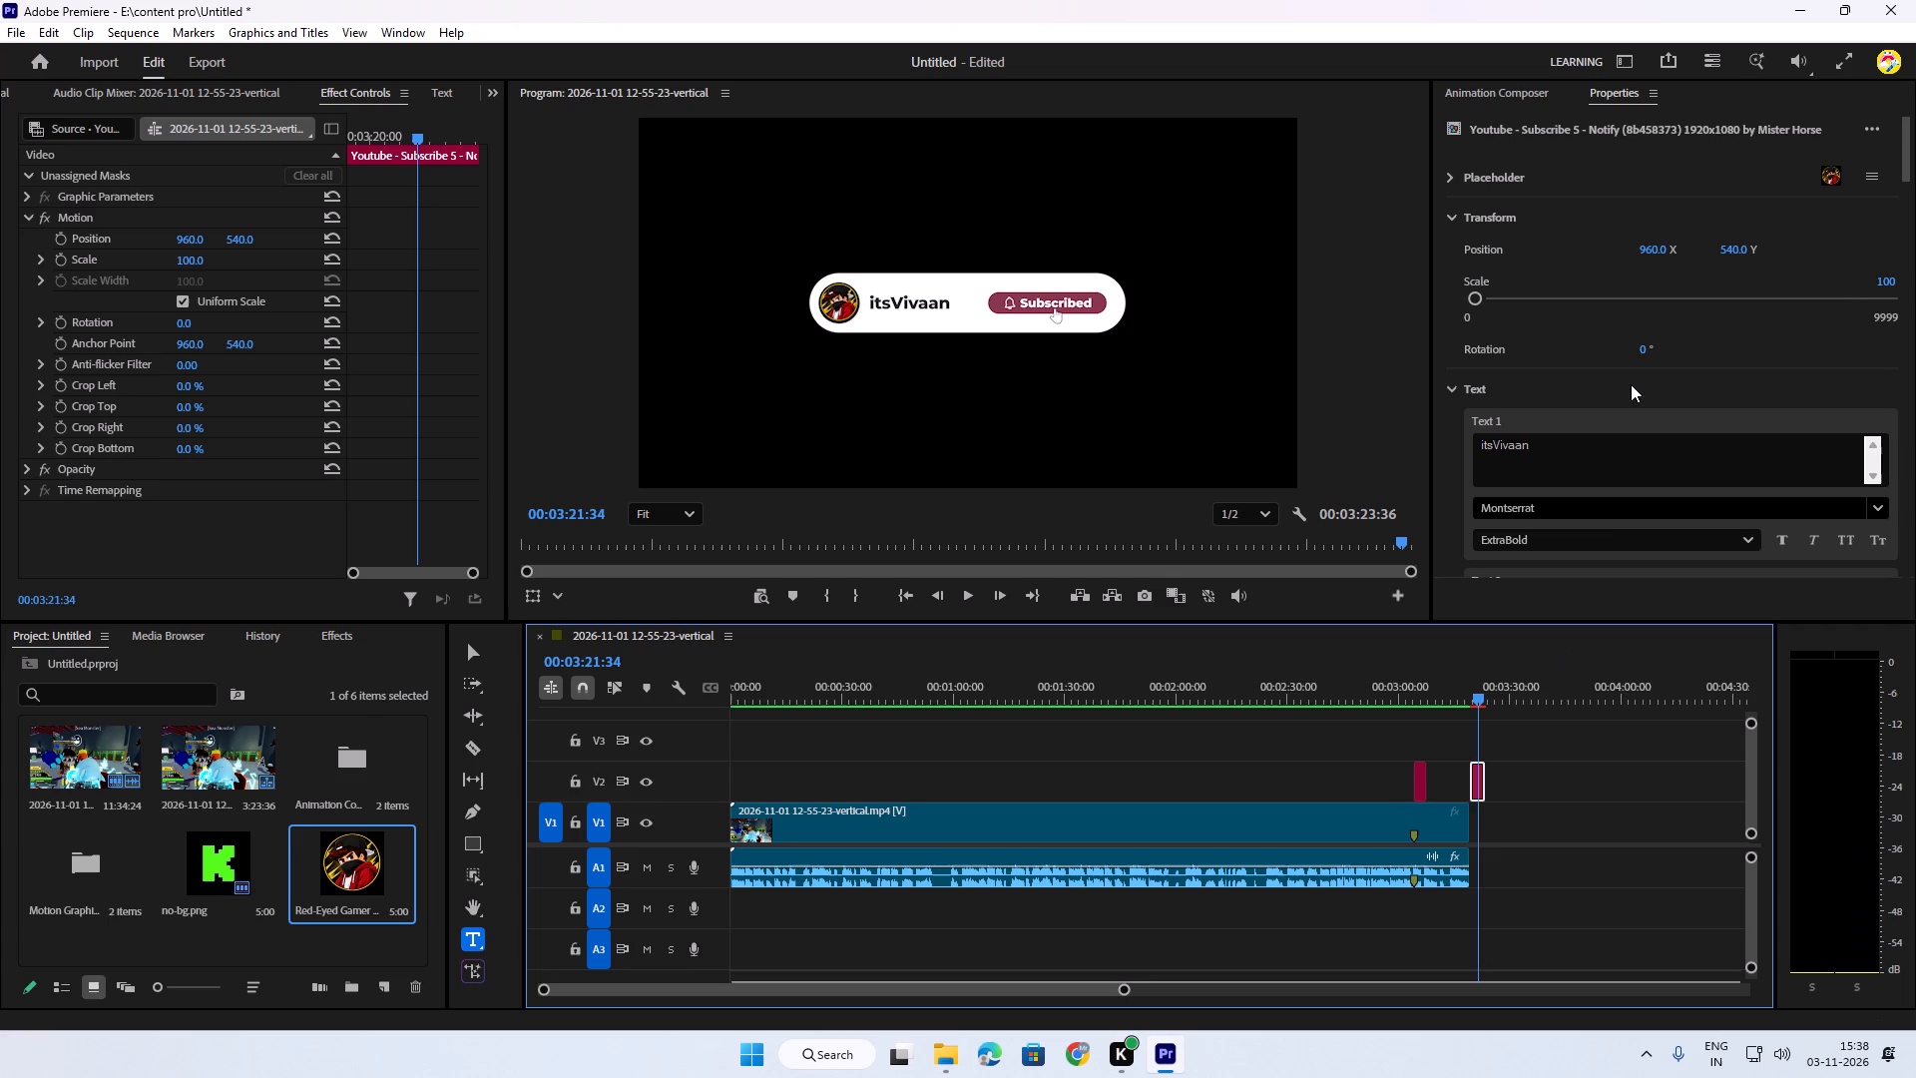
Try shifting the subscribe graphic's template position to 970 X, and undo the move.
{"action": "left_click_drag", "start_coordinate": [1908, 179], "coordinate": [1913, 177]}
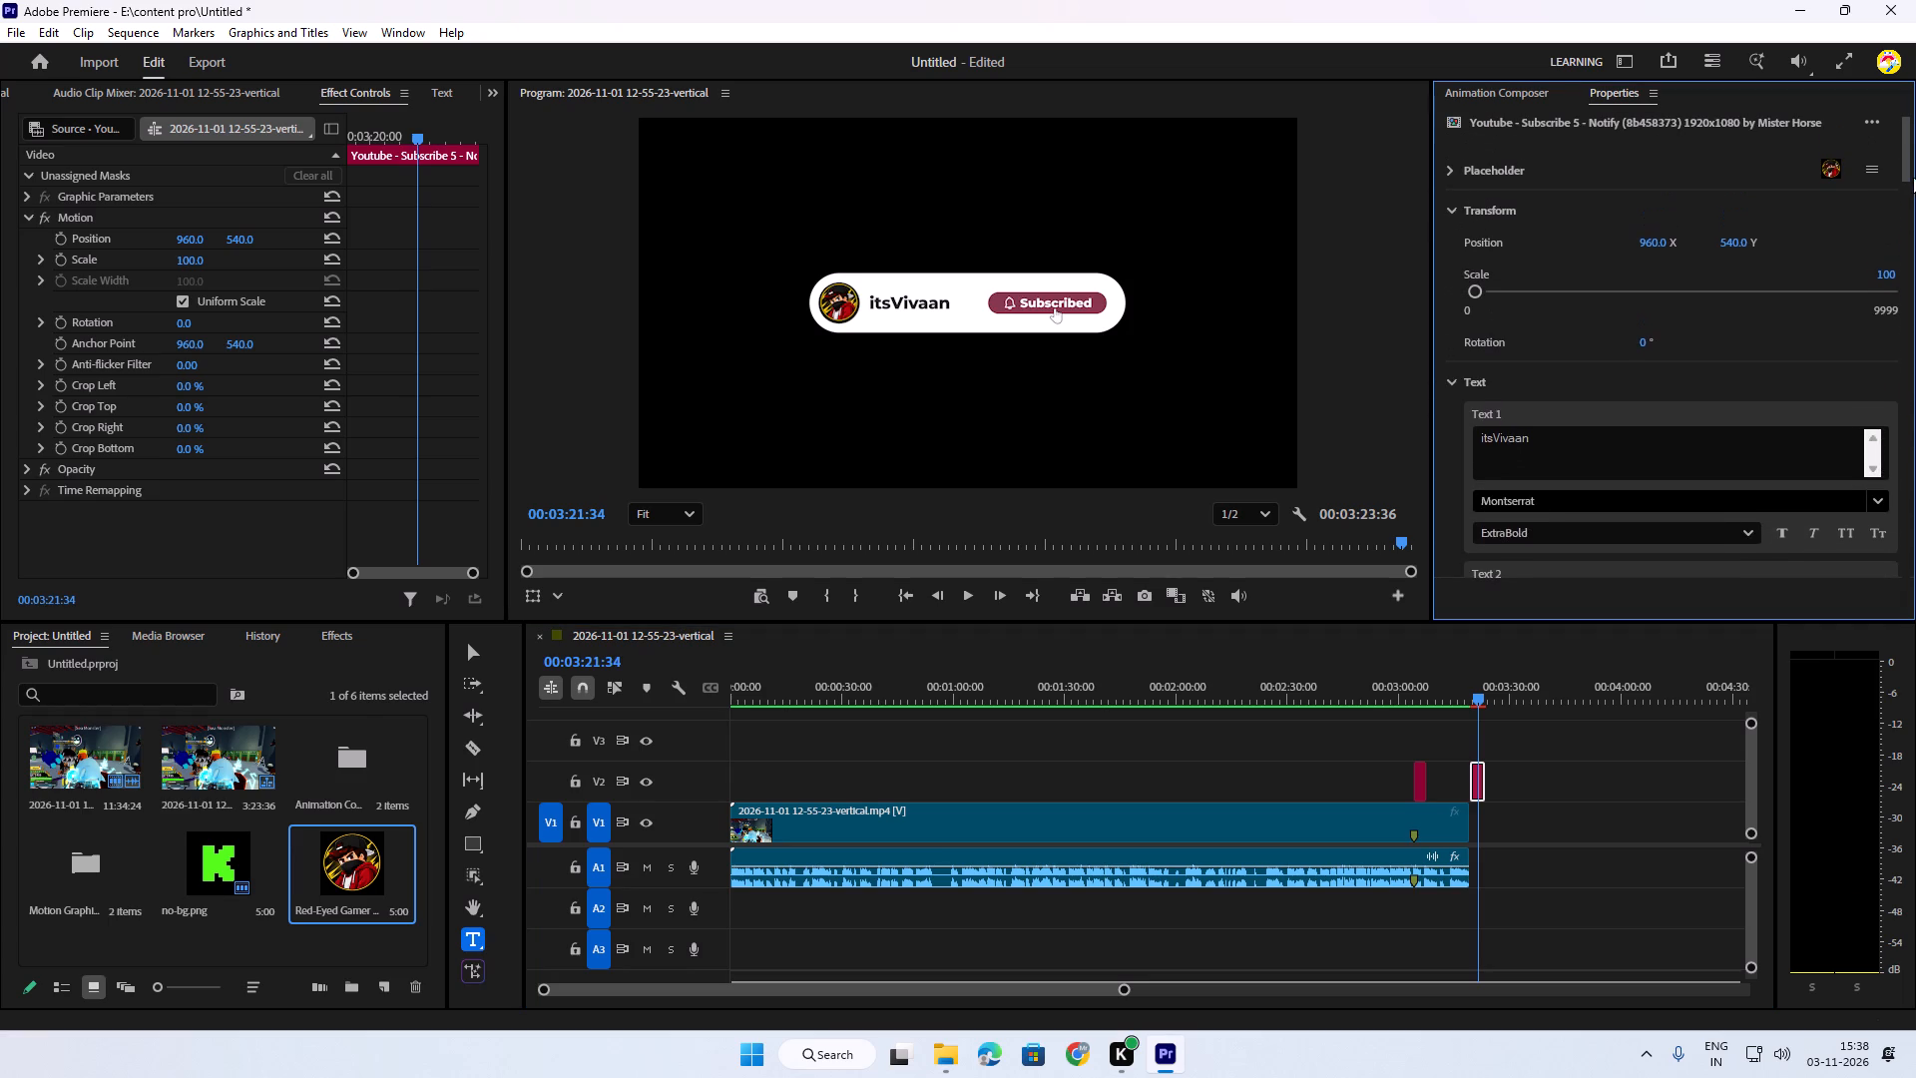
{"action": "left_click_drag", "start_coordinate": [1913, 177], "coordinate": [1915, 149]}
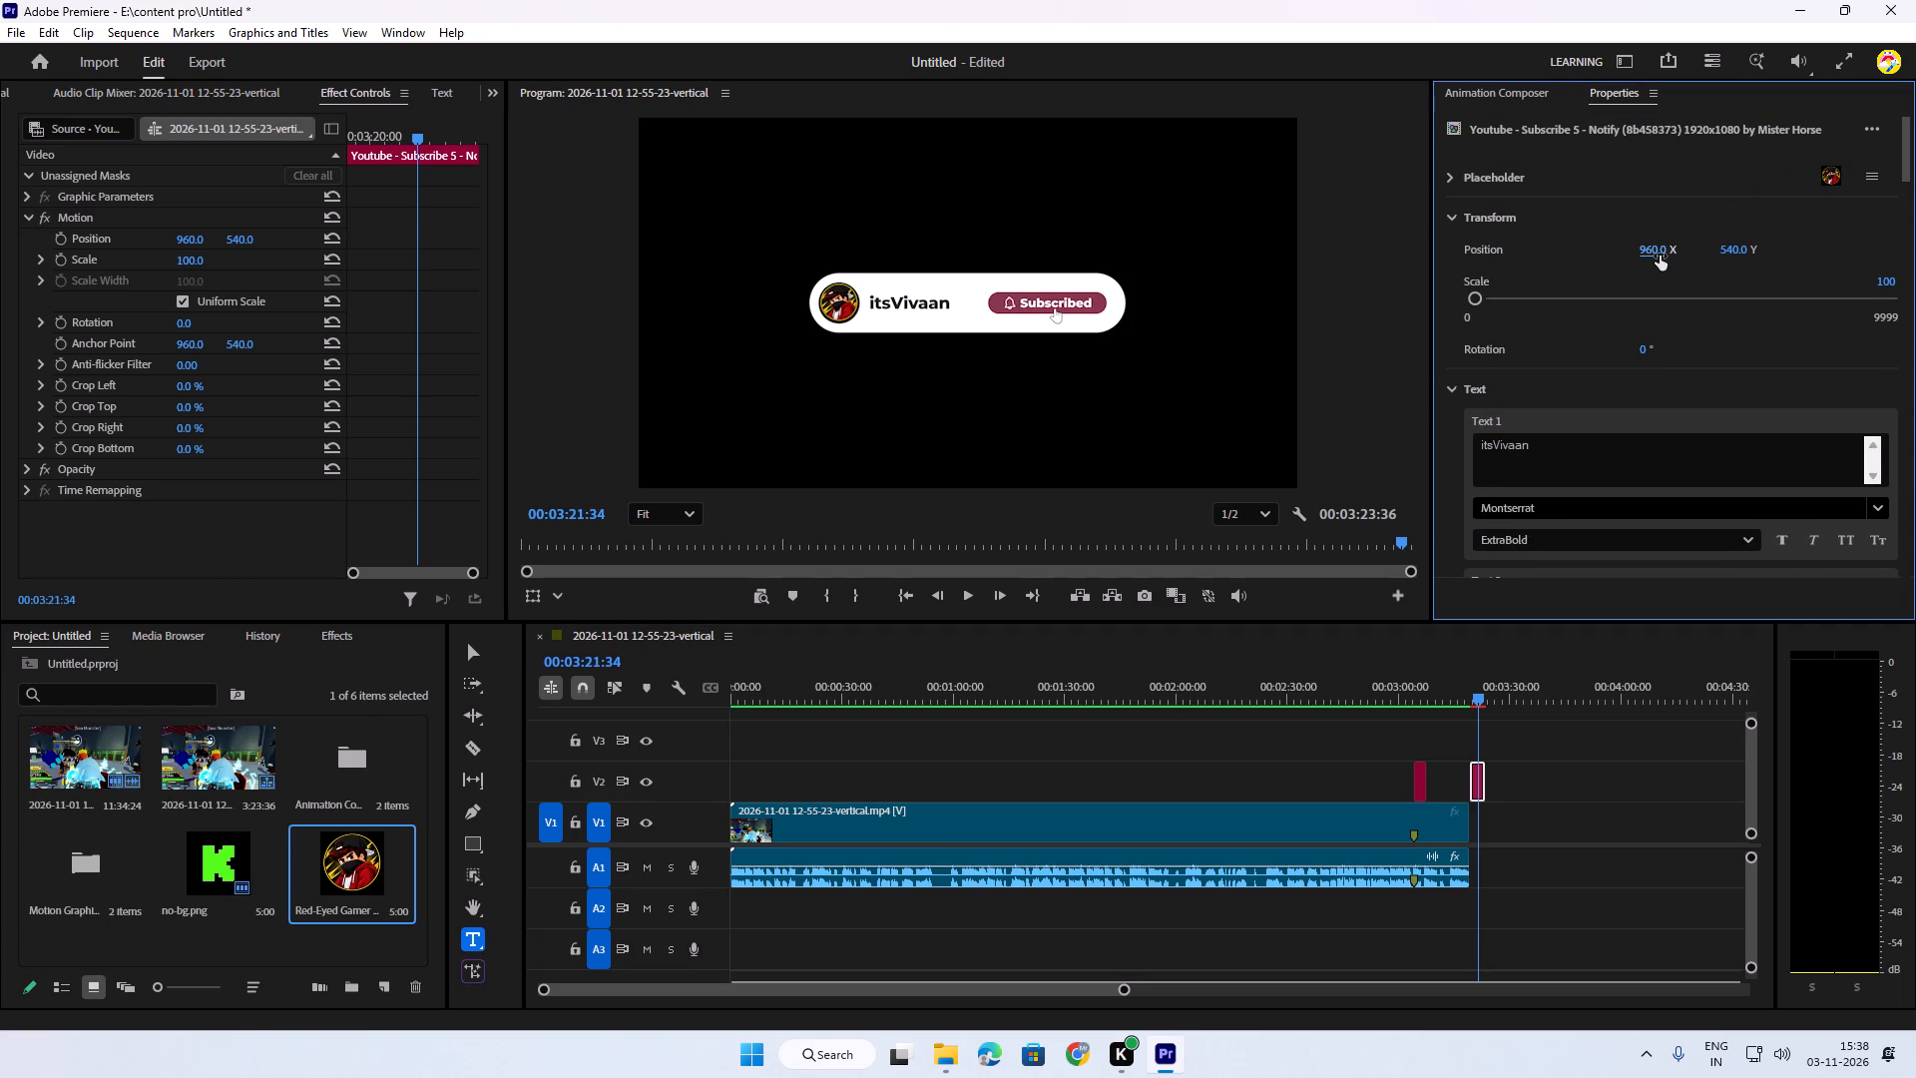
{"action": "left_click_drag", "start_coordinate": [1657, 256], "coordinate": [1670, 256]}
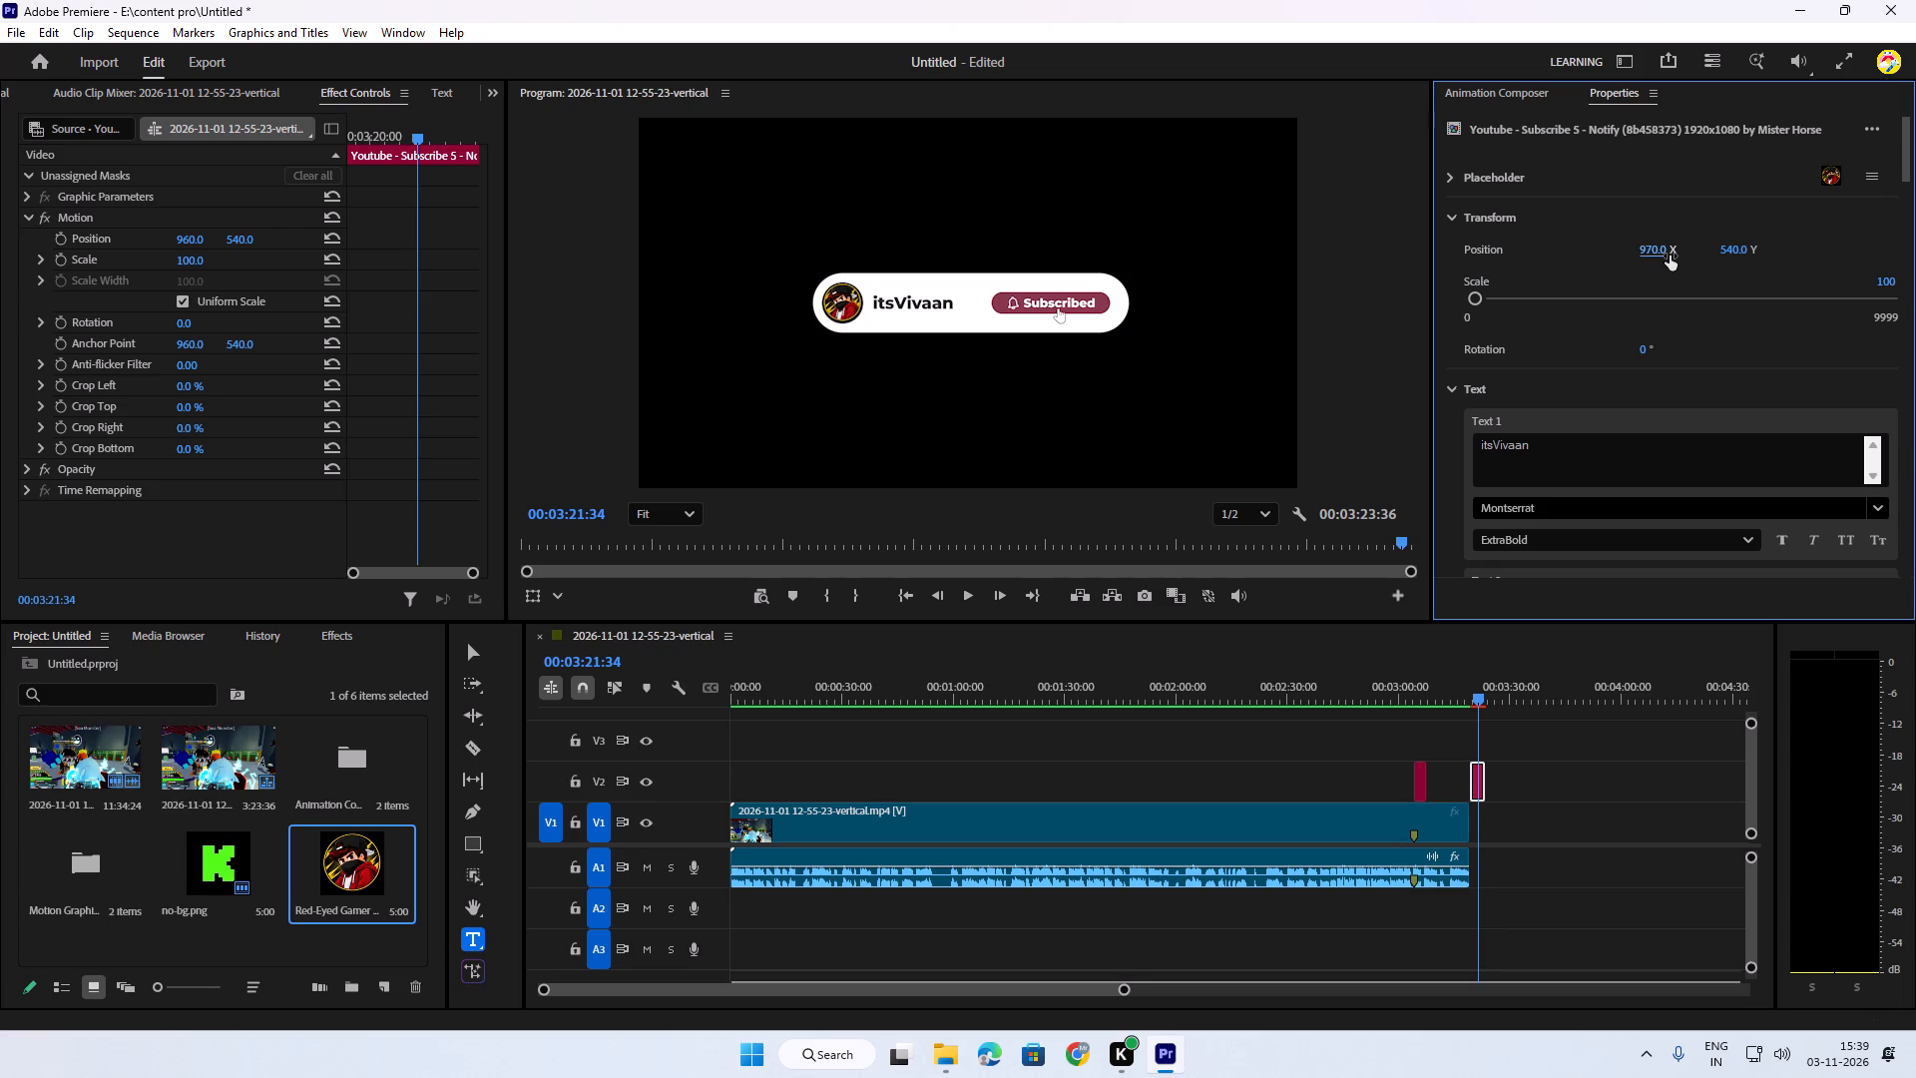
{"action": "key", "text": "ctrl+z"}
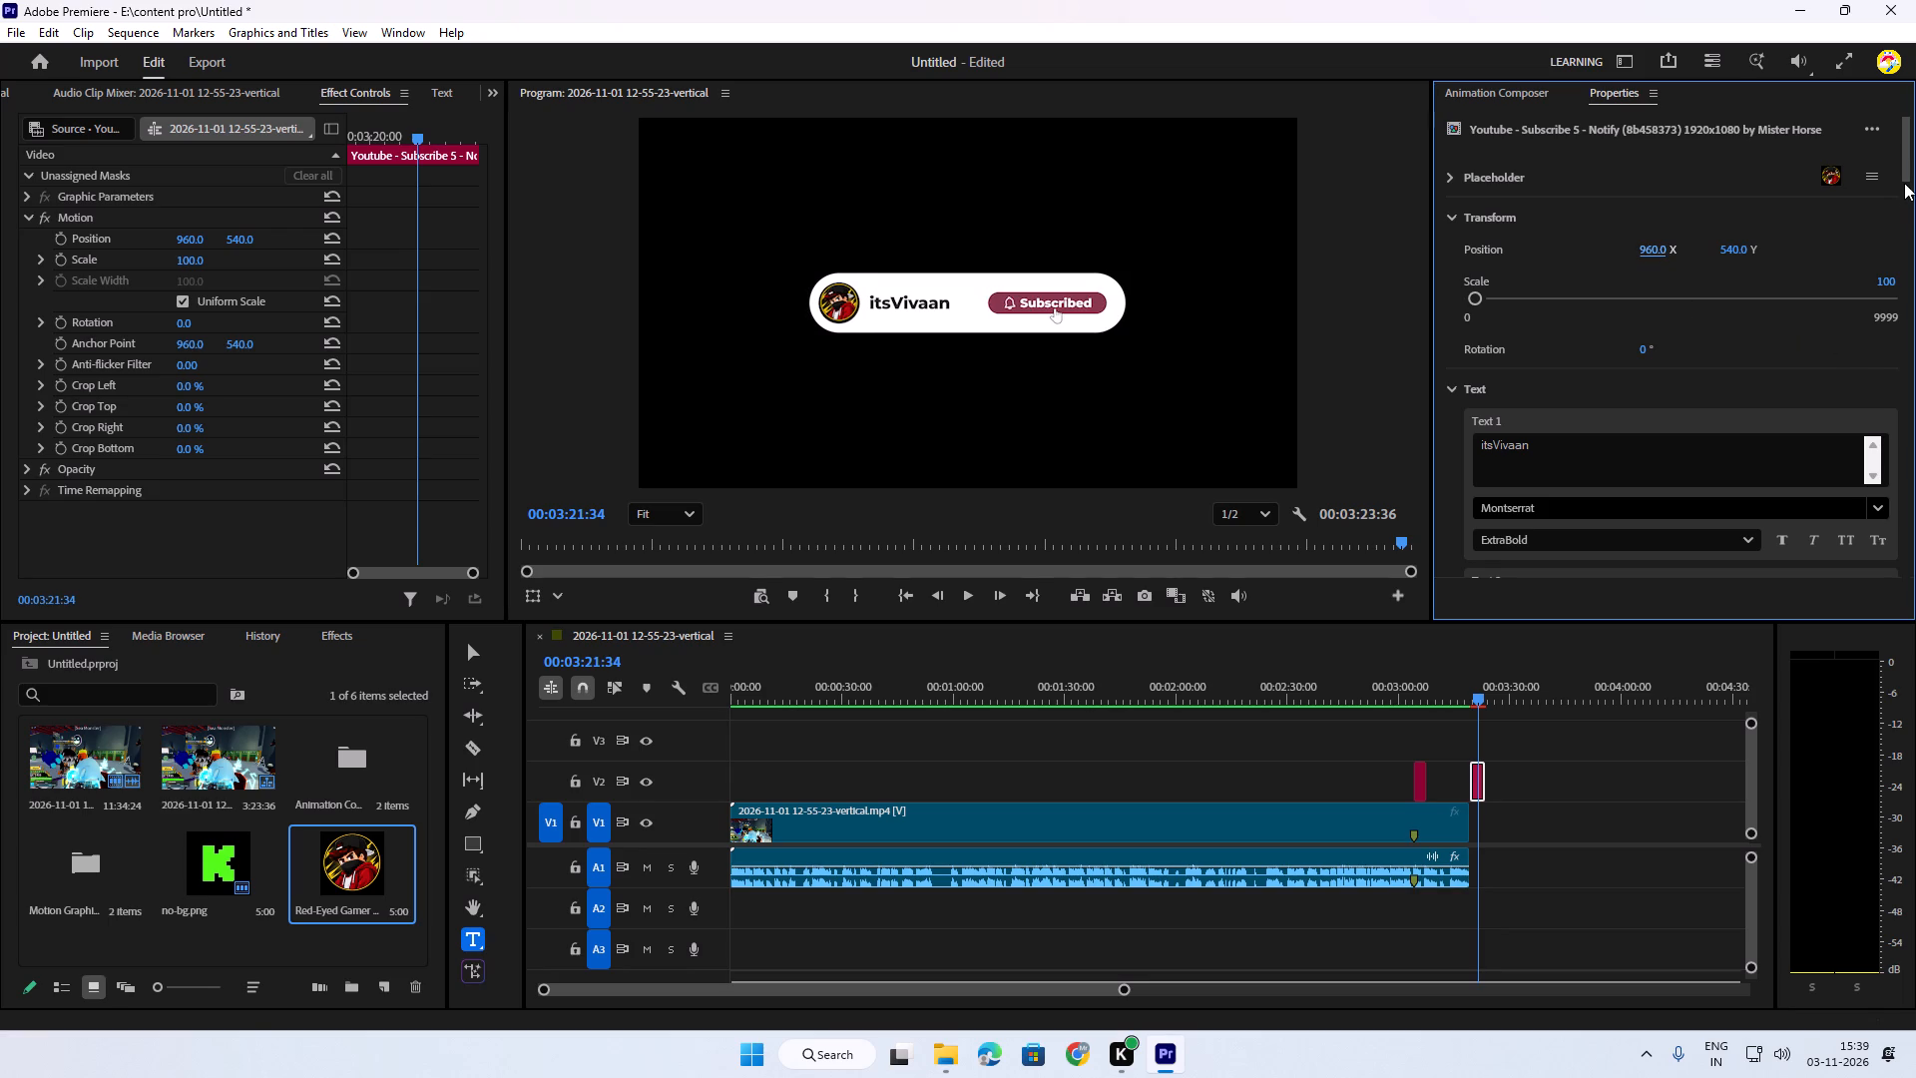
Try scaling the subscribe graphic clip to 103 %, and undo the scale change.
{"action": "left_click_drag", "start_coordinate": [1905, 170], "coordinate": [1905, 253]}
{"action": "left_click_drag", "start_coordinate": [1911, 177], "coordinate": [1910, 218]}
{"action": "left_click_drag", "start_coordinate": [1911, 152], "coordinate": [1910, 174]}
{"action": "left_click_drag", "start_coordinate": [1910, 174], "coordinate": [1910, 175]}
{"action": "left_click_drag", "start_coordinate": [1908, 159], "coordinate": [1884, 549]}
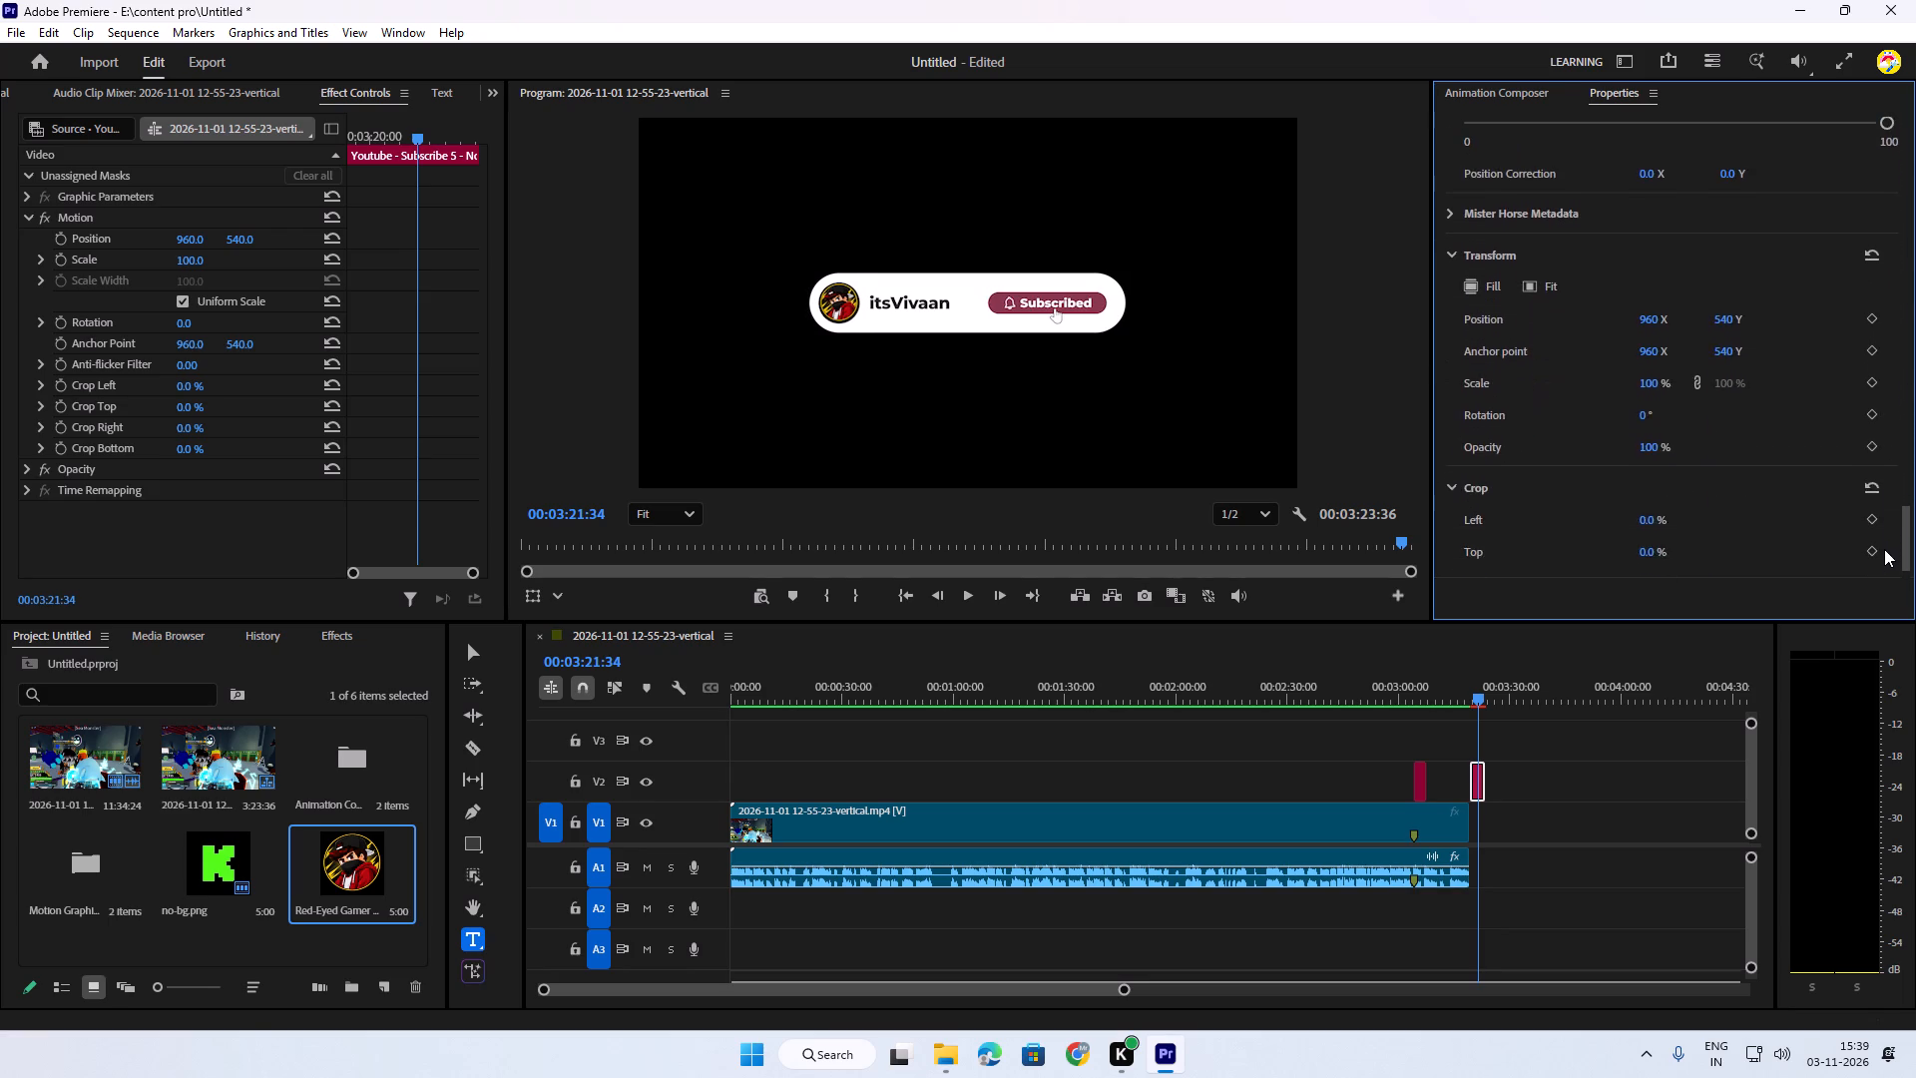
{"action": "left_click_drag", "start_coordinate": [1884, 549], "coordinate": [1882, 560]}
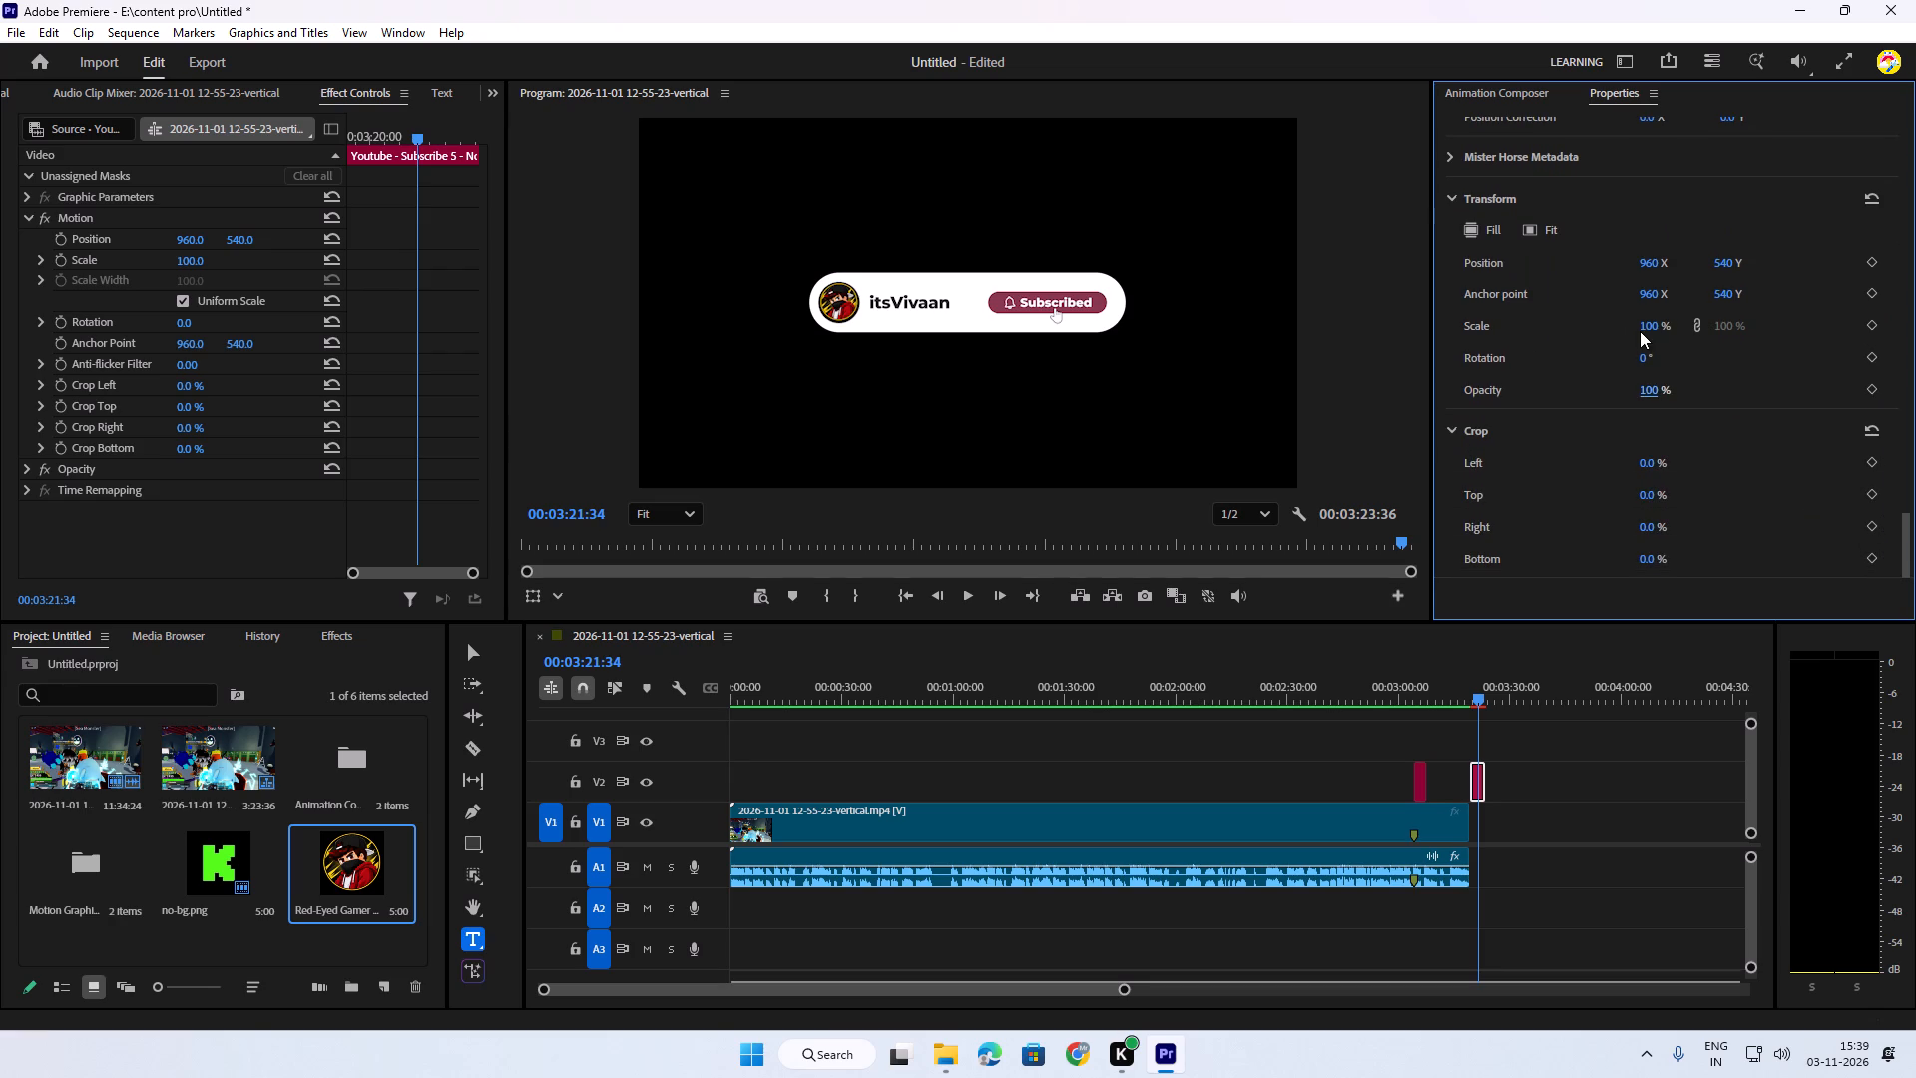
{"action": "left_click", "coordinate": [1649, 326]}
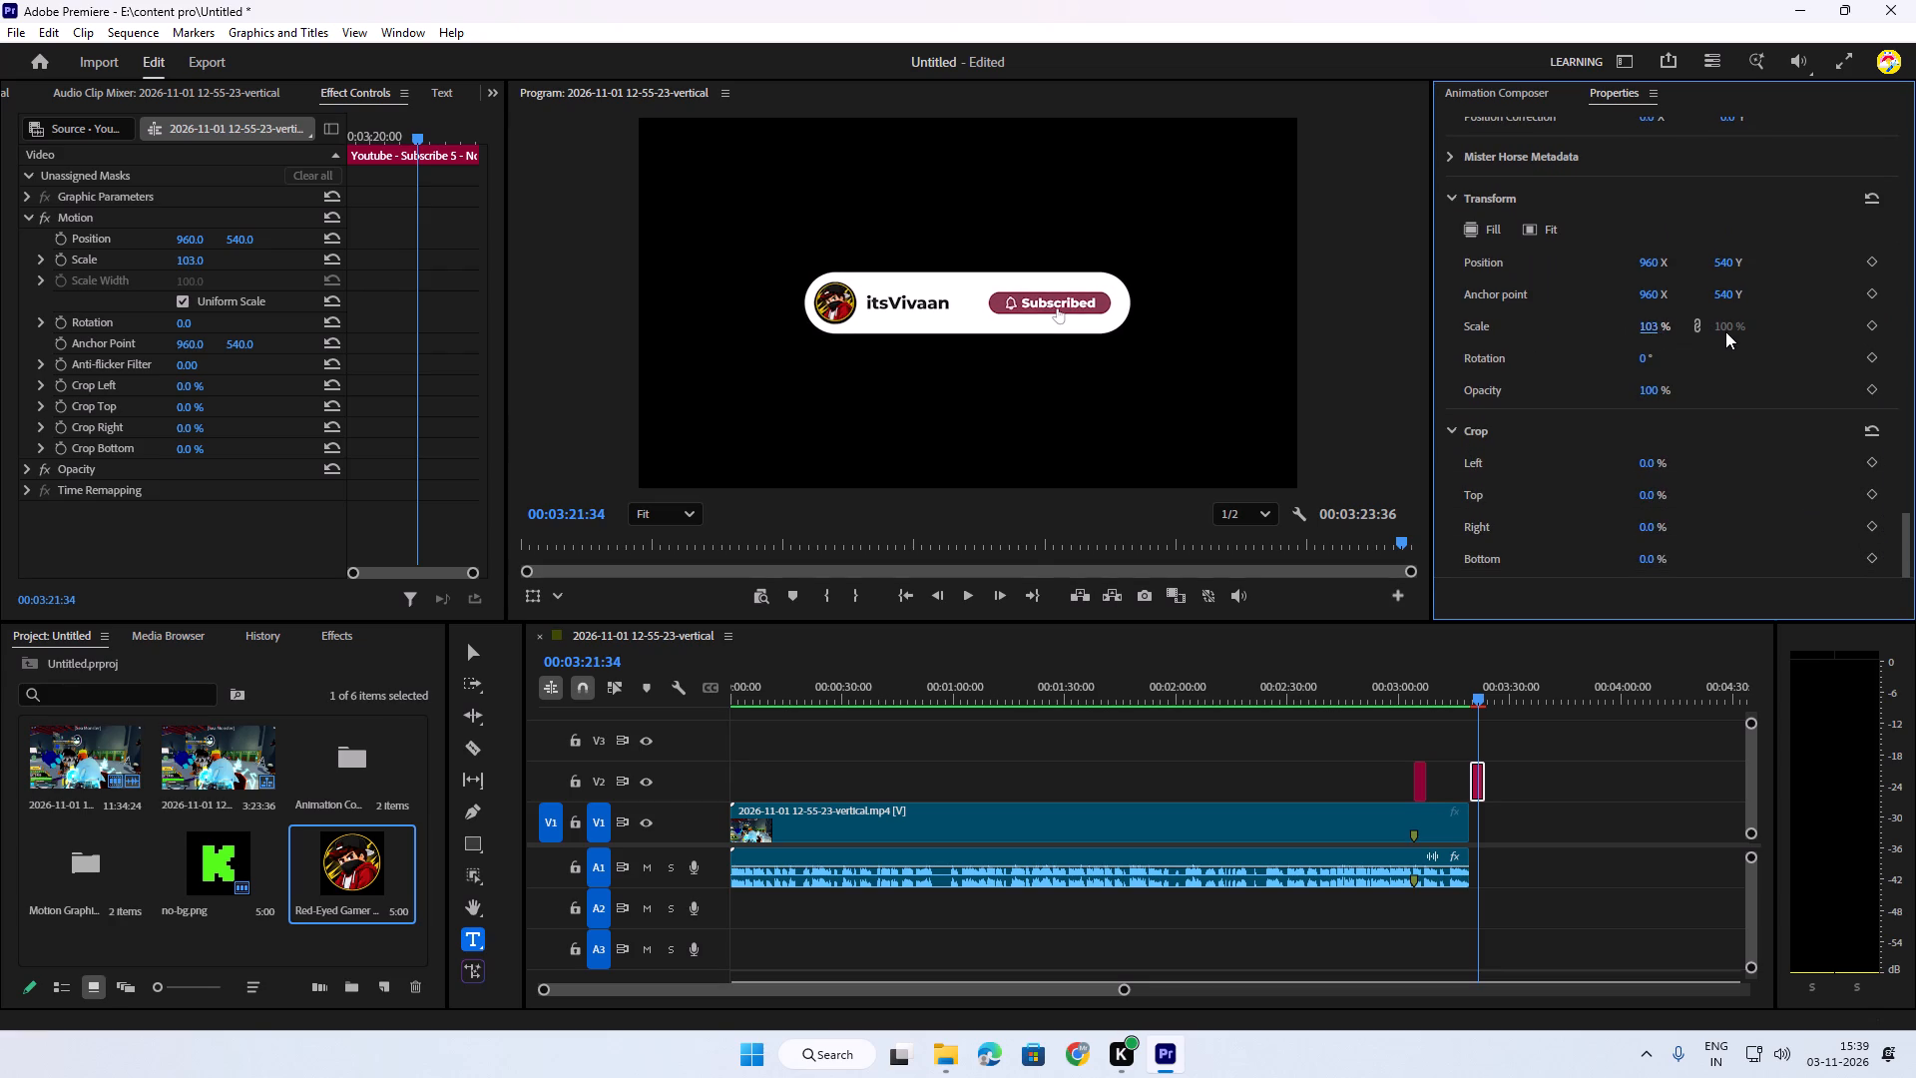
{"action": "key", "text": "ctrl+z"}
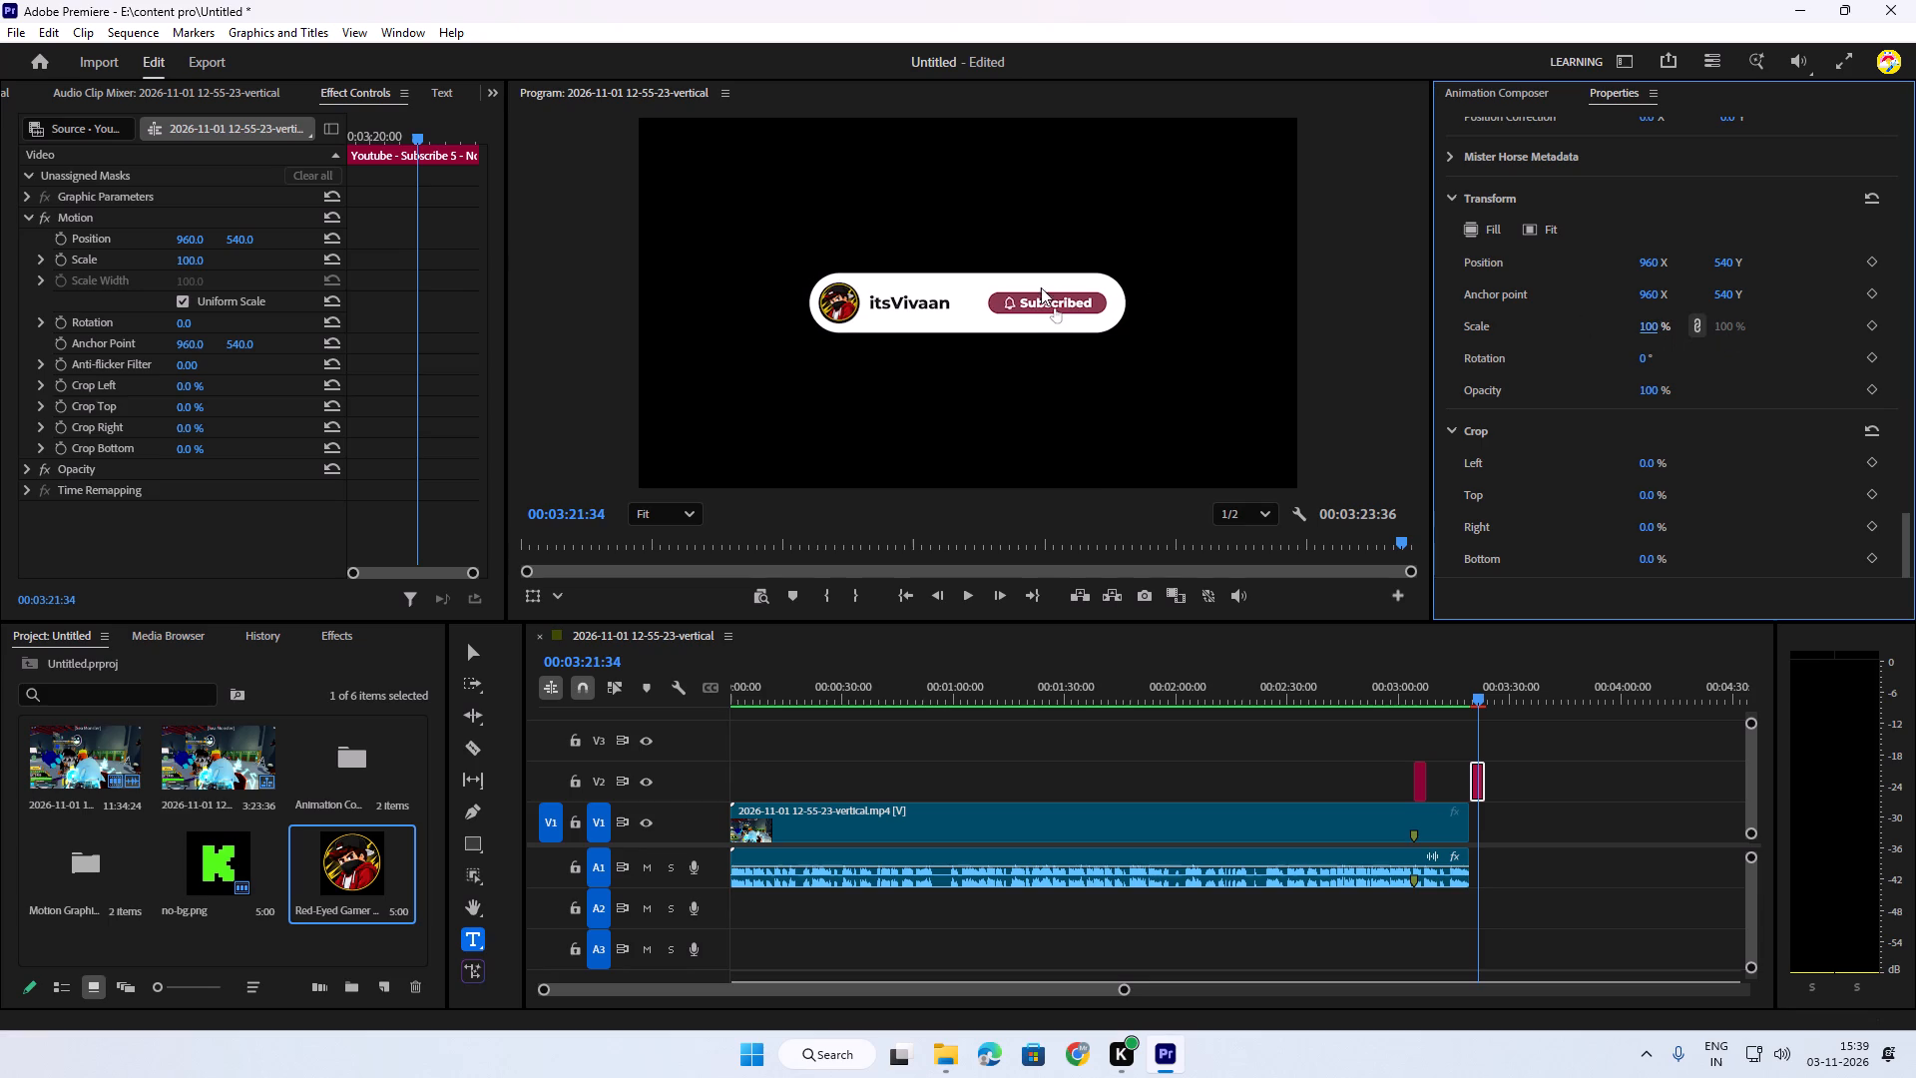
Expand the subscribe graphic's Placeholder properties and set the avatar image's scale to 44 %.
{"action": "double_click", "coordinate": [844, 305]}
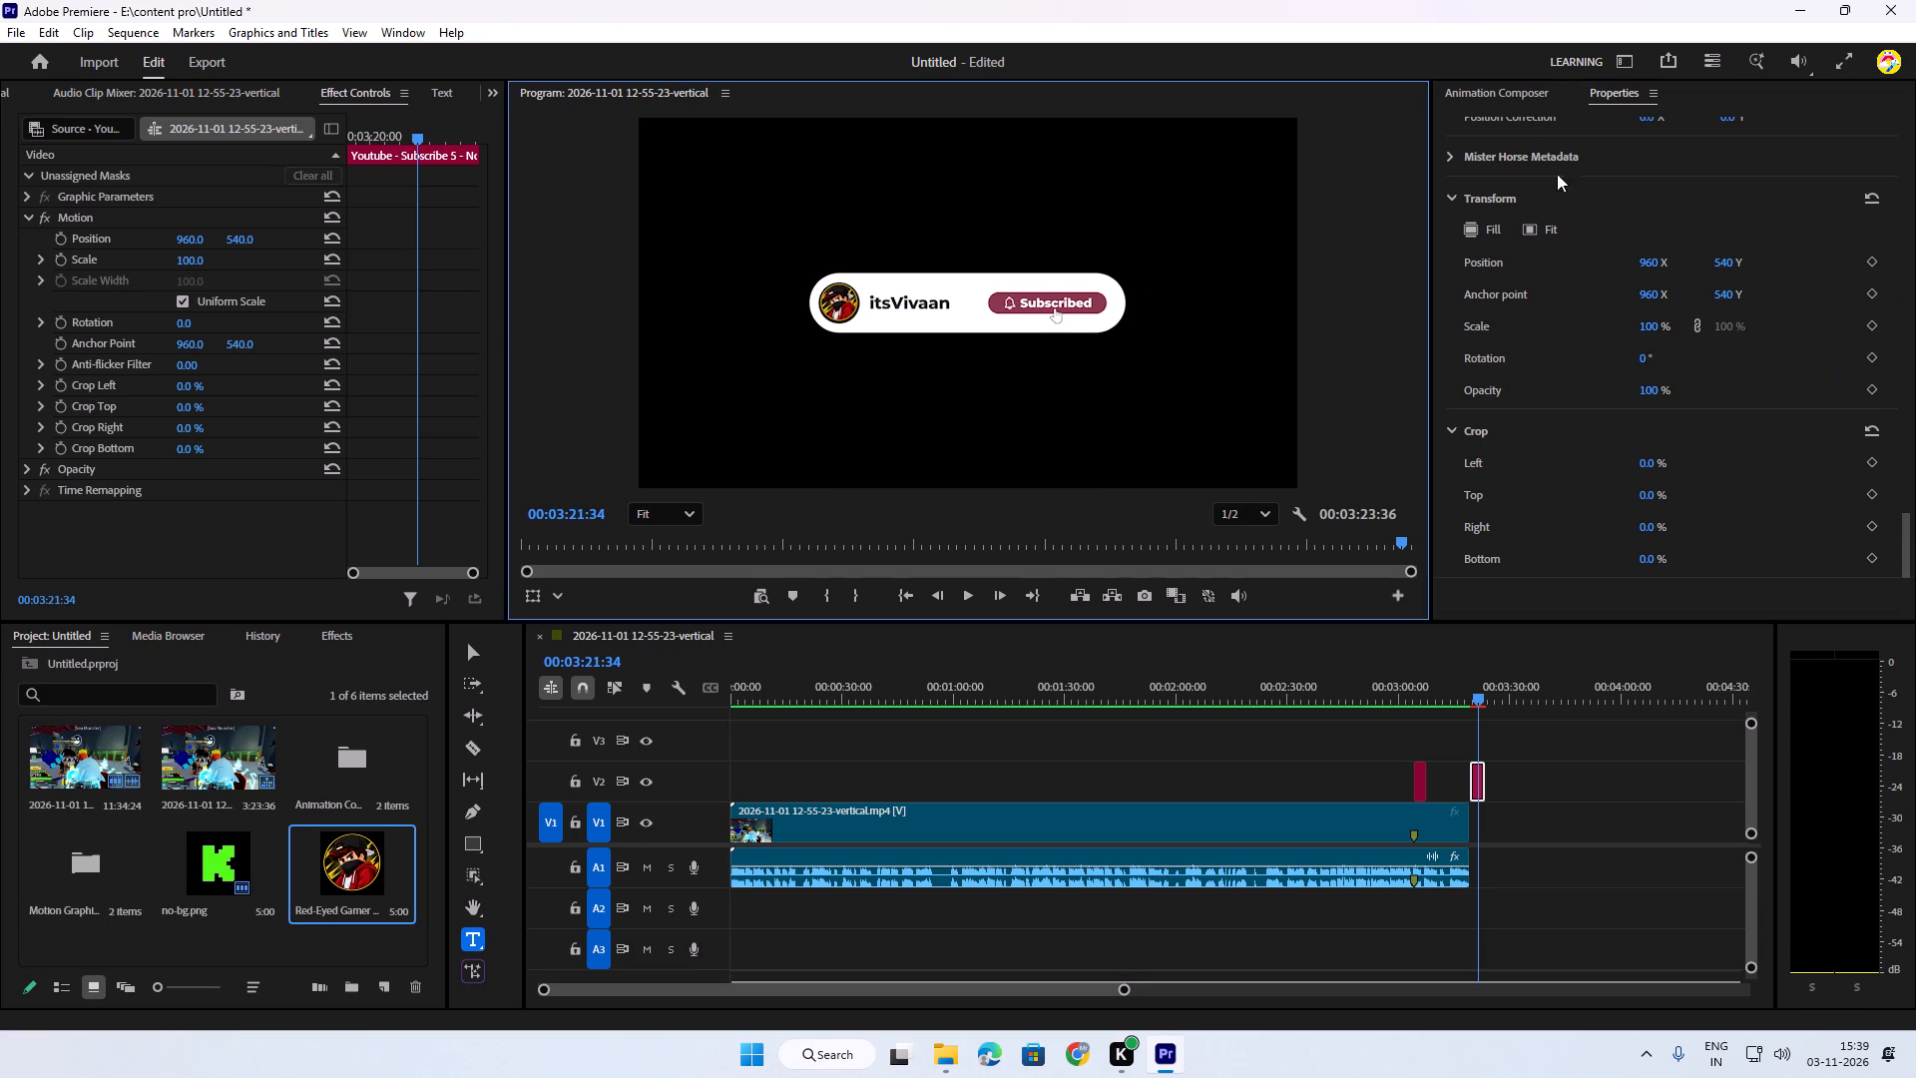
{"action": "left_click_drag", "start_coordinate": [1903, 523], "coordinate": [1907, 412]}
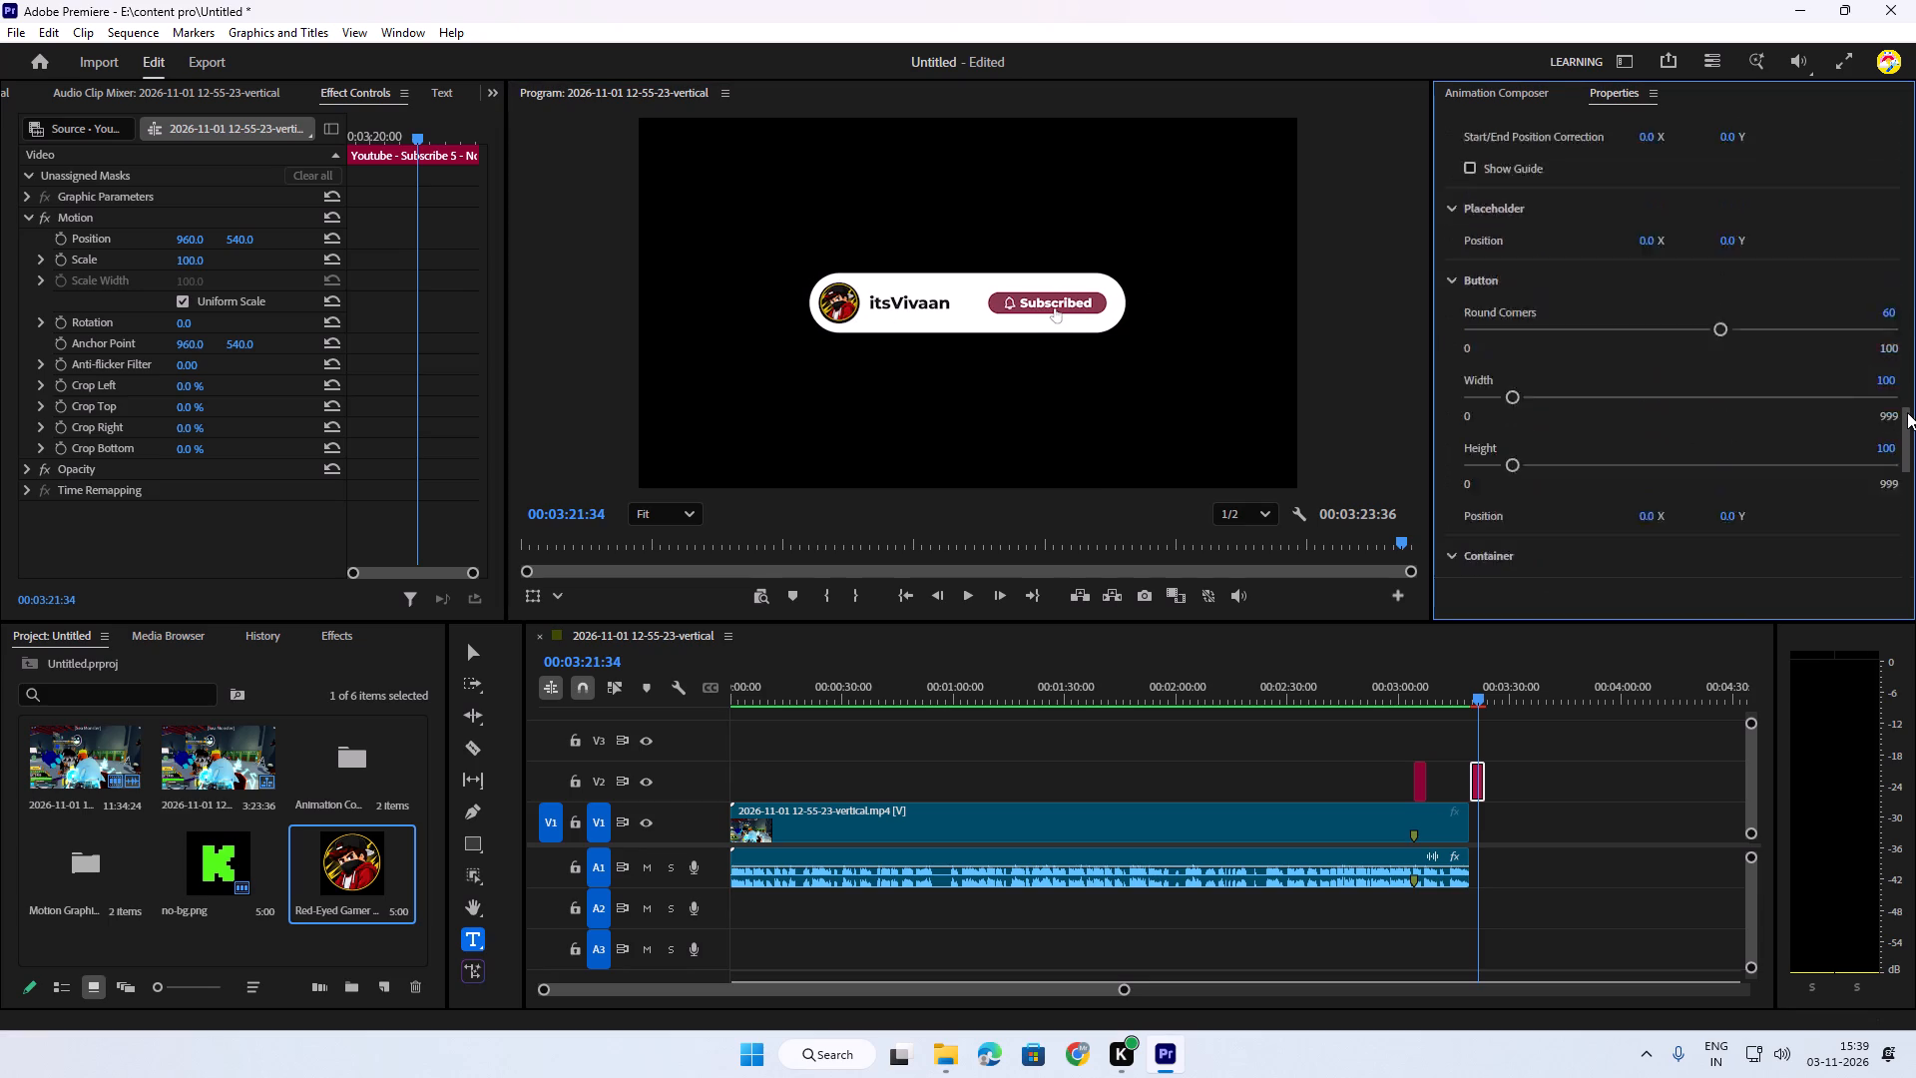
{"action": "left_click_drag", "start_coordinate": [1907, 412], "coordinate": [1915, 318]}
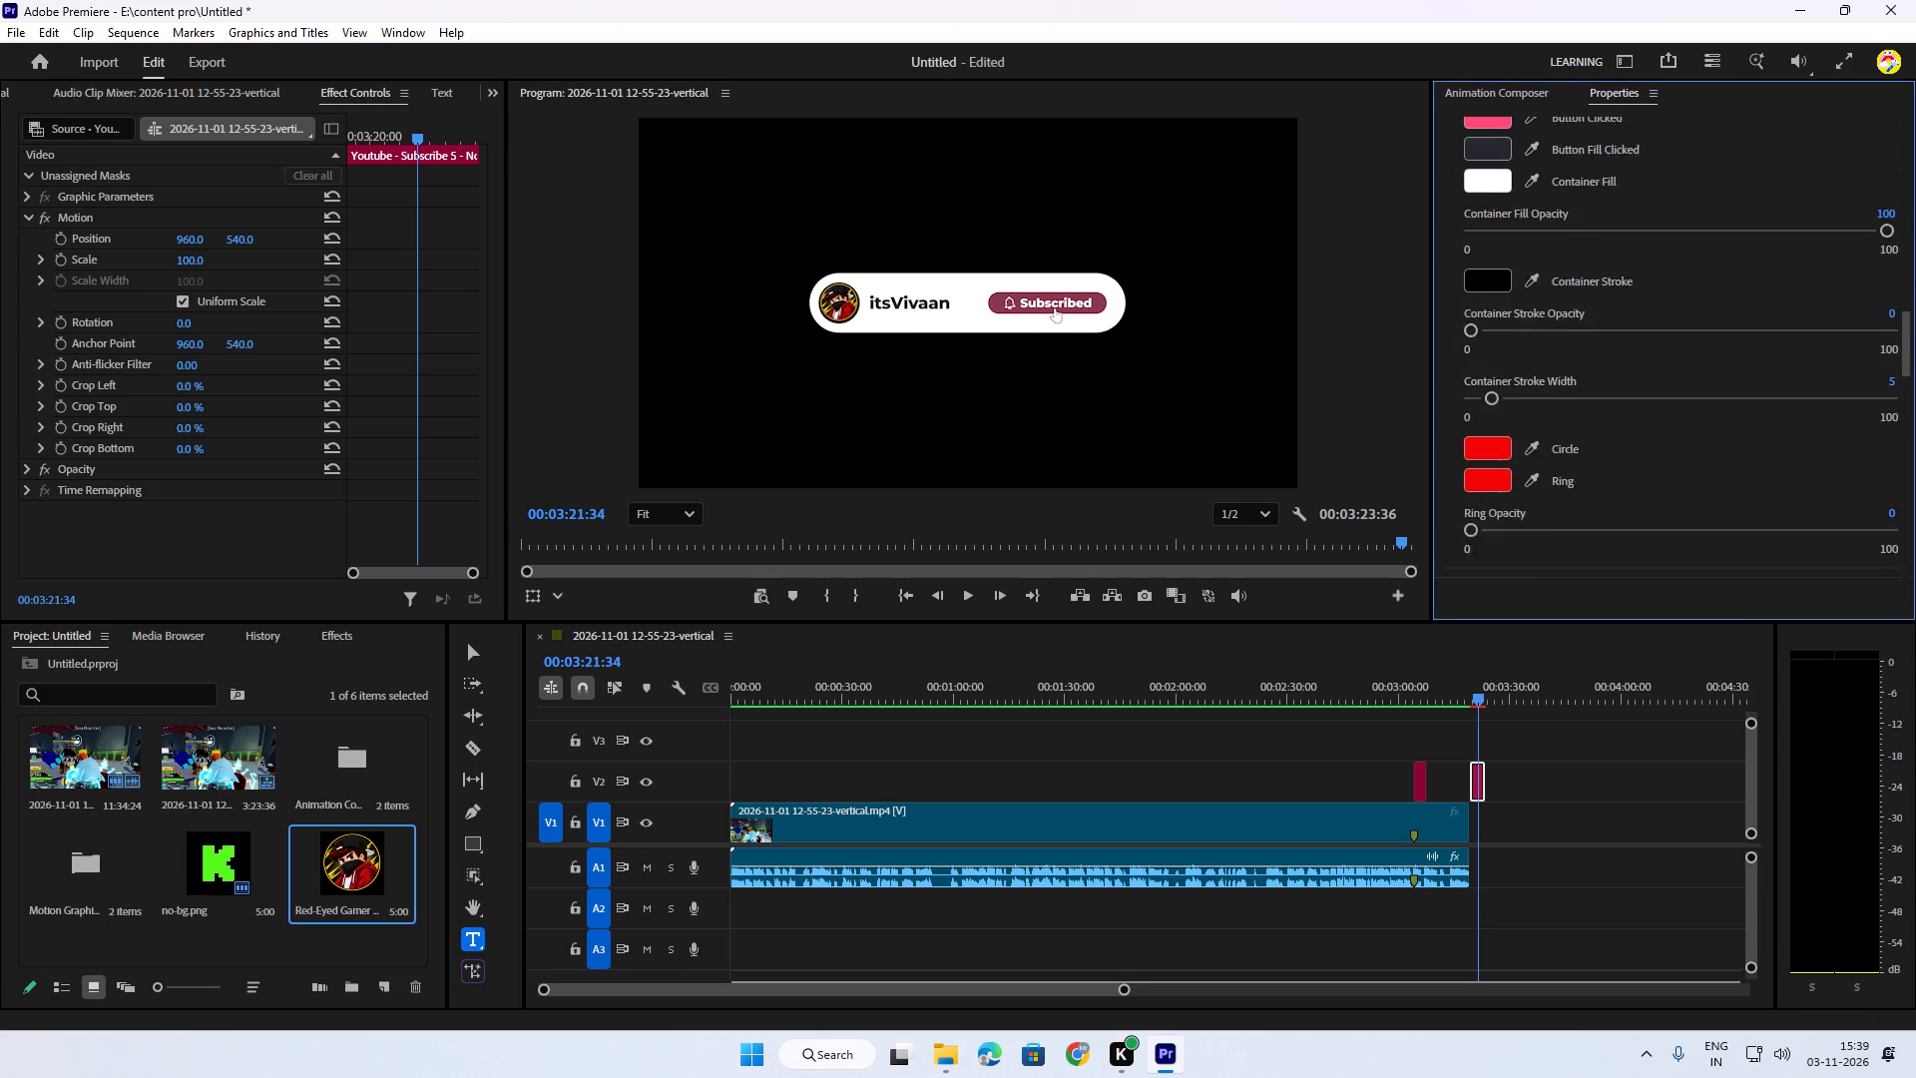
{"action": "left_click_drag", "start_coordinate": [1915, 318], "coordinate": [1915, 215]}
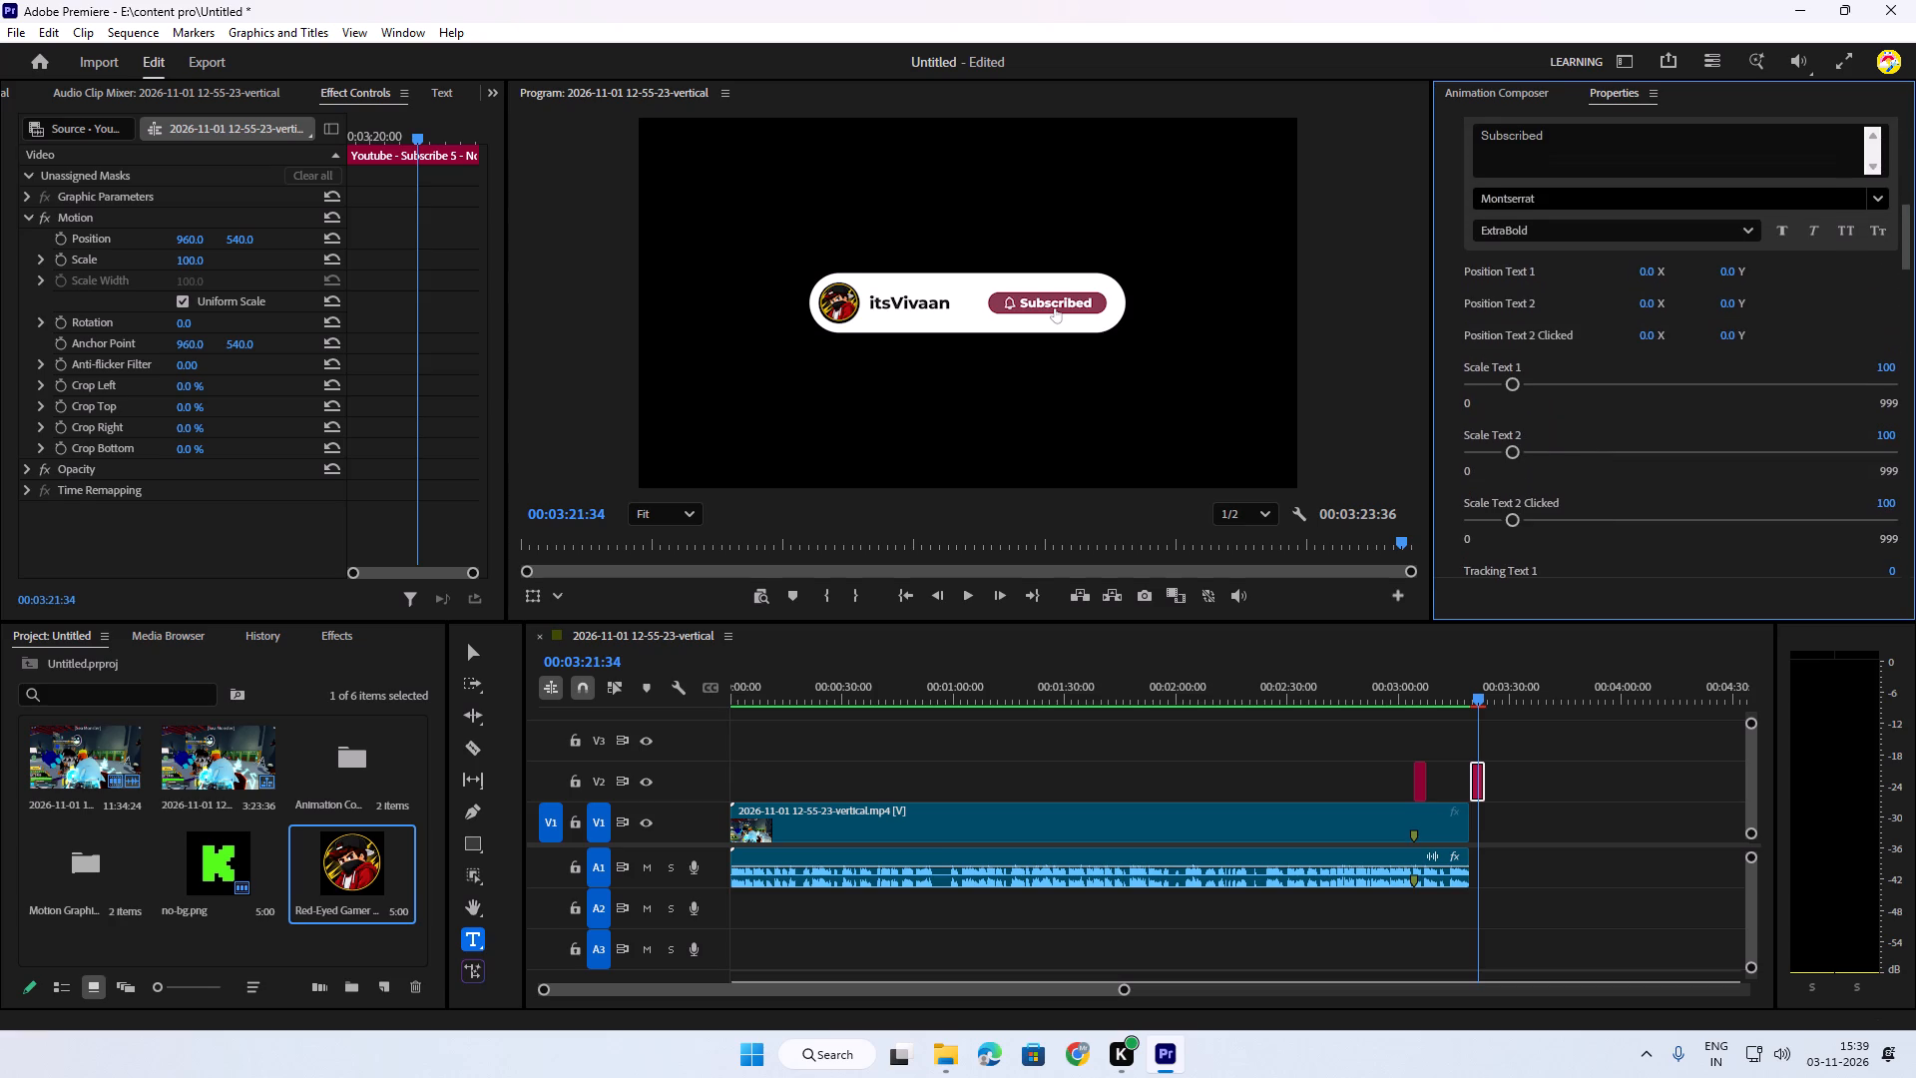
{"action": "left_click_drag", "start_coordinate": [1915, 215], "coordinate": [1915, 163]}
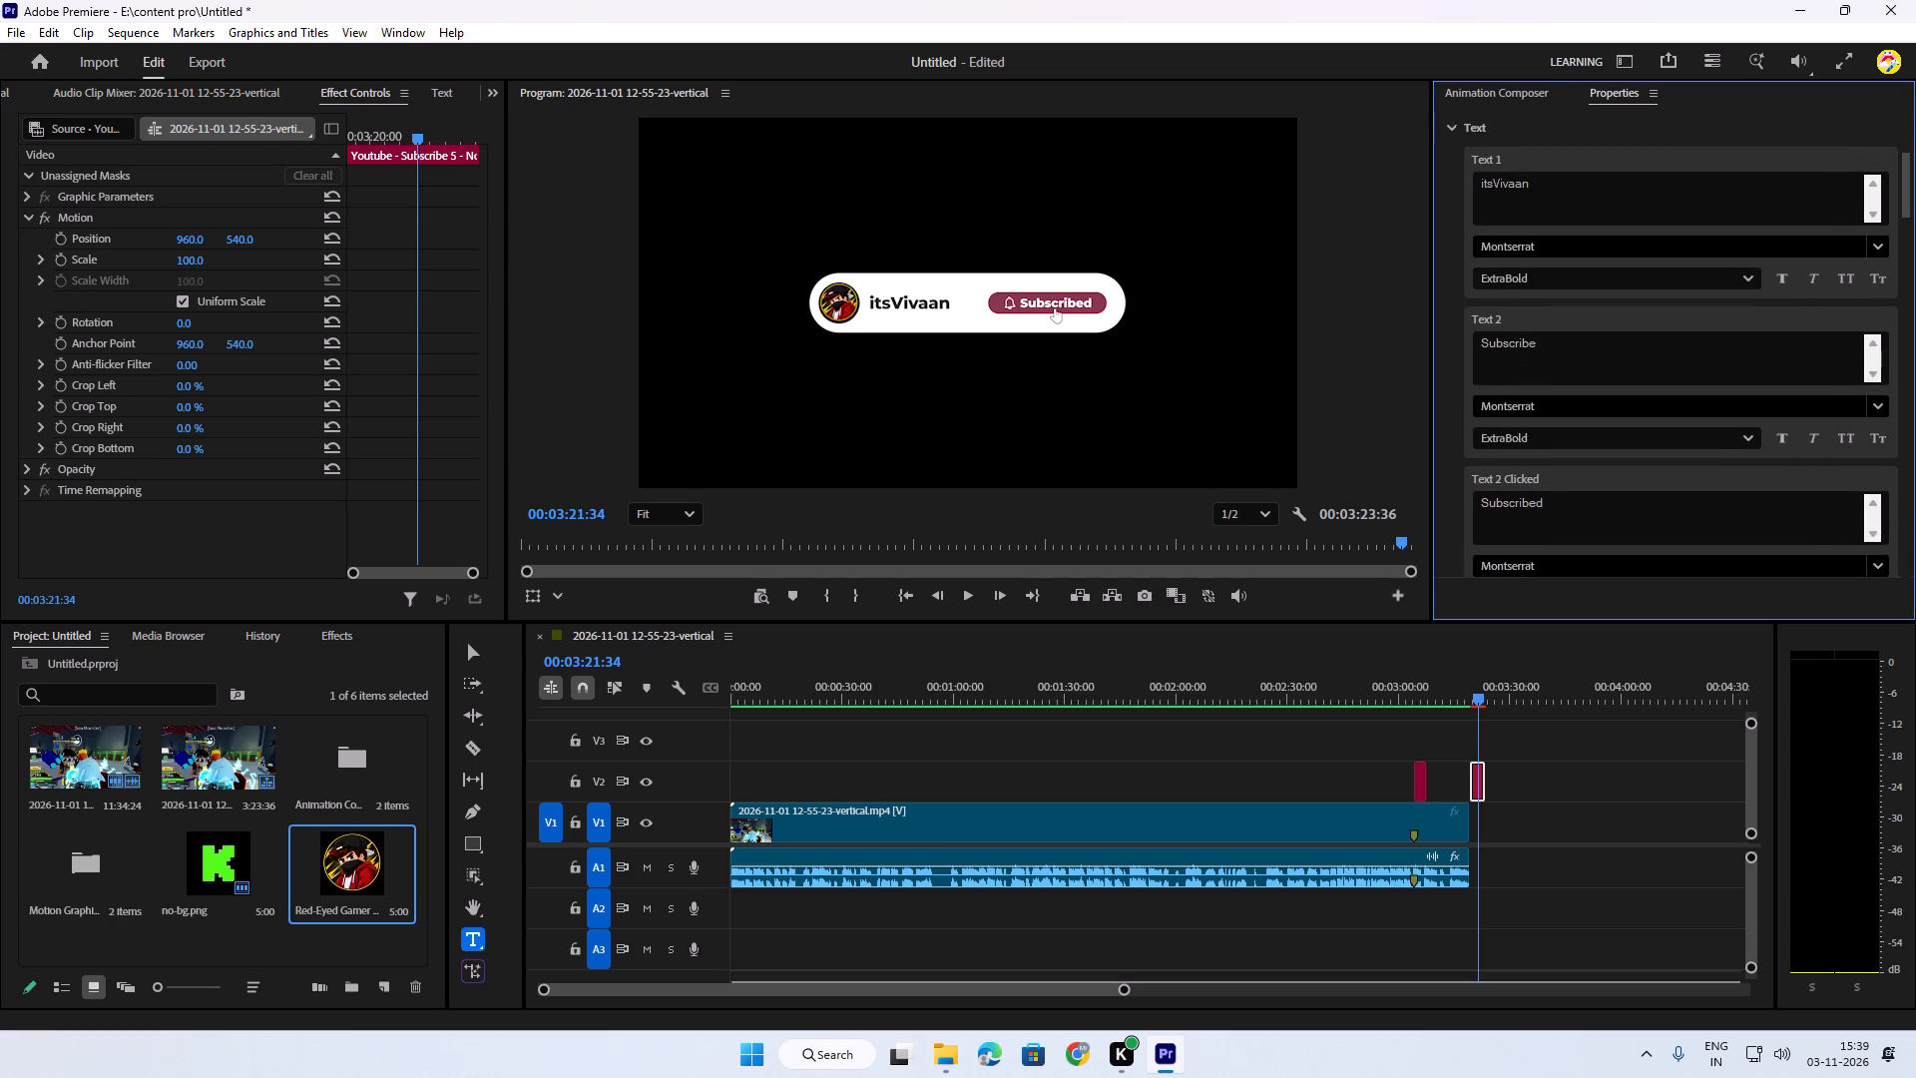
{"action": "left_click_drag", "start_coordinate": [1915, 163], "coordinate": [1915, 113]}
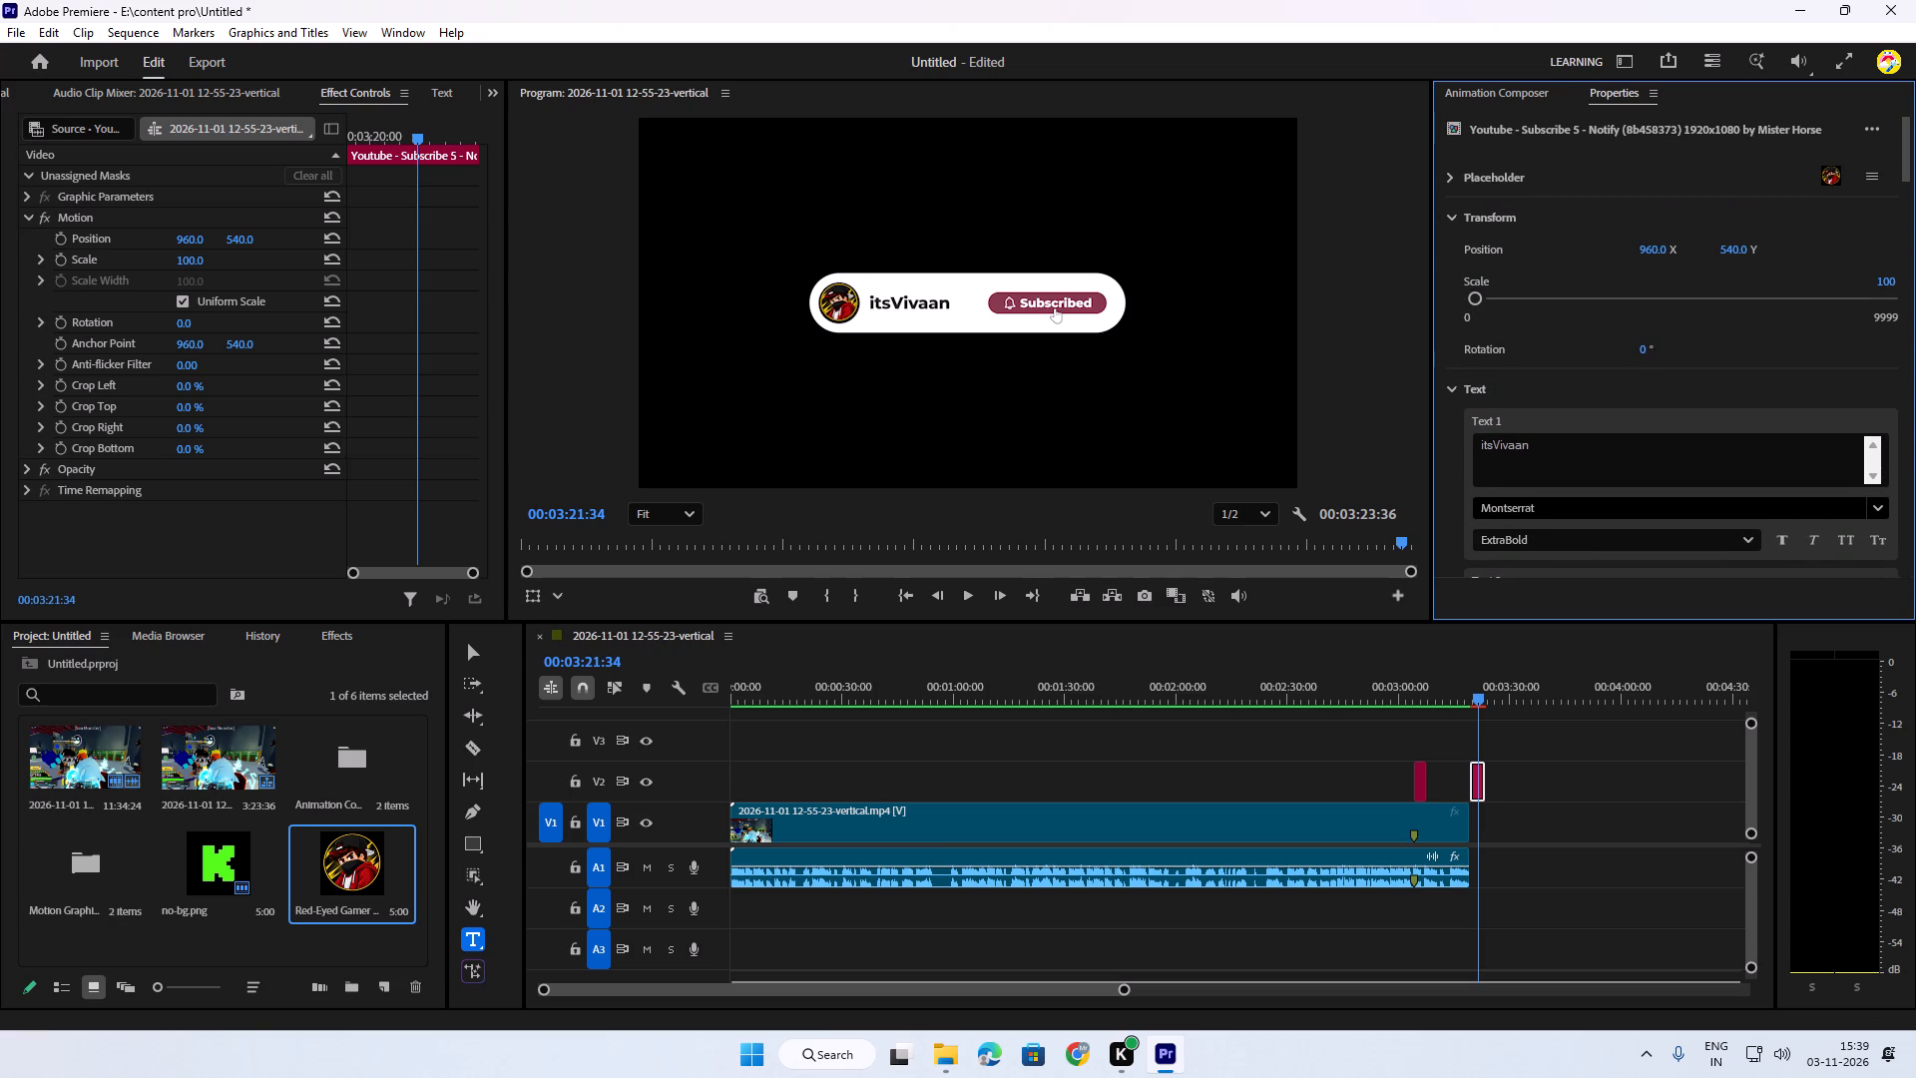
{"action": "left_click_drag", "start_coordinate": [1915, 113], "coordinate": [1915, 112]}
{"action": "left_click", "coordinate": [1452, 182]}
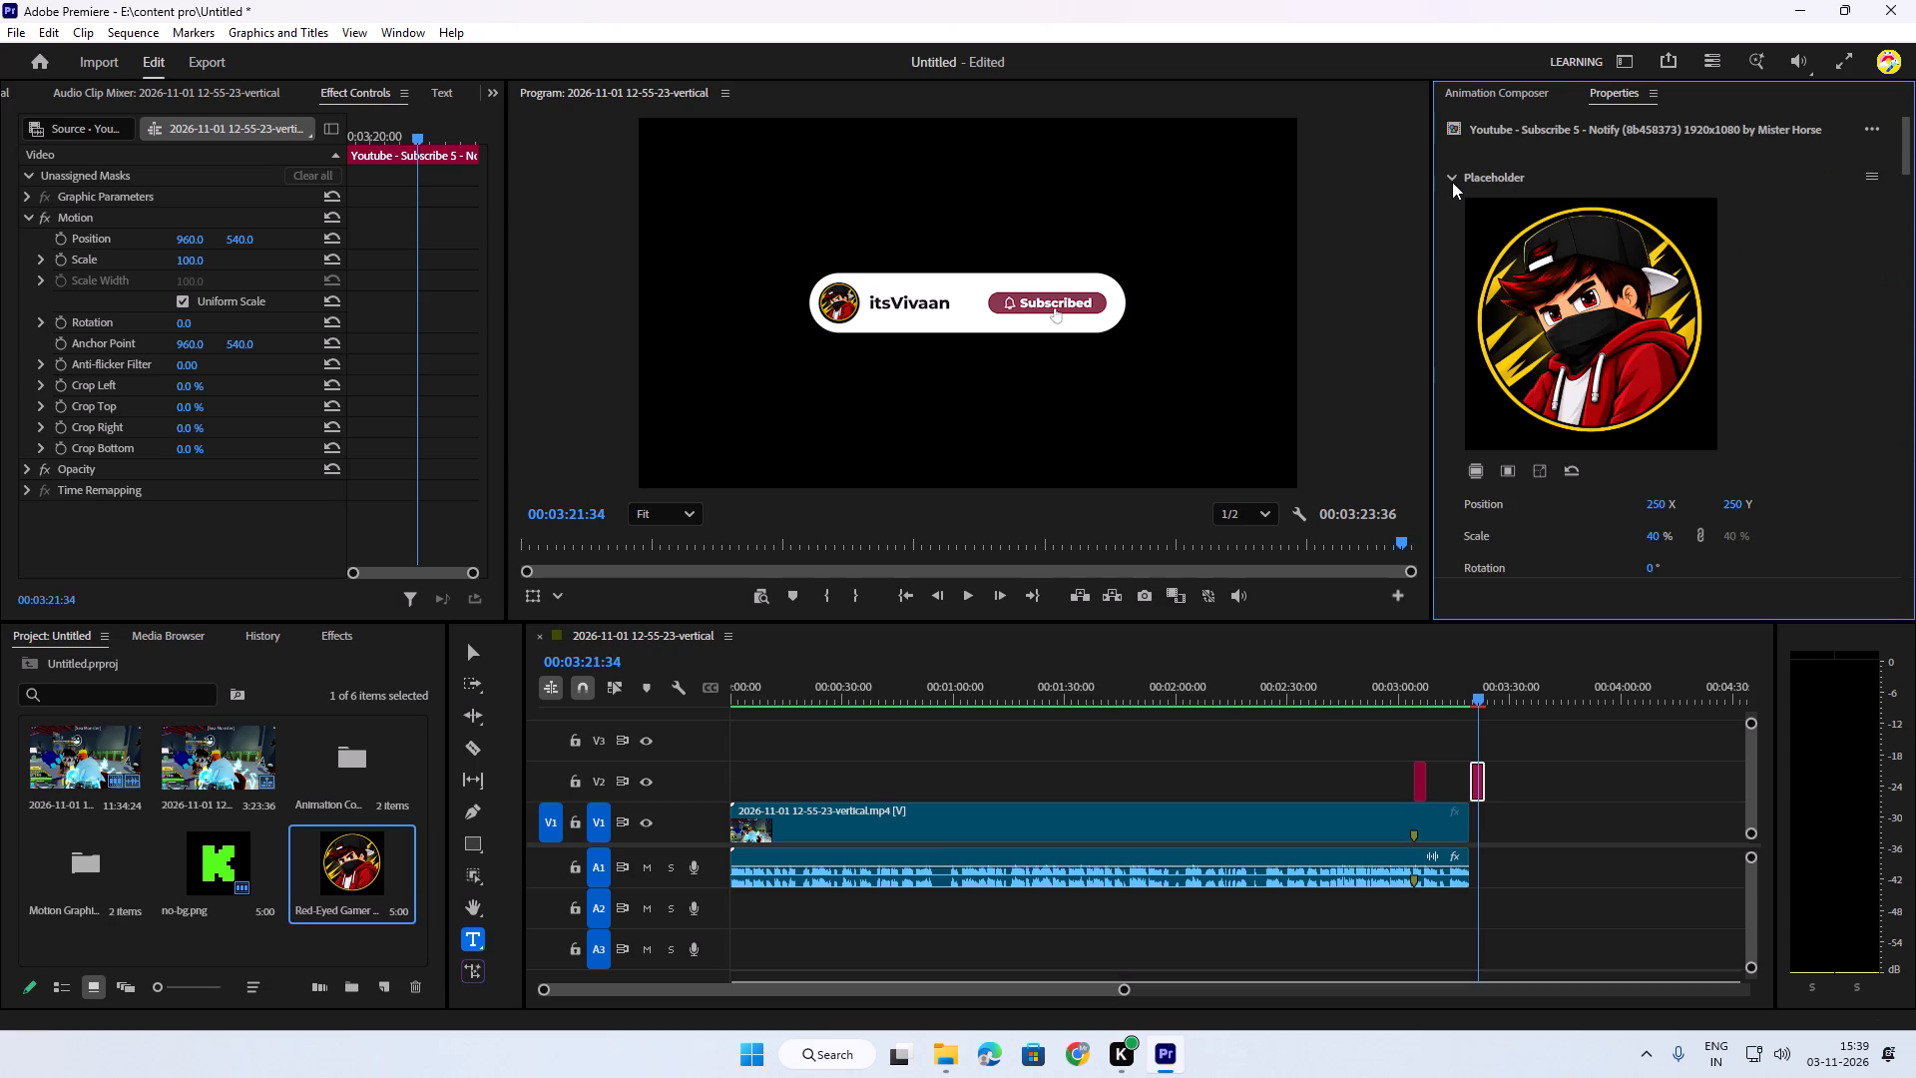
{"action": "left_click_drag", "start_coordinate": [1904, 163], "coordinate": [1898, 198]}
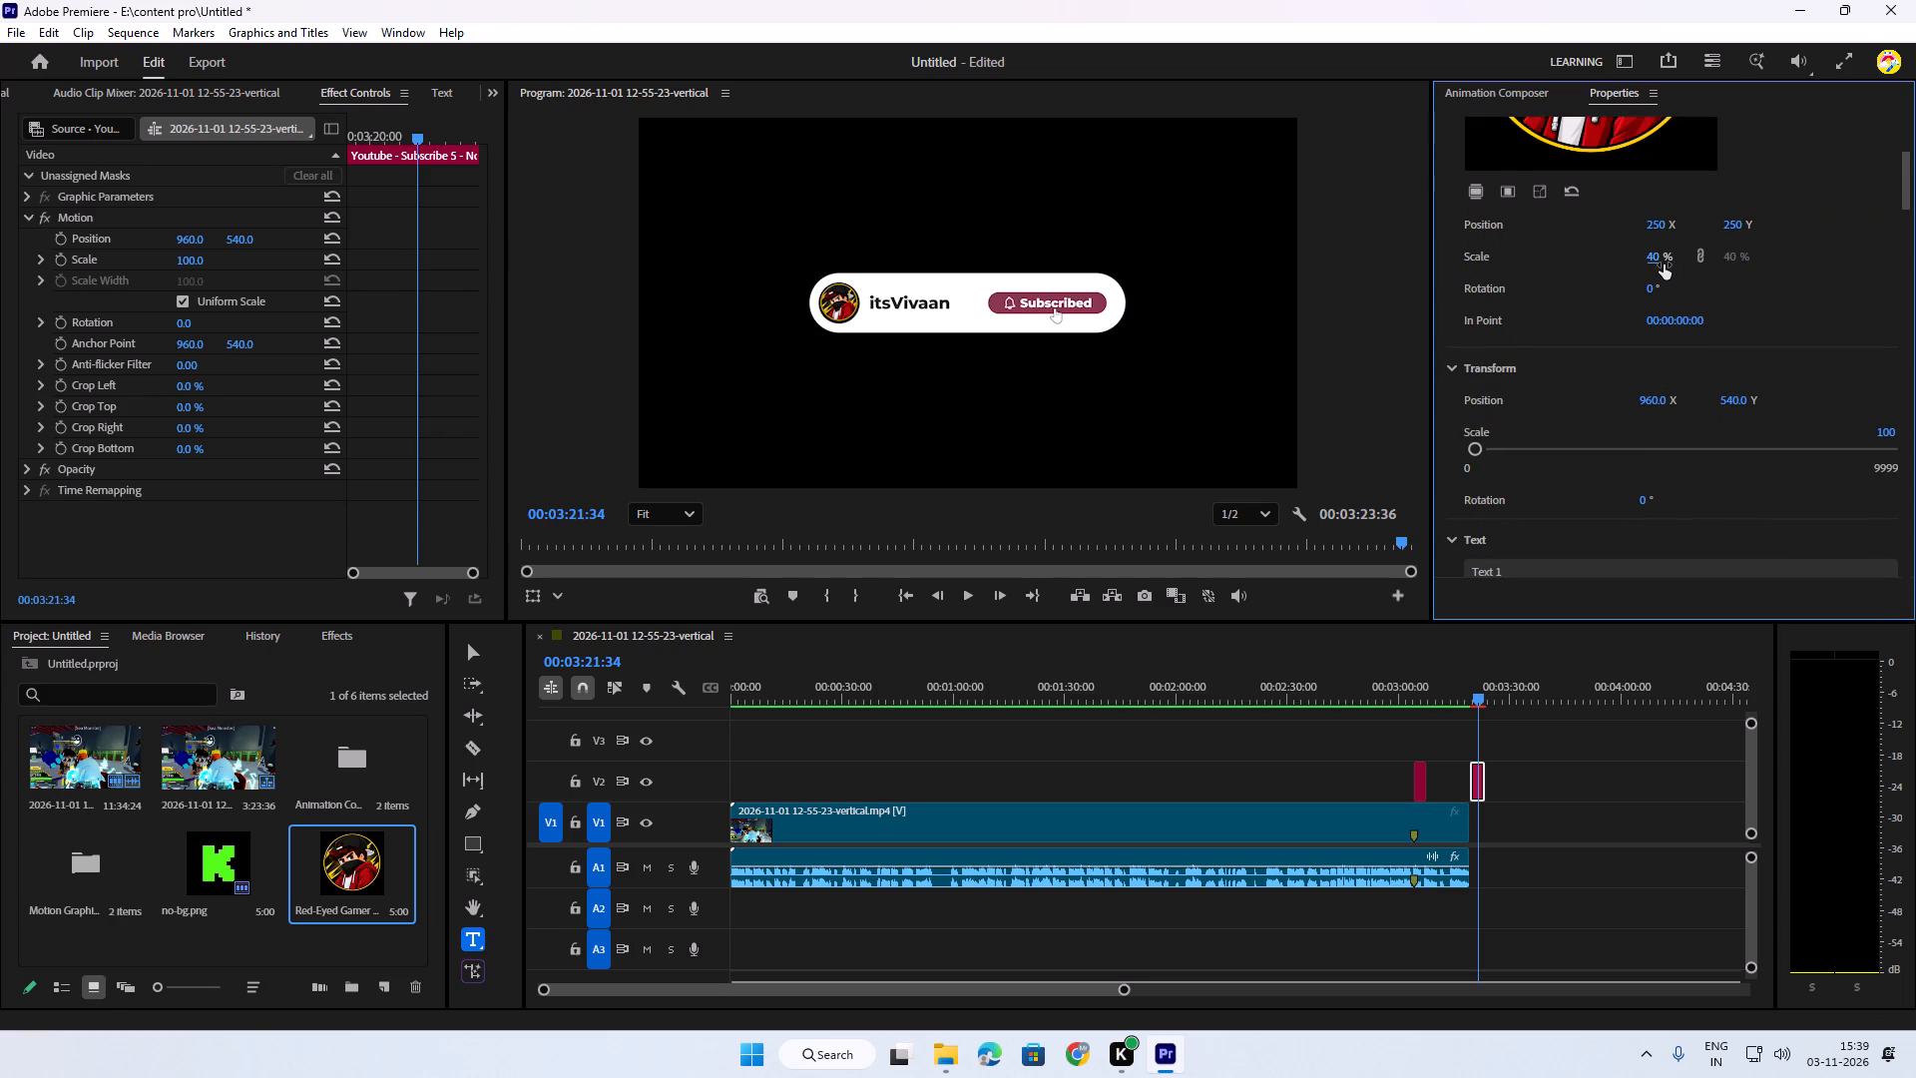
{"action": "left_click_drag", "start_coordinate": [1659, 263], "coordinate": [1663, 263]}
{"action": "left_click_drag", "start_coordinate": [1663, 263], "coordinate": [1676, 265]}
{"action": "left_click_drag", "start_coordinate": [1676, 265], "coordinate": [1690, 265]}
{"action": "left_click_drag", "start_coordinate": [1690, 265], "coordinate": [1696, 265]}
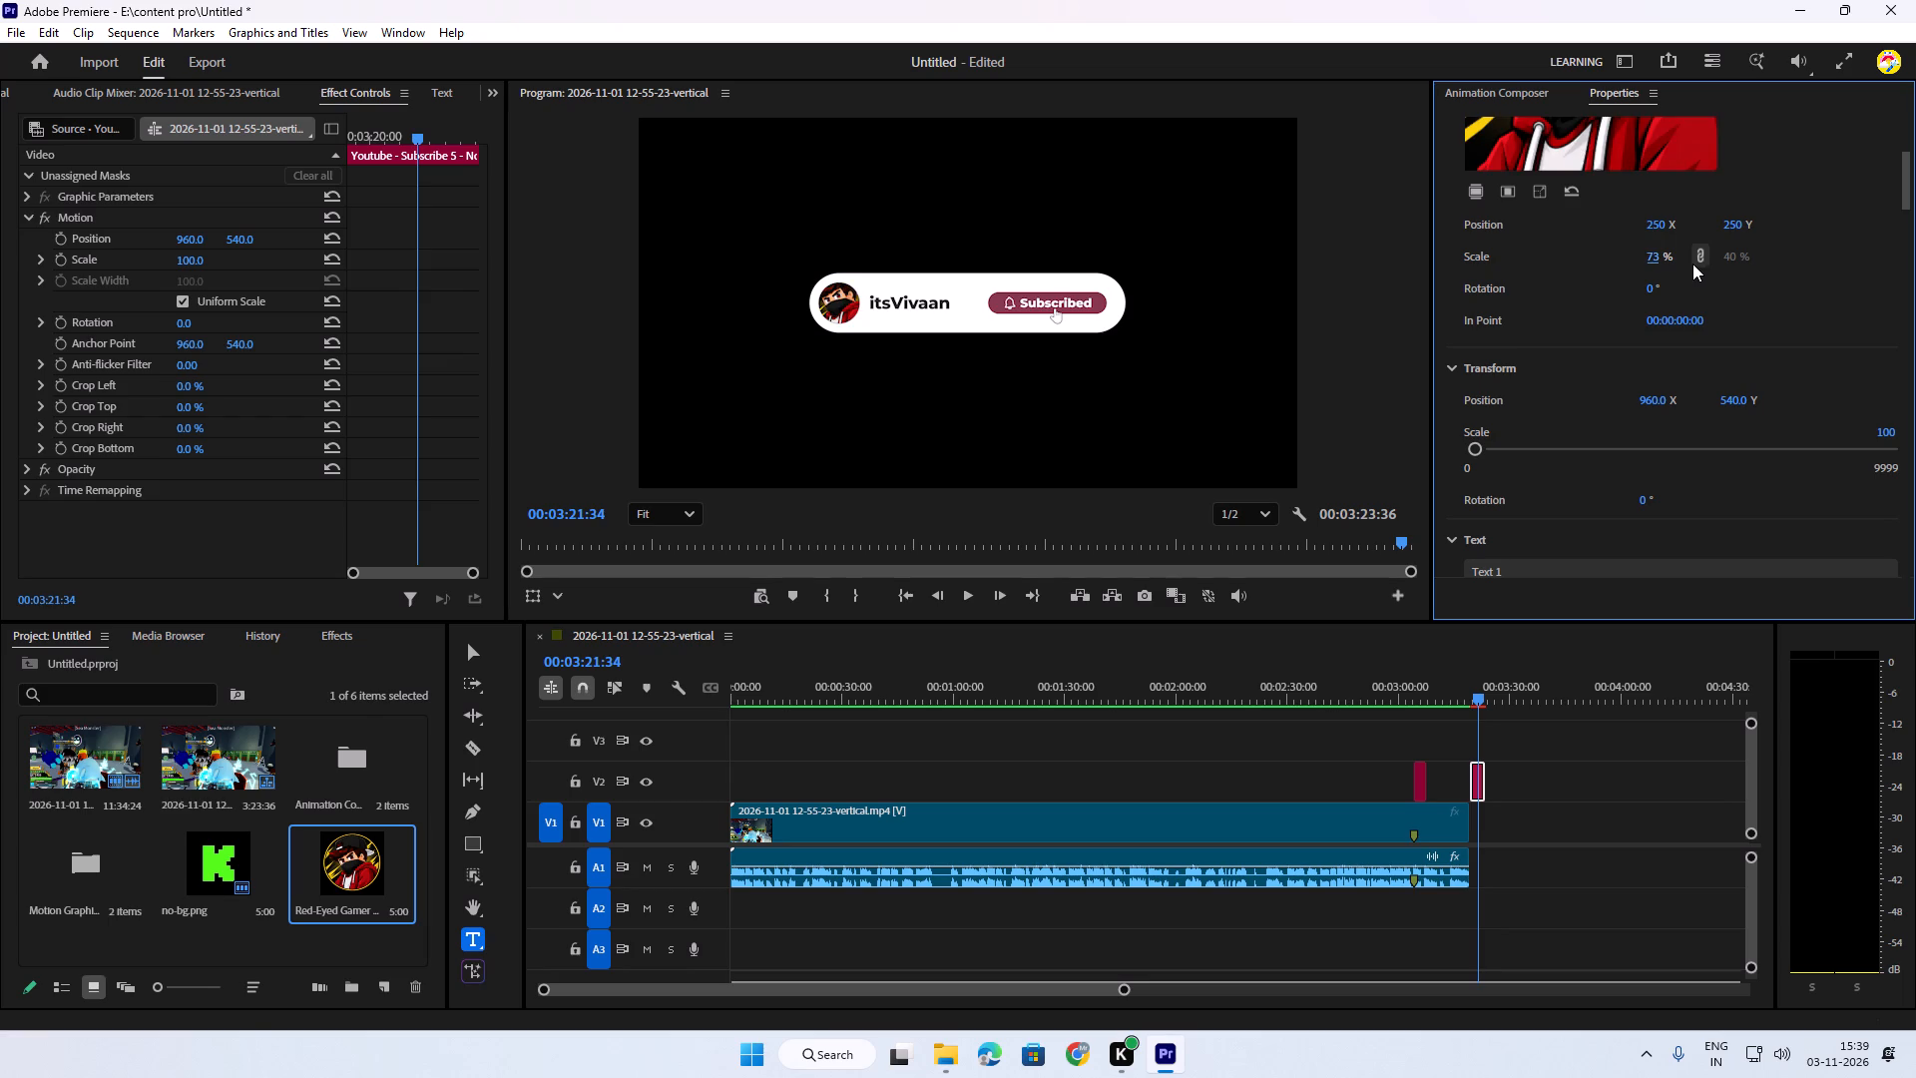
{"action": "left_click", "coordinate": [1653, 257]}
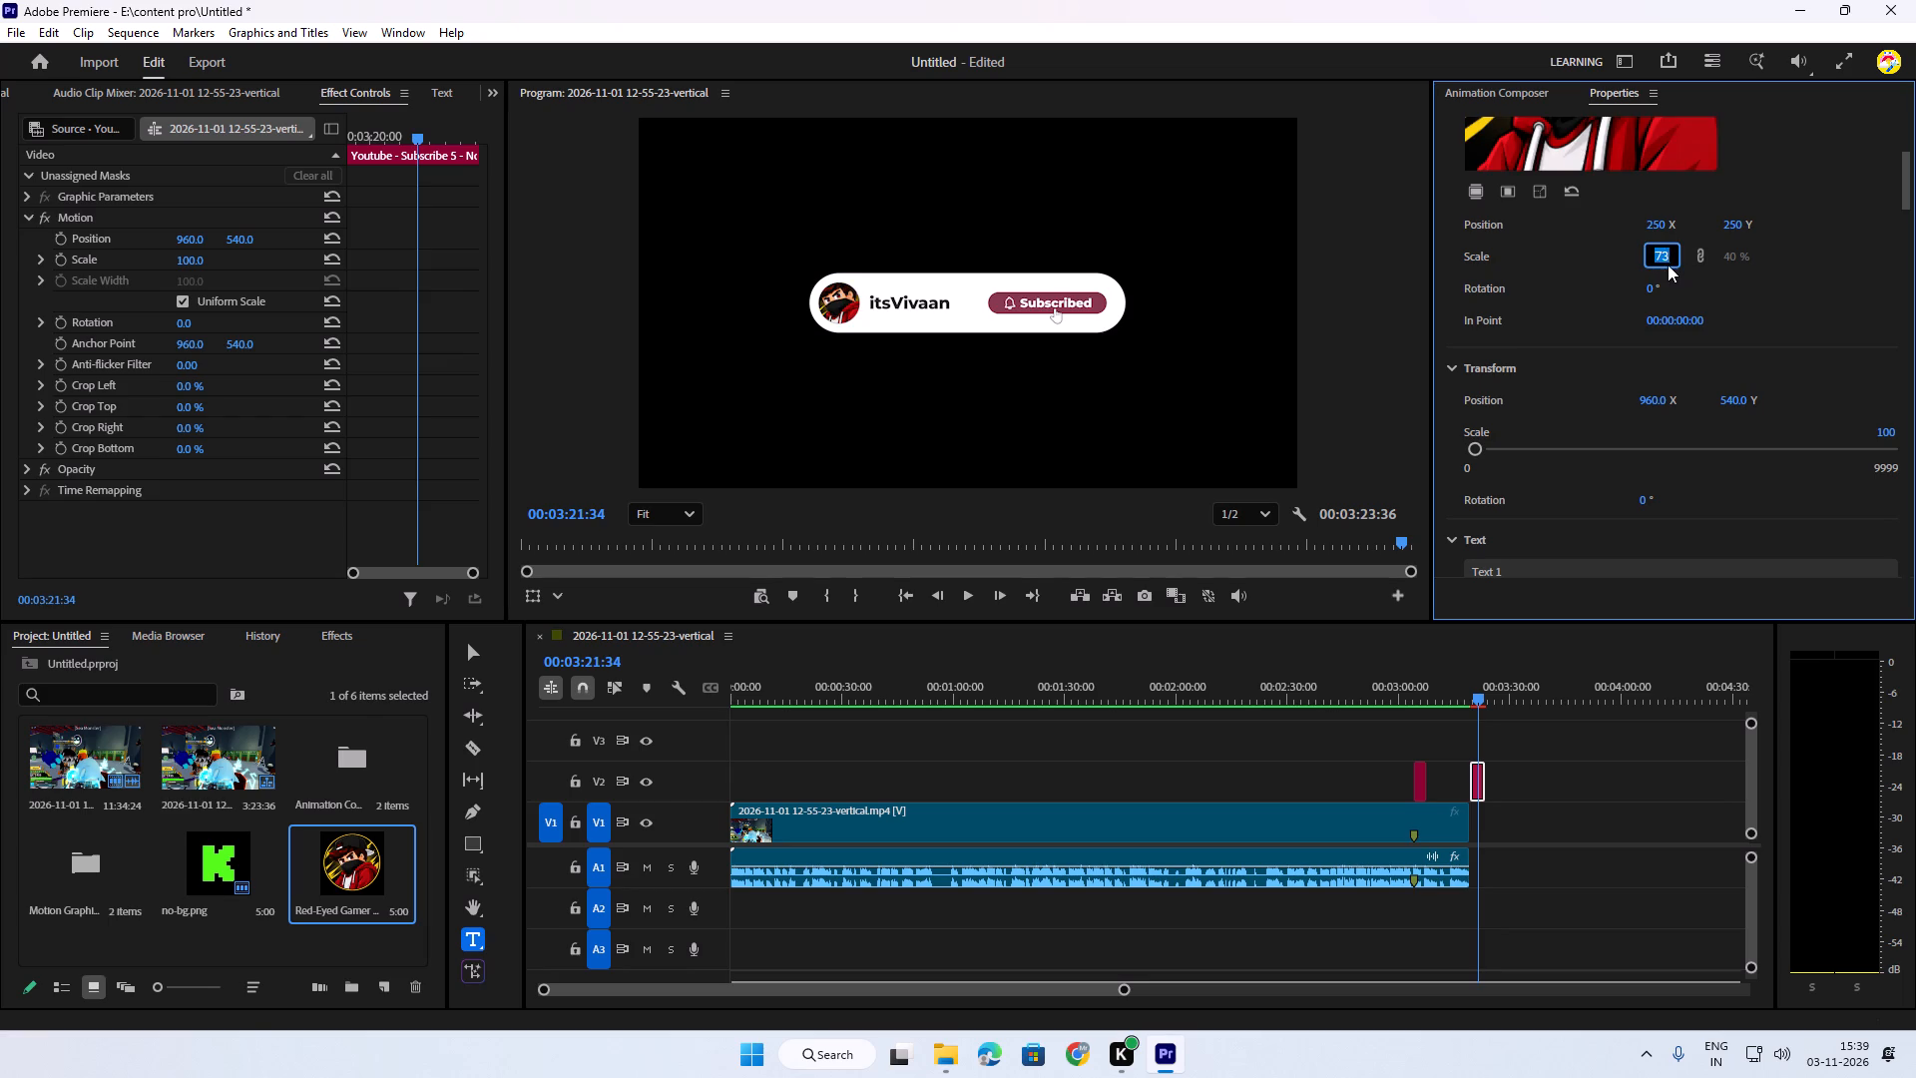
{"action": "left_click", "coordinate": [1669, 268]}
{"action": "left_click_drag", "start_coordinate": [1663, 265], "coordinate": [1645, 264]}
{"action": "left_click_drag", "start_coordinate": [1645, 264], "coordinate": [1633, 264]}
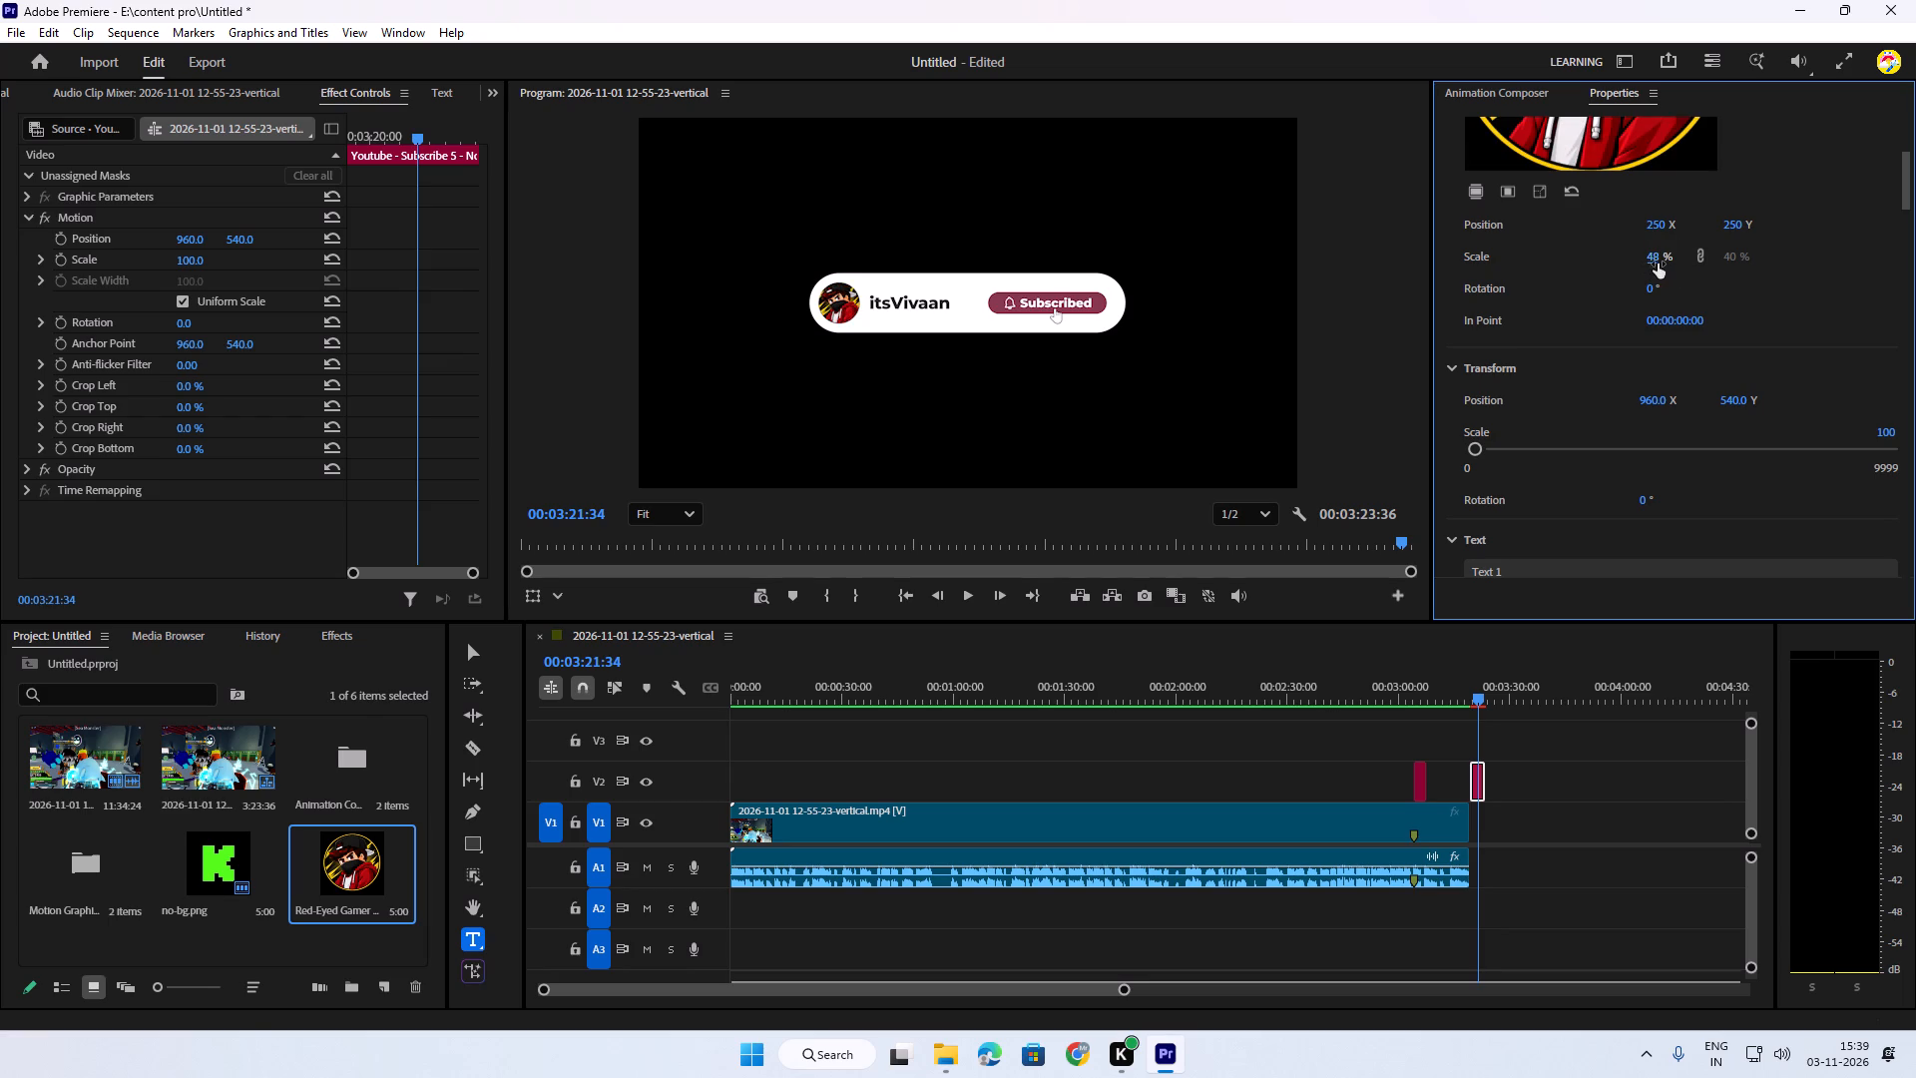
{"action": "left_click", "coordinate": [1660, 264]}
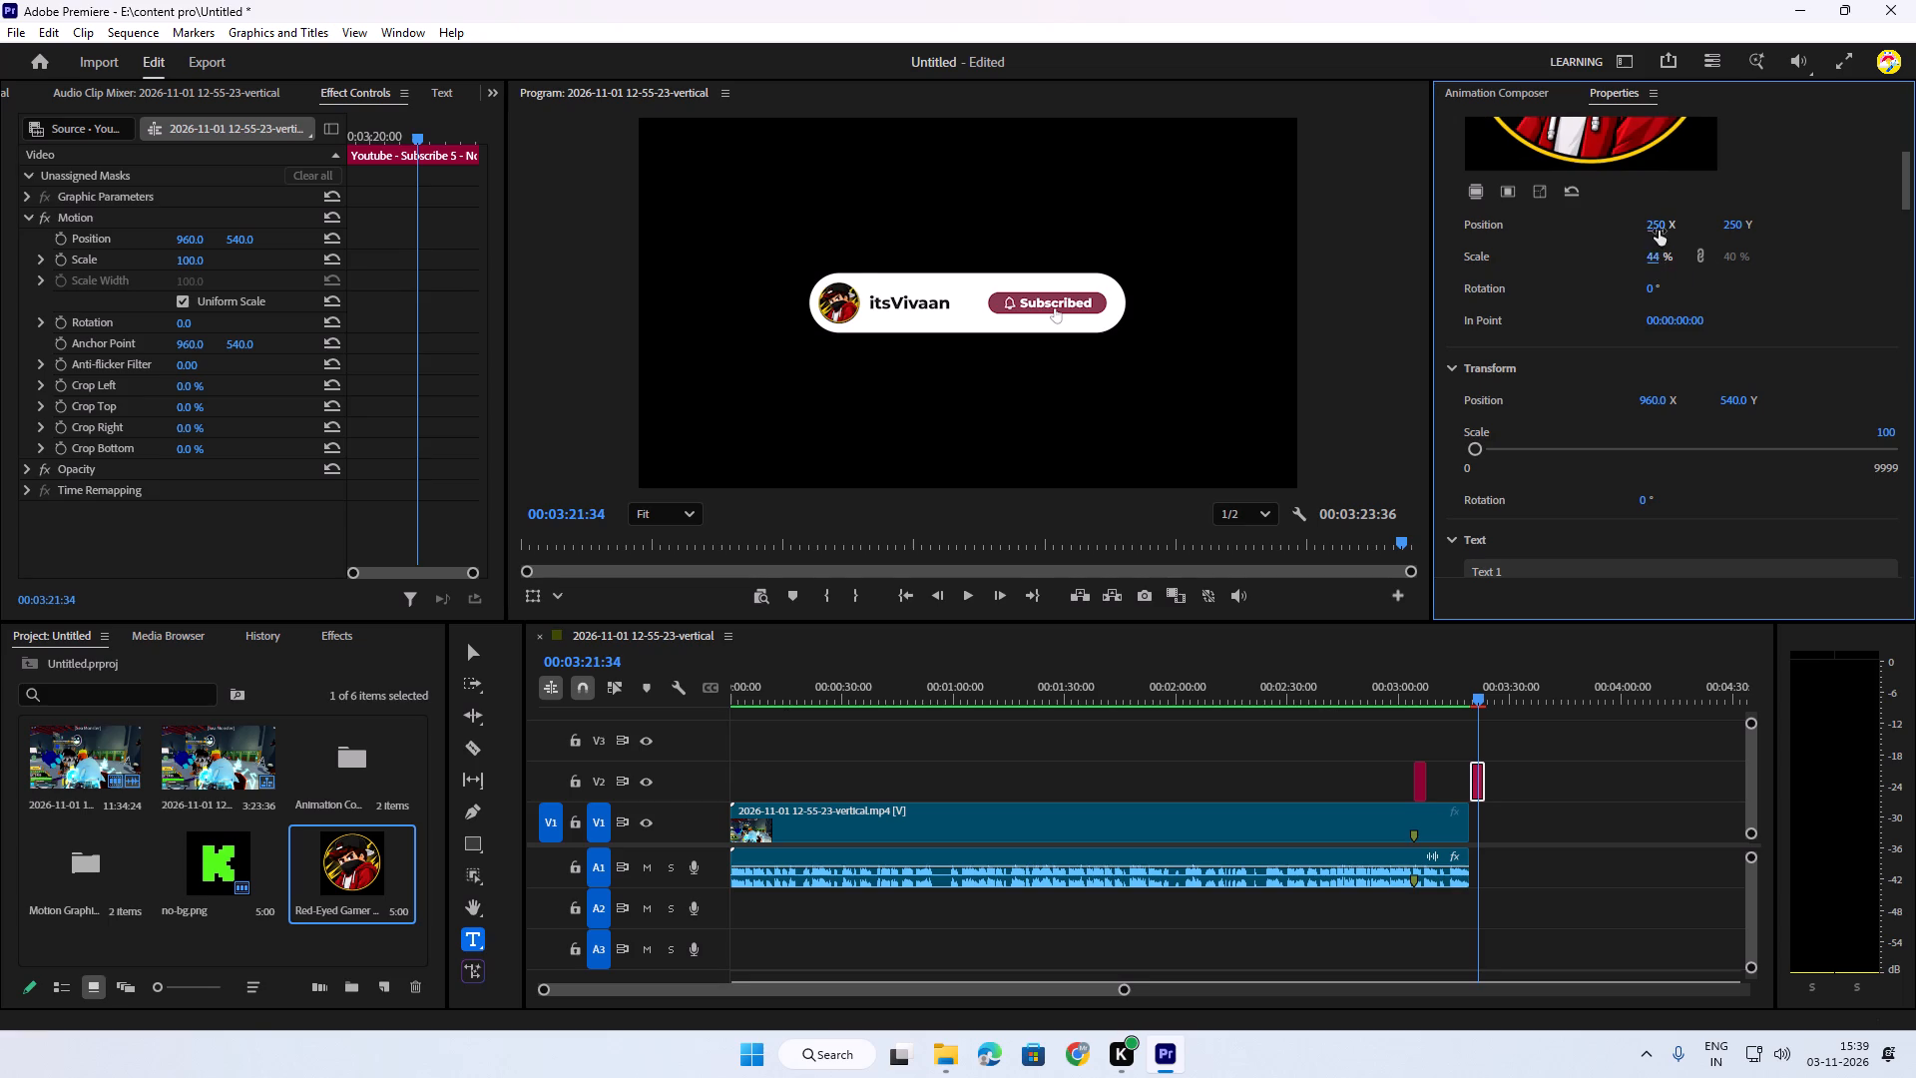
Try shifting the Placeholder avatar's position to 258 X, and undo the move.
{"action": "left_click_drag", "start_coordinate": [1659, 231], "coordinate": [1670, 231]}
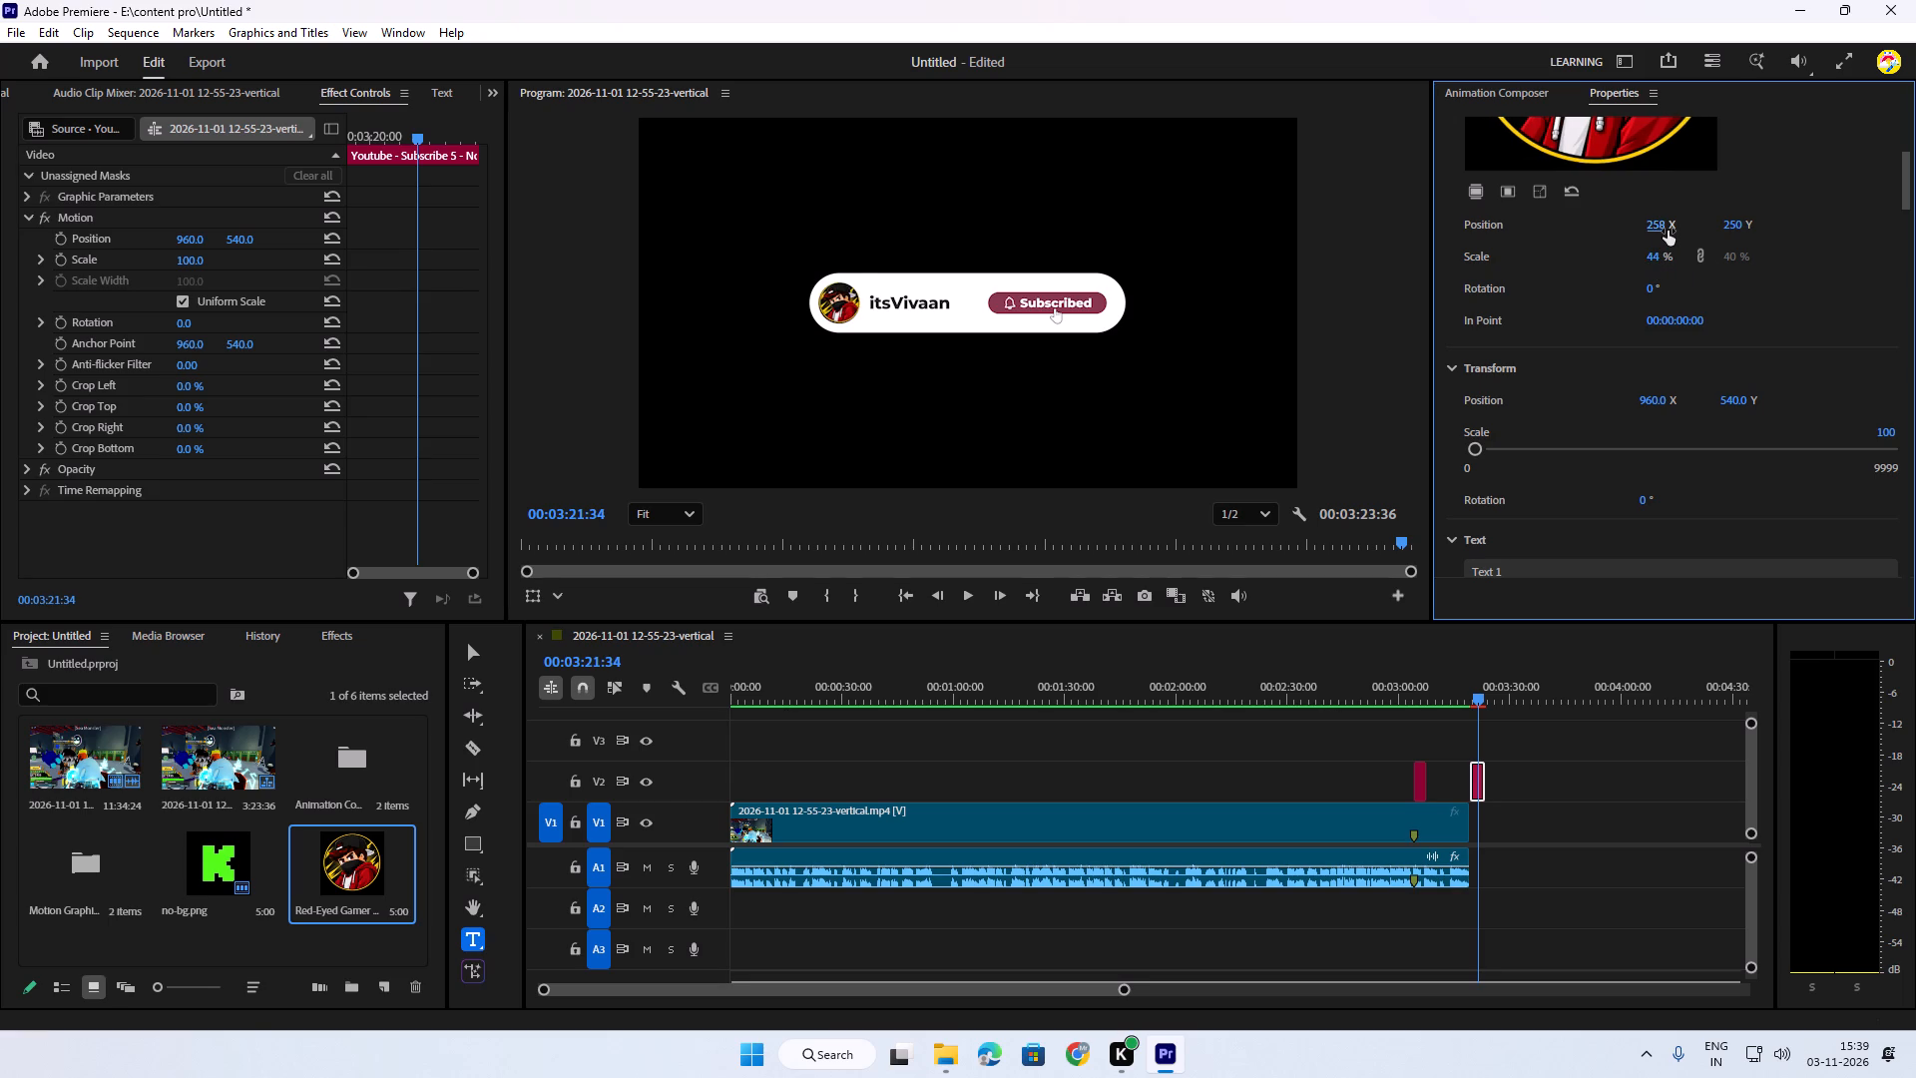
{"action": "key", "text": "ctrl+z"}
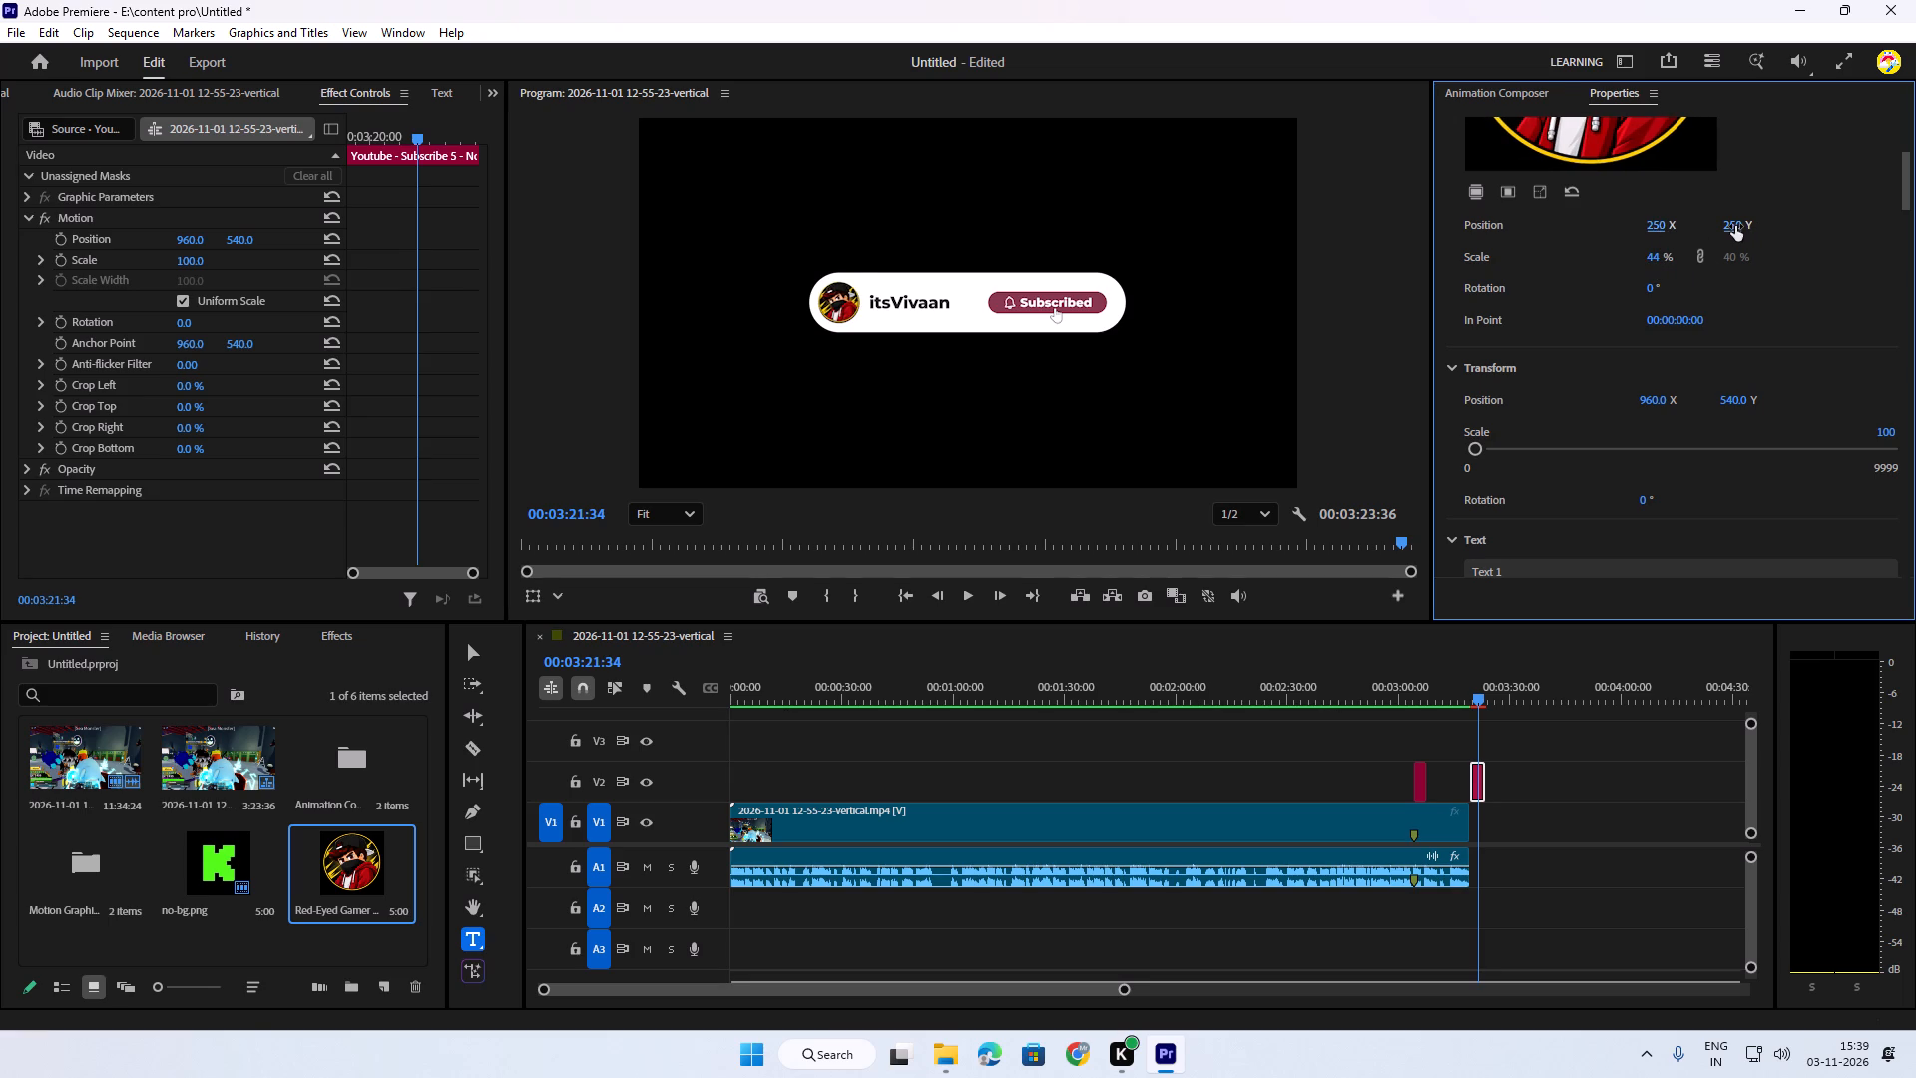
Adjust the Placeholder avatar's vertical position within the subscribe graphic to 264 Y.
{"action": "left_click_drag", "start_coordinate": [1735, 226], "coordinate": [1724, 226]}
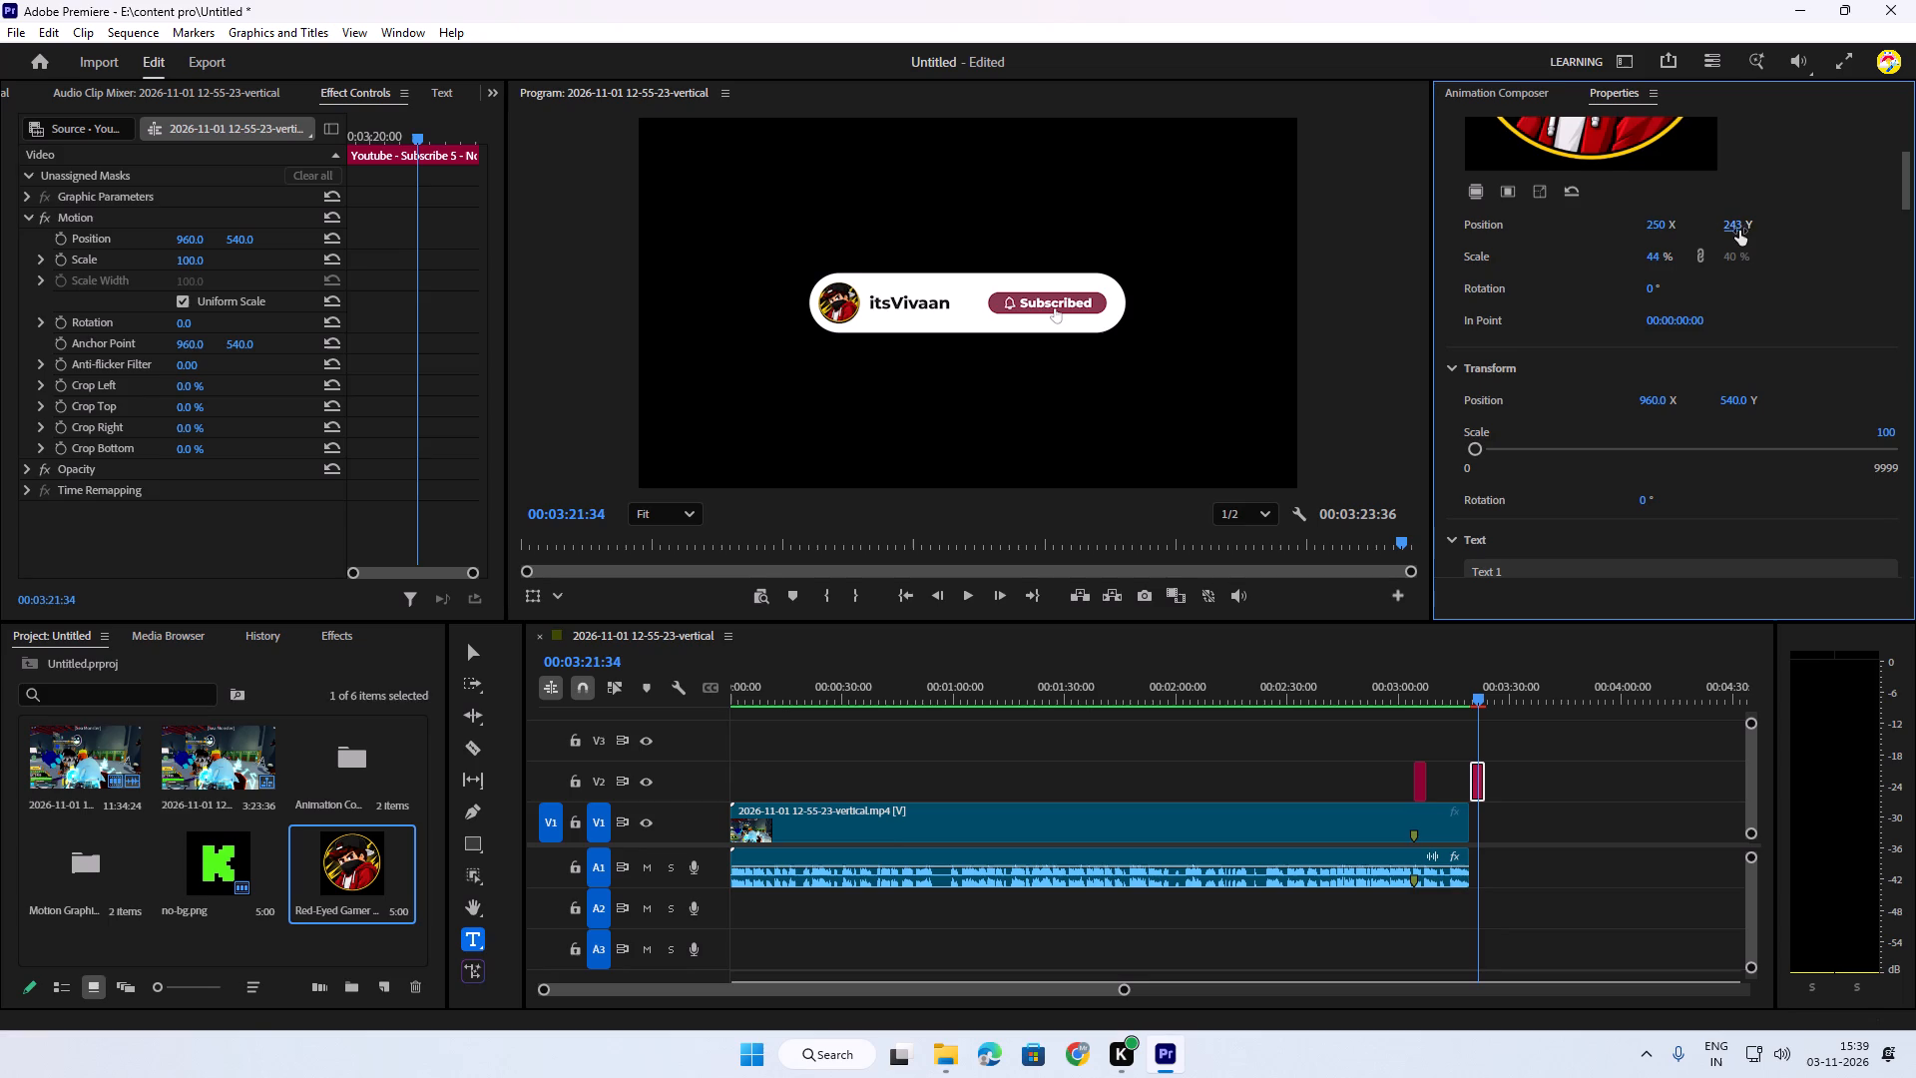
{"action": "left_click_drag", "start_coordinate": [1738, 231], "coordinate": [1725, 232]}
{"action": "left_click_drag", "start_coordinate": [1725, 232], "coordinate": [1745, 233]}
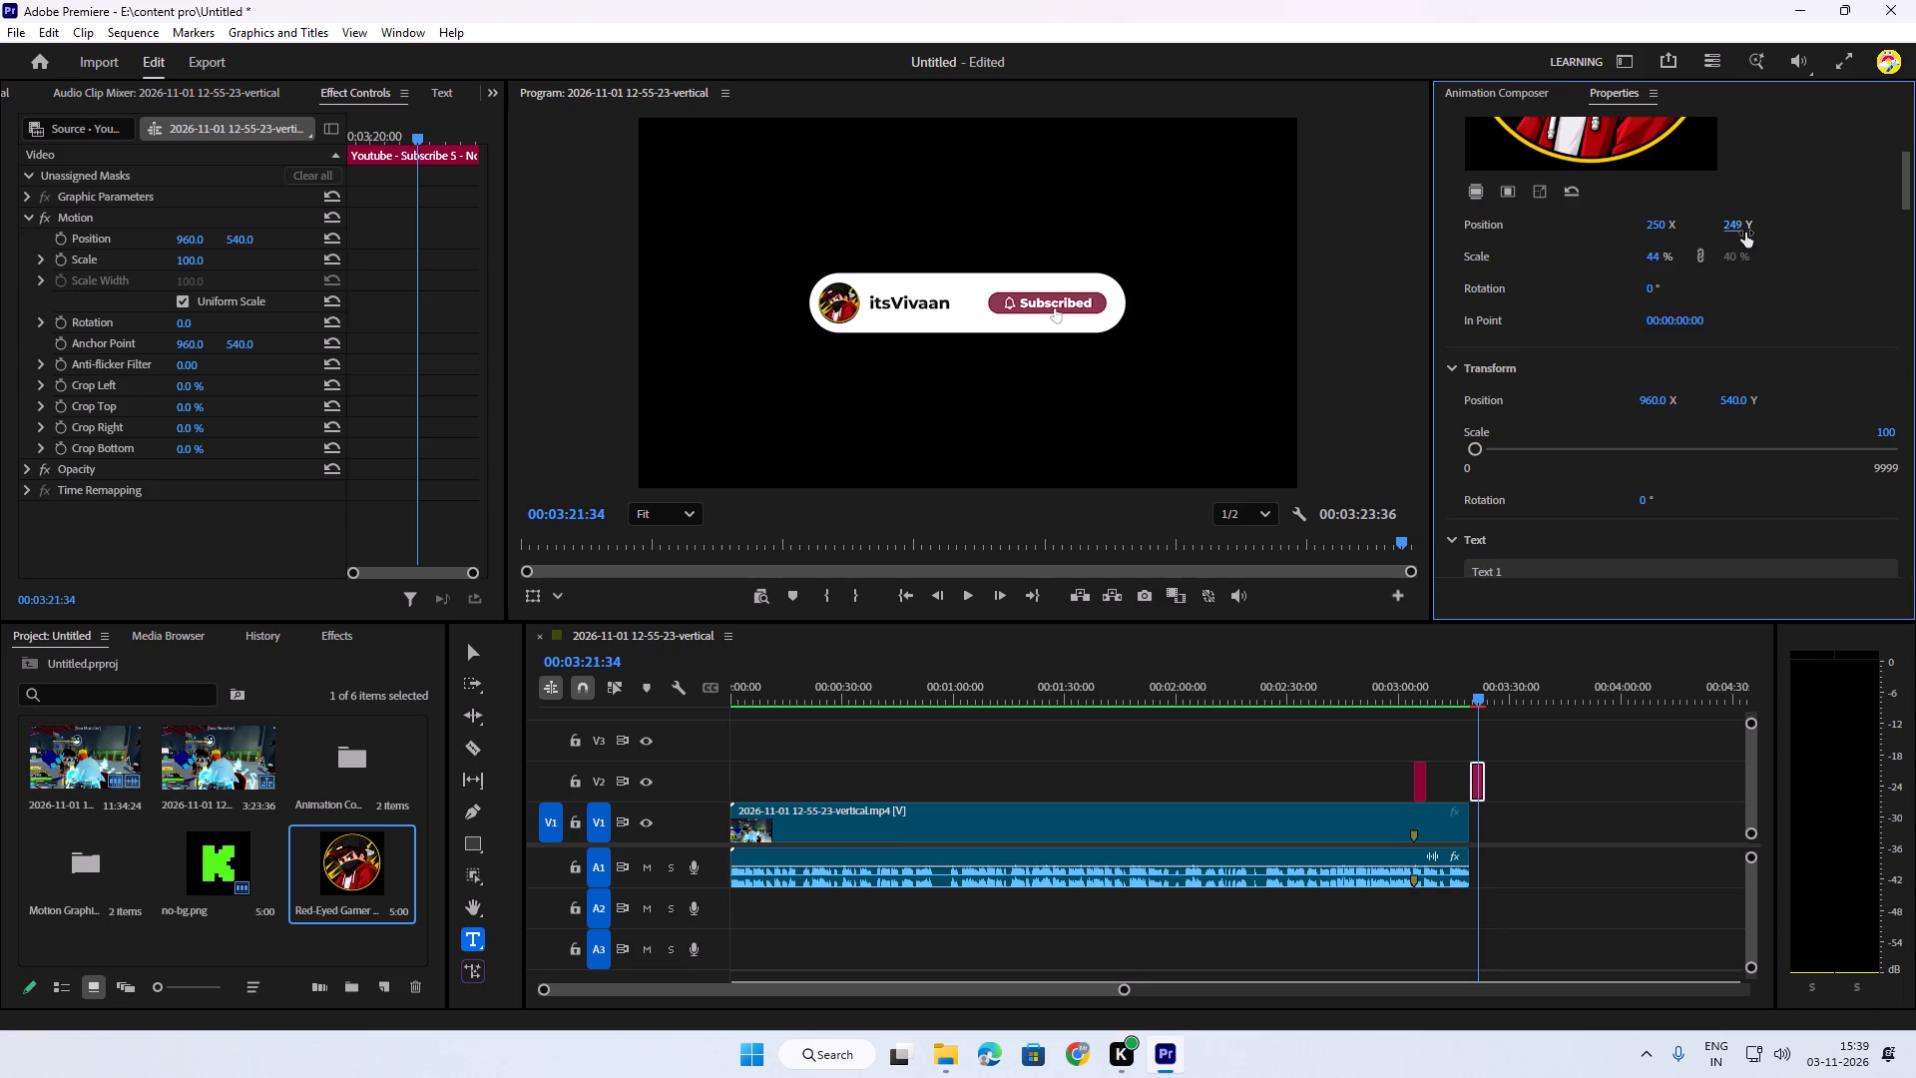
{"action": "left_click_drag", "start_coordinate": [1728, 231], "coordinate": [1738, 233]}
{"action": "left_click_drag", "start_coordinate": [1728, 232], "coordinate": [1738, 233]}
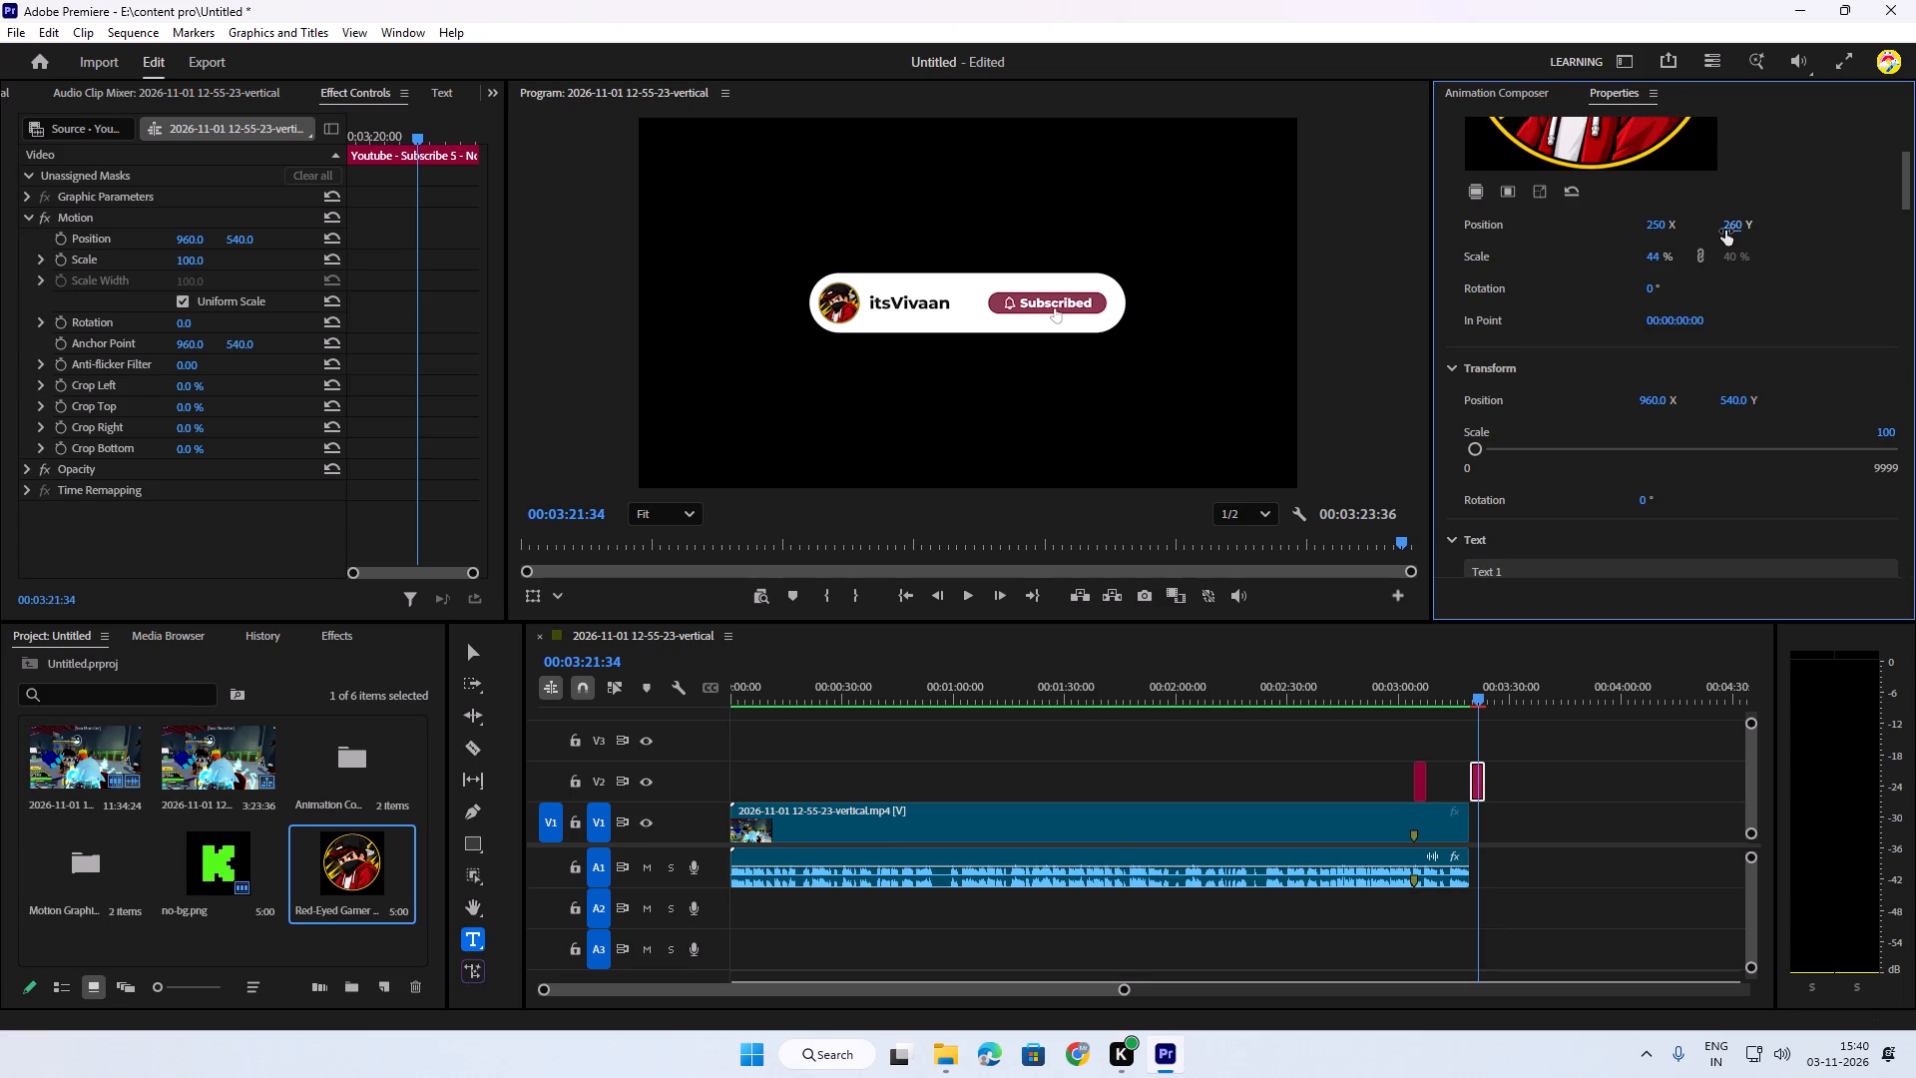
{"action": "left_click", "coordinate": [1732, 231]}
{"action": "left_click", "coordinate": [1735, 231]}
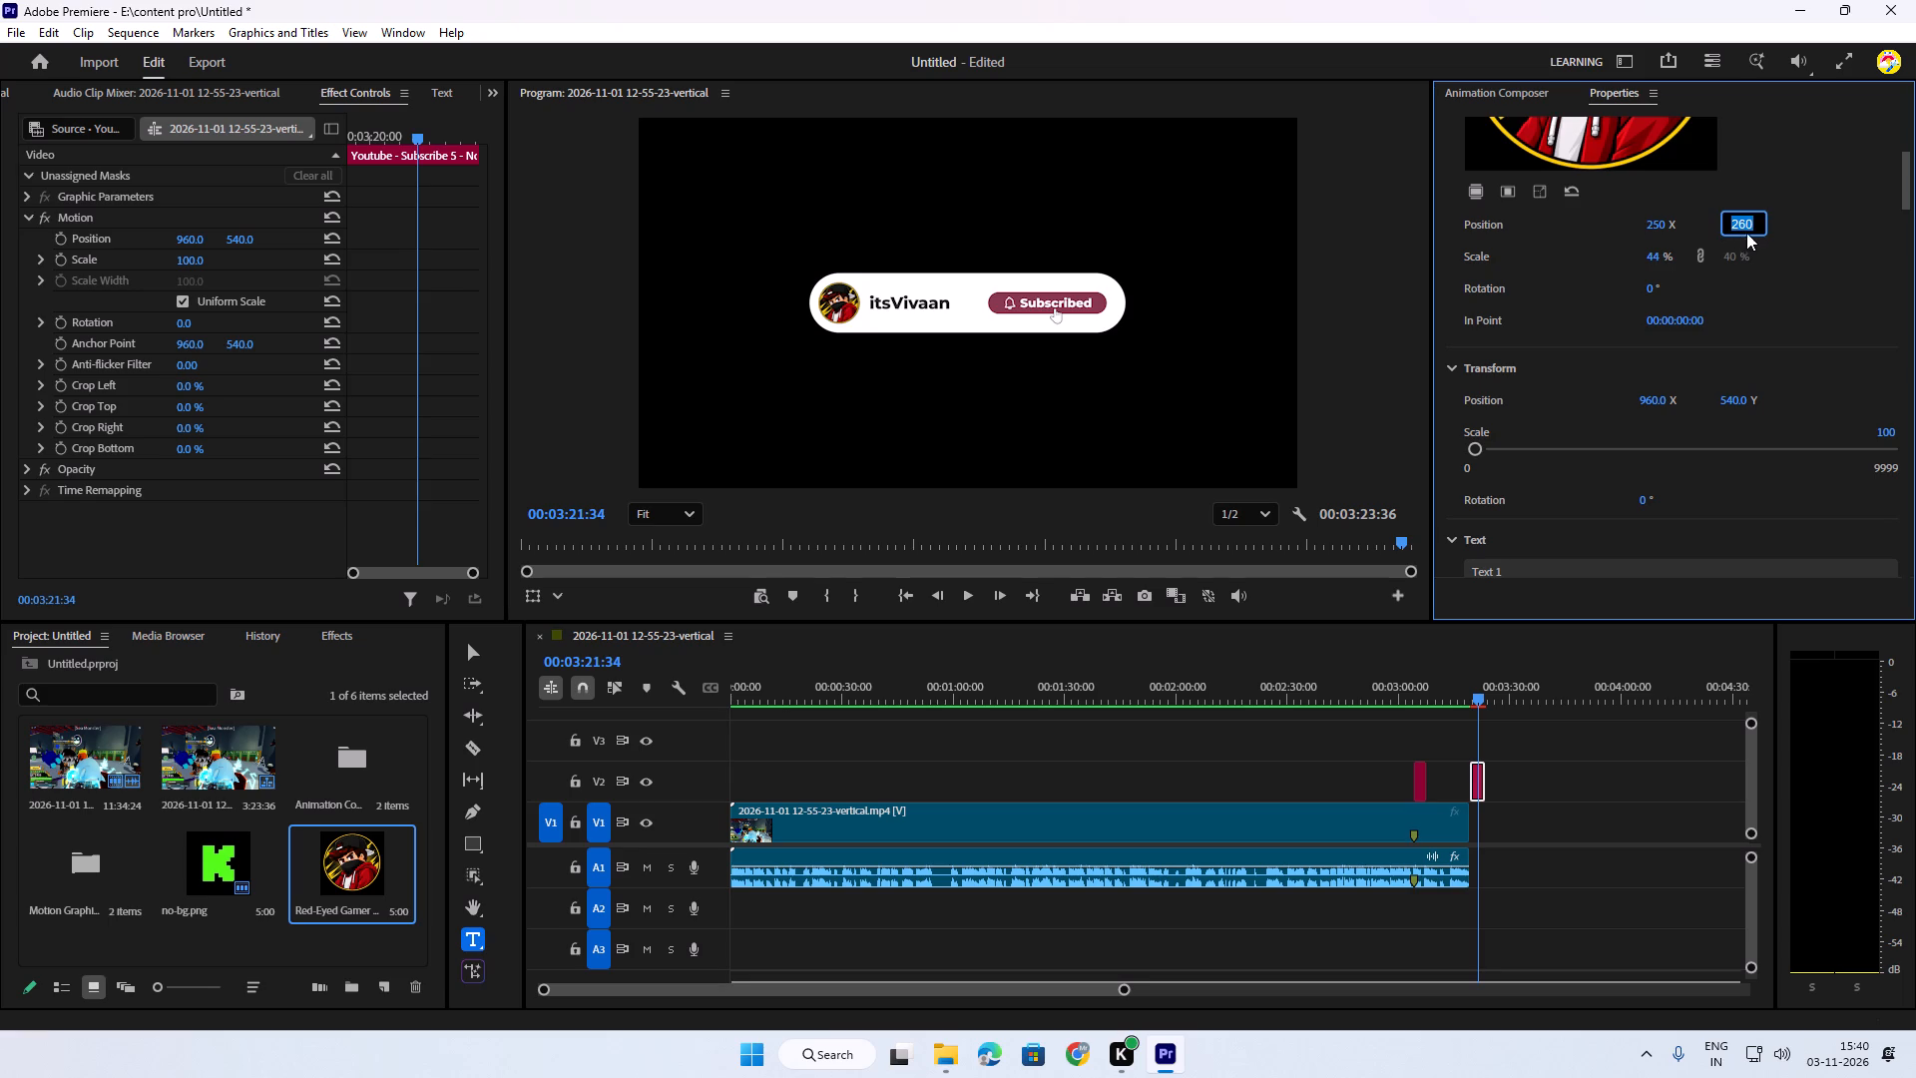
{"action": "double_click", "coordinate": [1753, 234]}
{"action": "left_click_drag", "start_coordinate": [1727, 231], "coordinate": [1739, 232]}
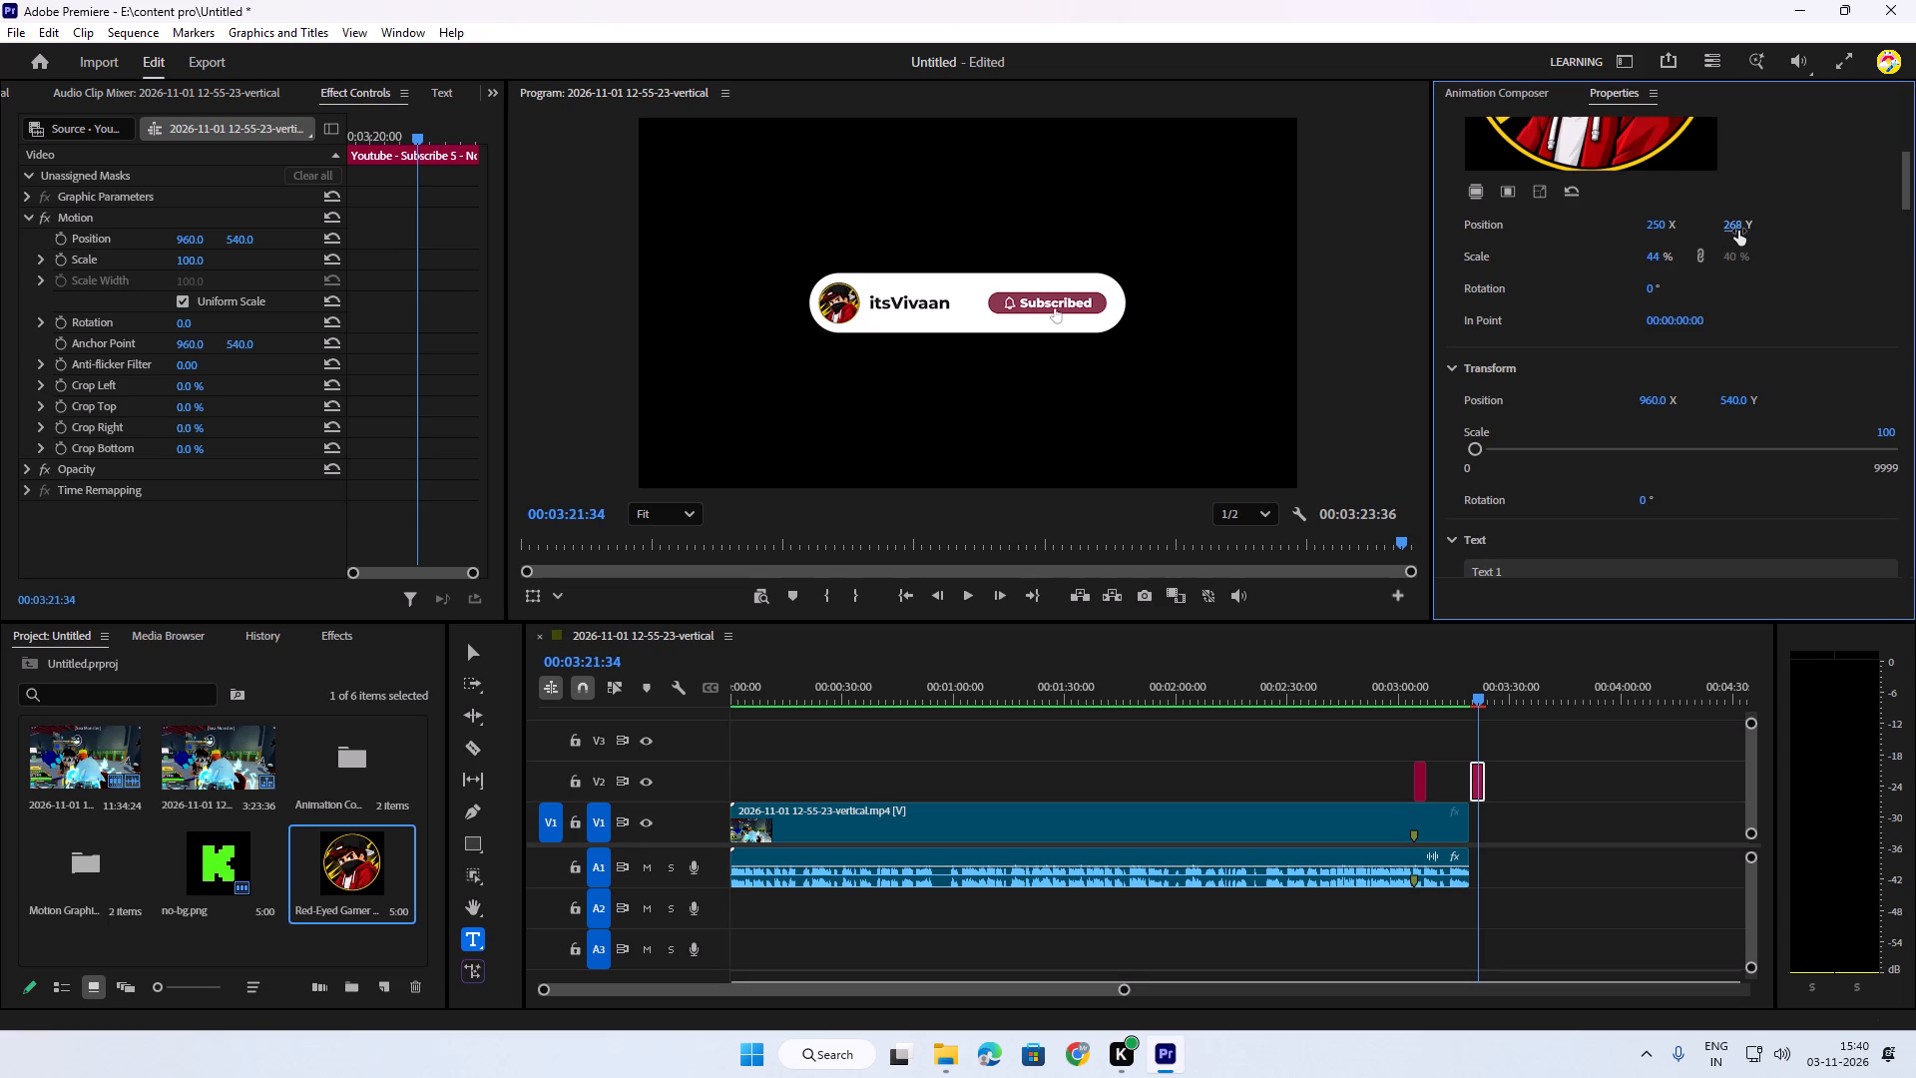
{"action": "left_click", "coordinate": [1738, 231]}
{"action": "left_click", "coordinate": [1744, 233]}
{"action": "left_click", "coordinate": [1745, 234]}
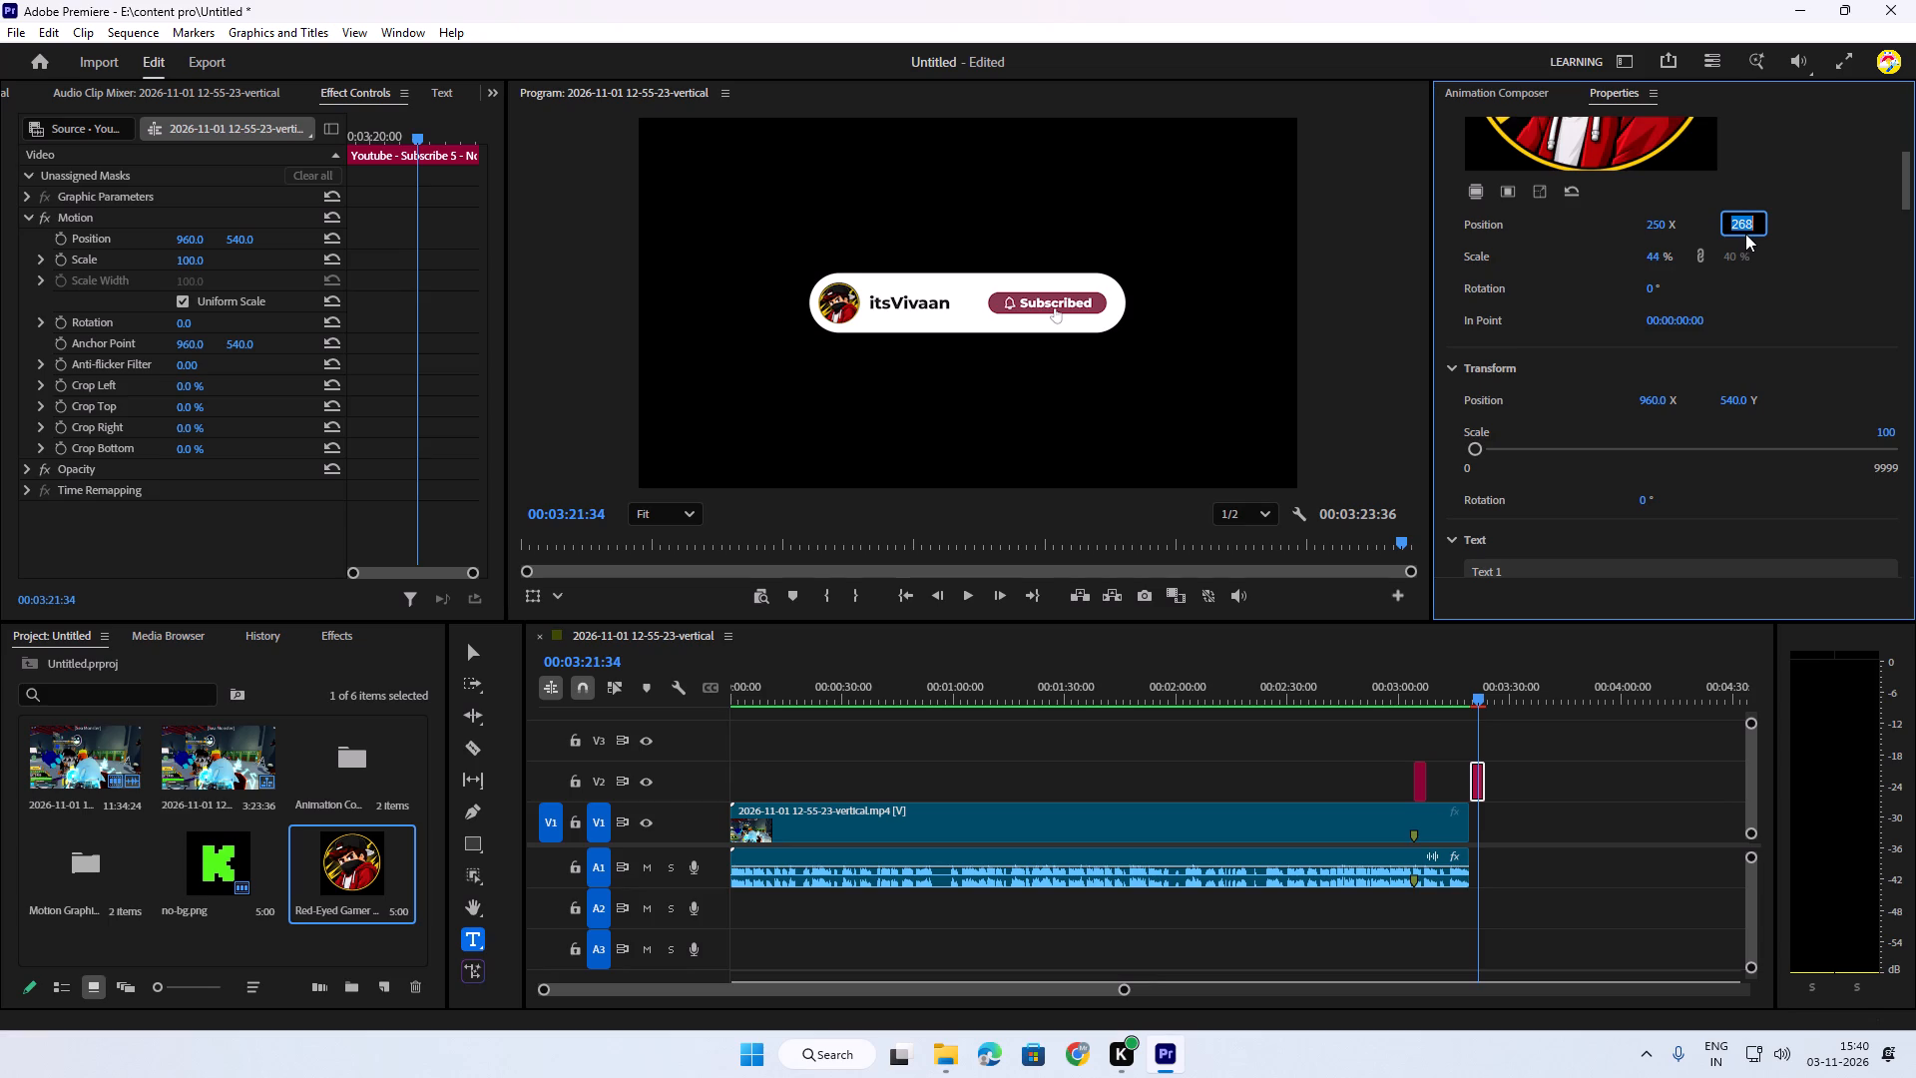
{"action": "left_click", "coordinate": [1751, 235]}
{"action": "left_click", "coordinate": [1774, 235]}
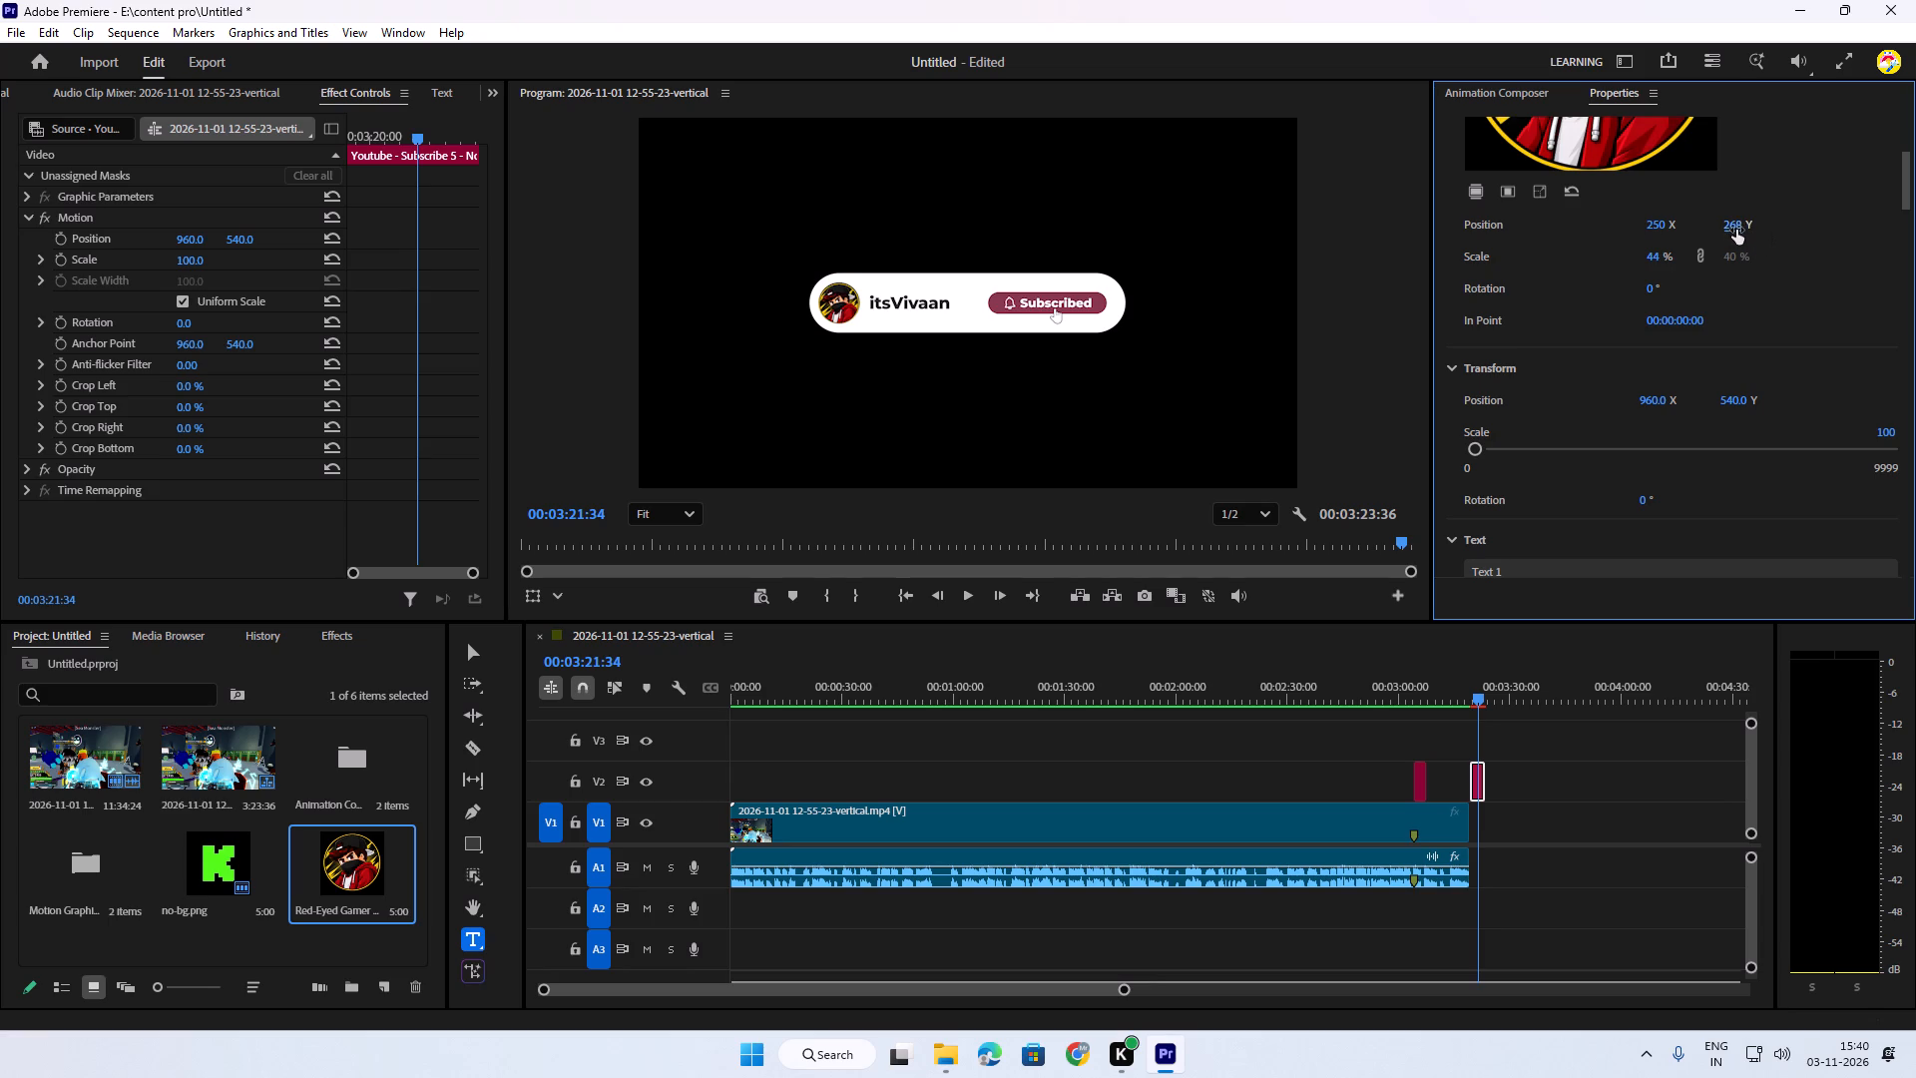
{"action": "left_click", "coordinate": [1736, 231]}
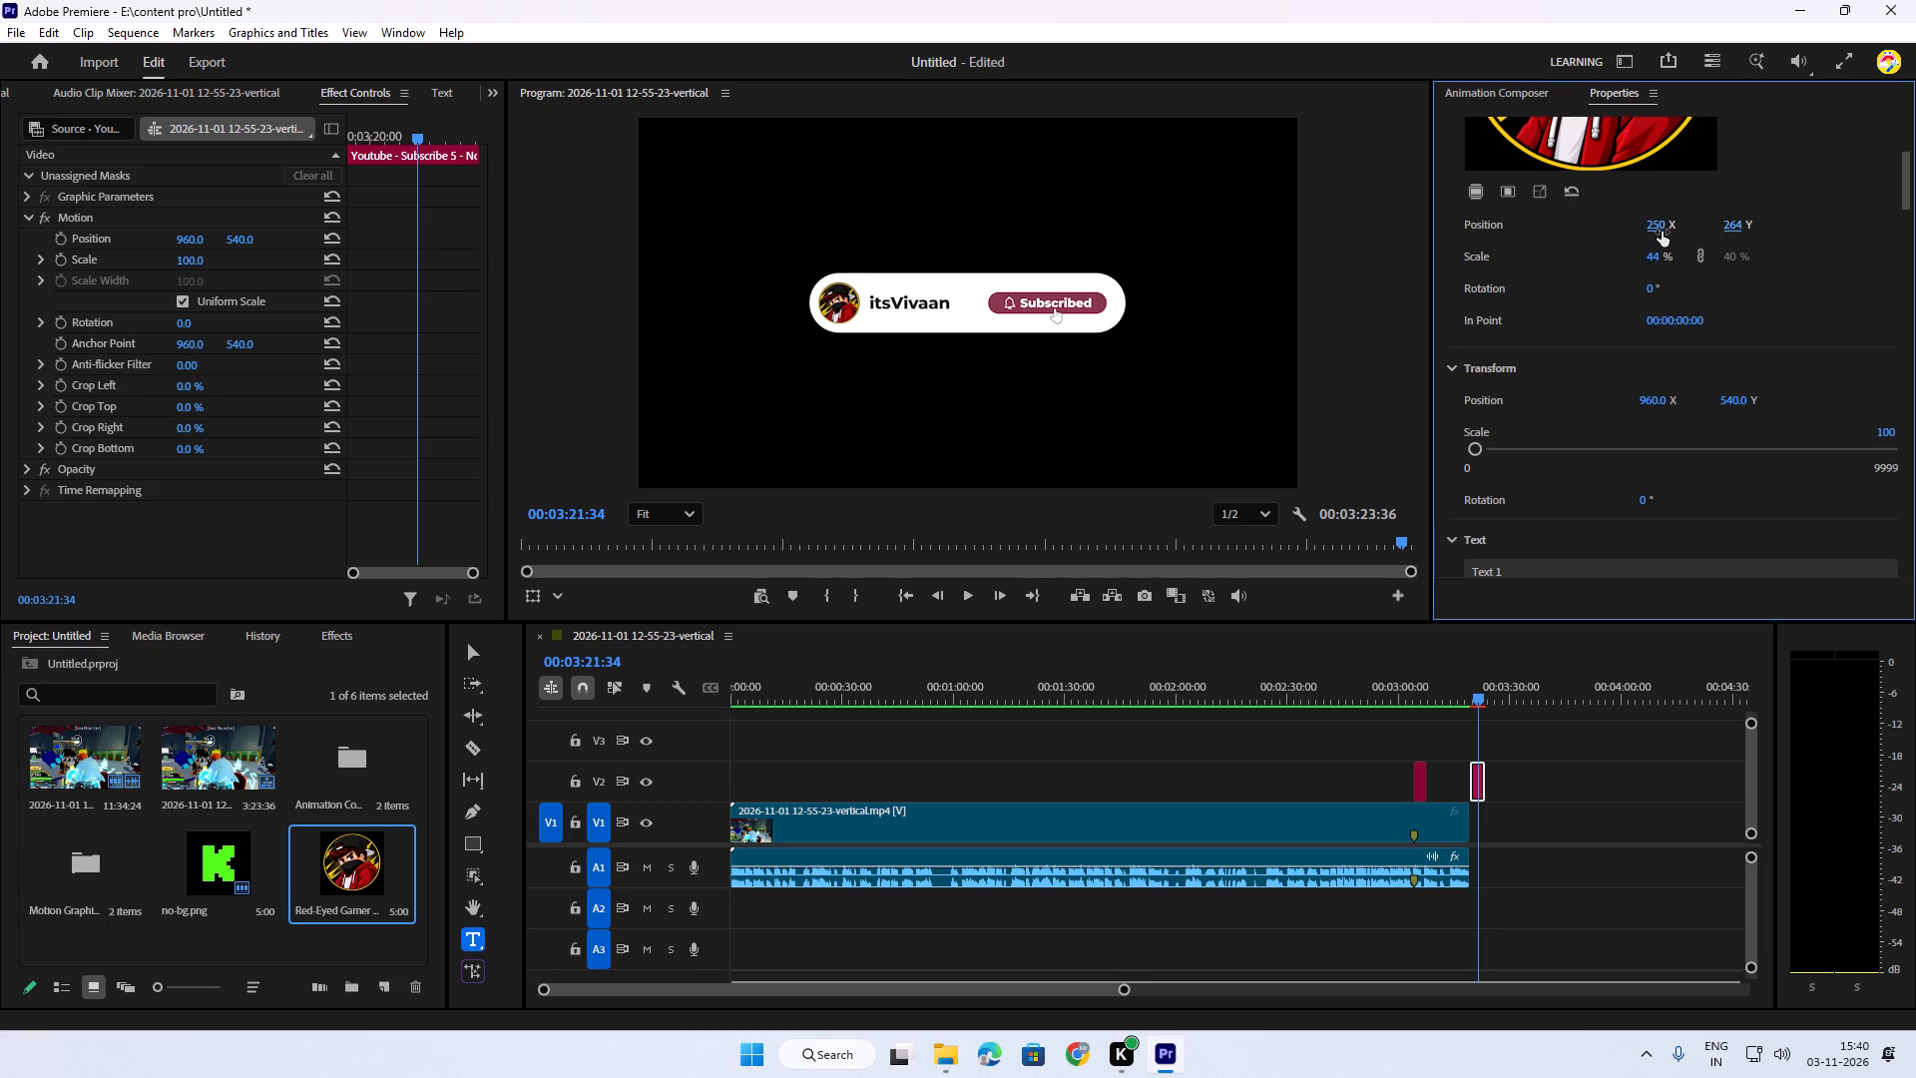
{"action": "left_click", "coordinate": [1829, 247]}
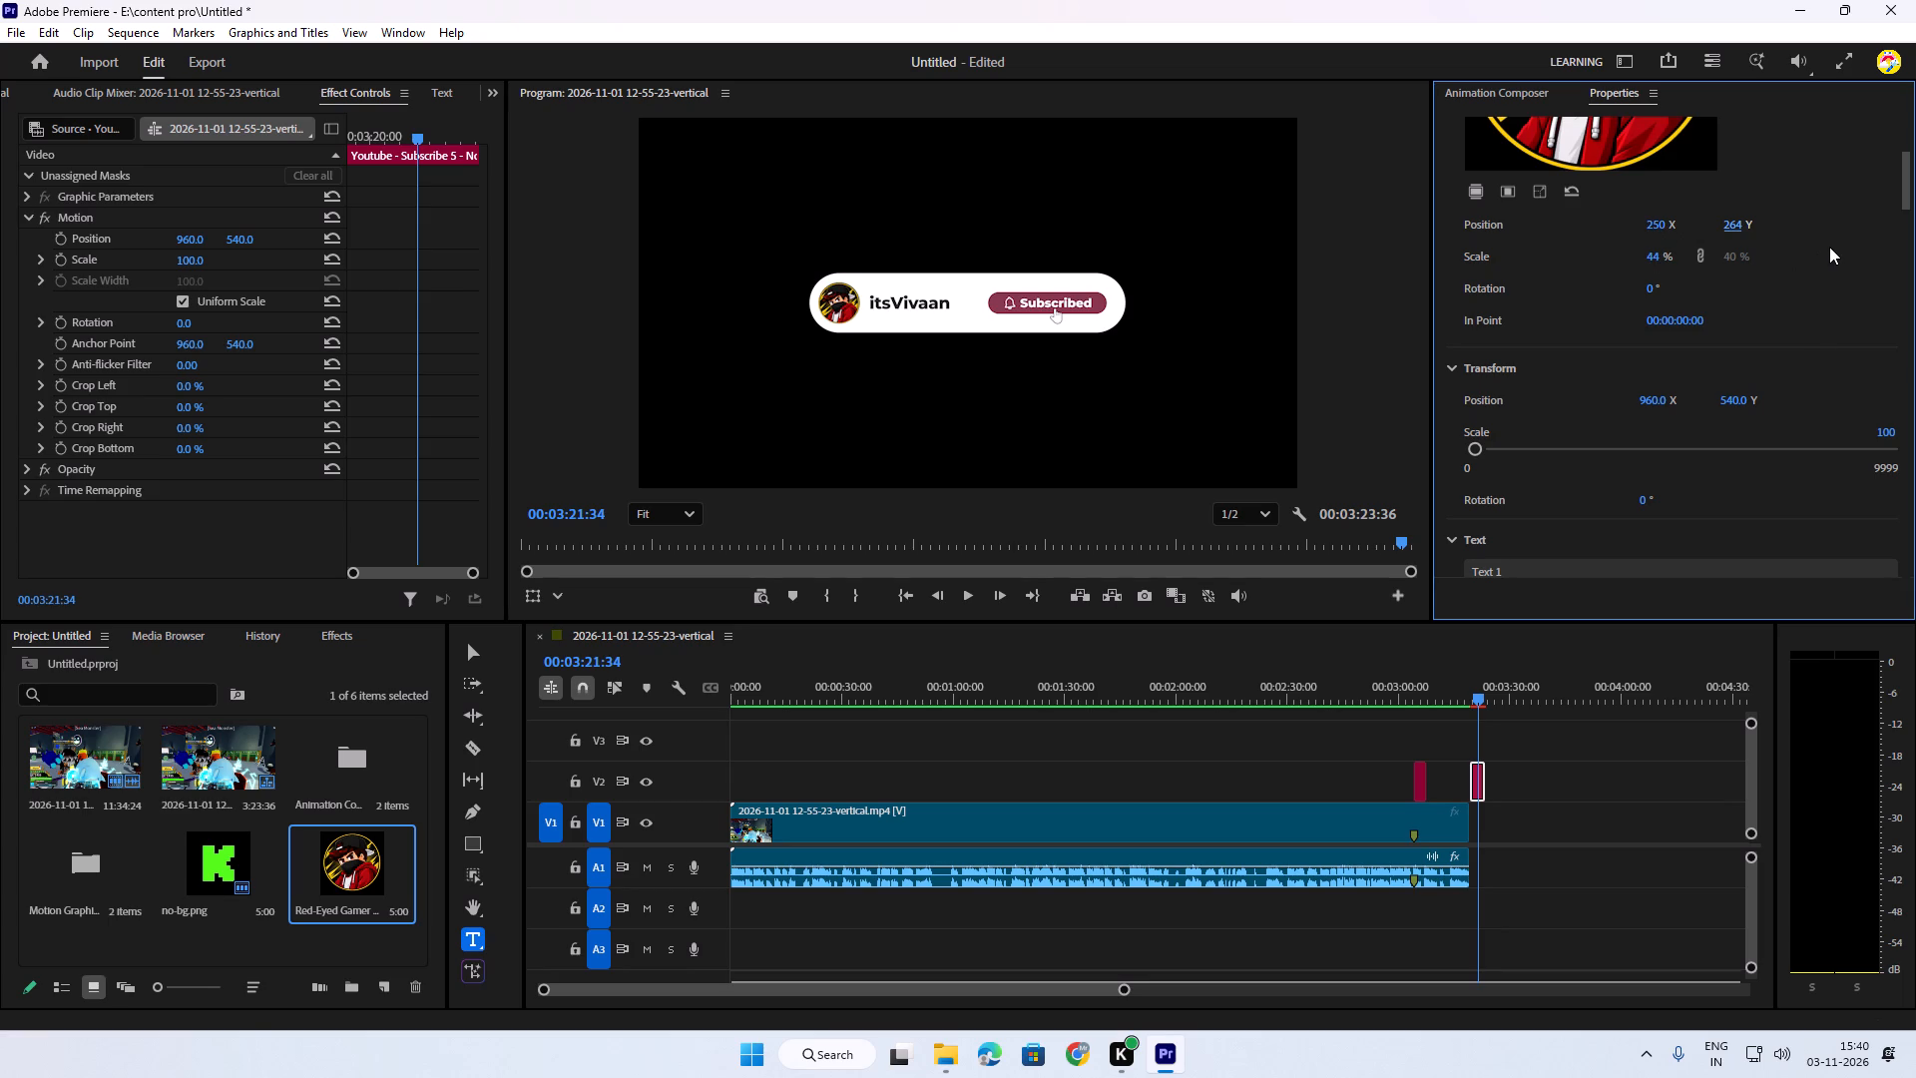
{"action": "left_click", "coordinate": [1824, 269]}
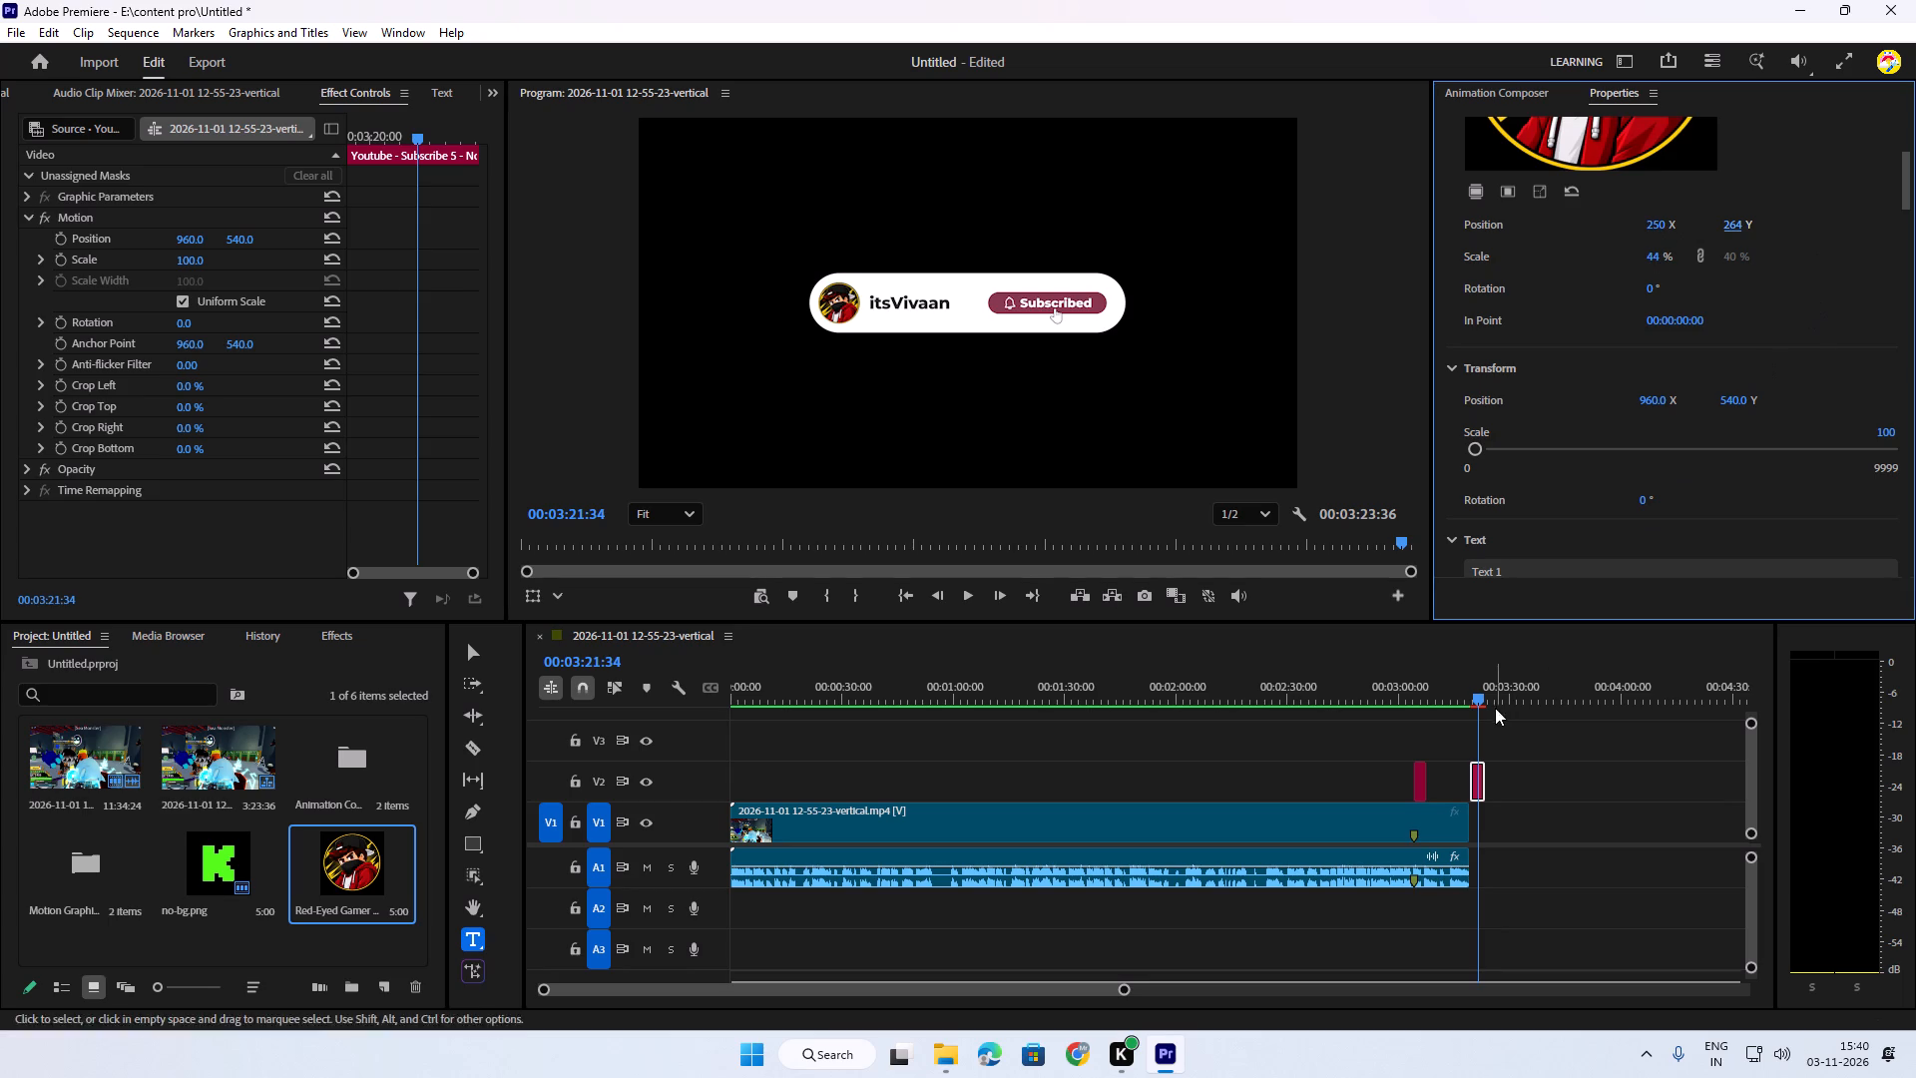
Play the subscribe graphic back from about its start to check the resized avatar.
{"action": "left_click_drag", "start_coordinate": [1476, 692], "coordinate": [1466, 692]}
{"action": "key", "text": "space"}
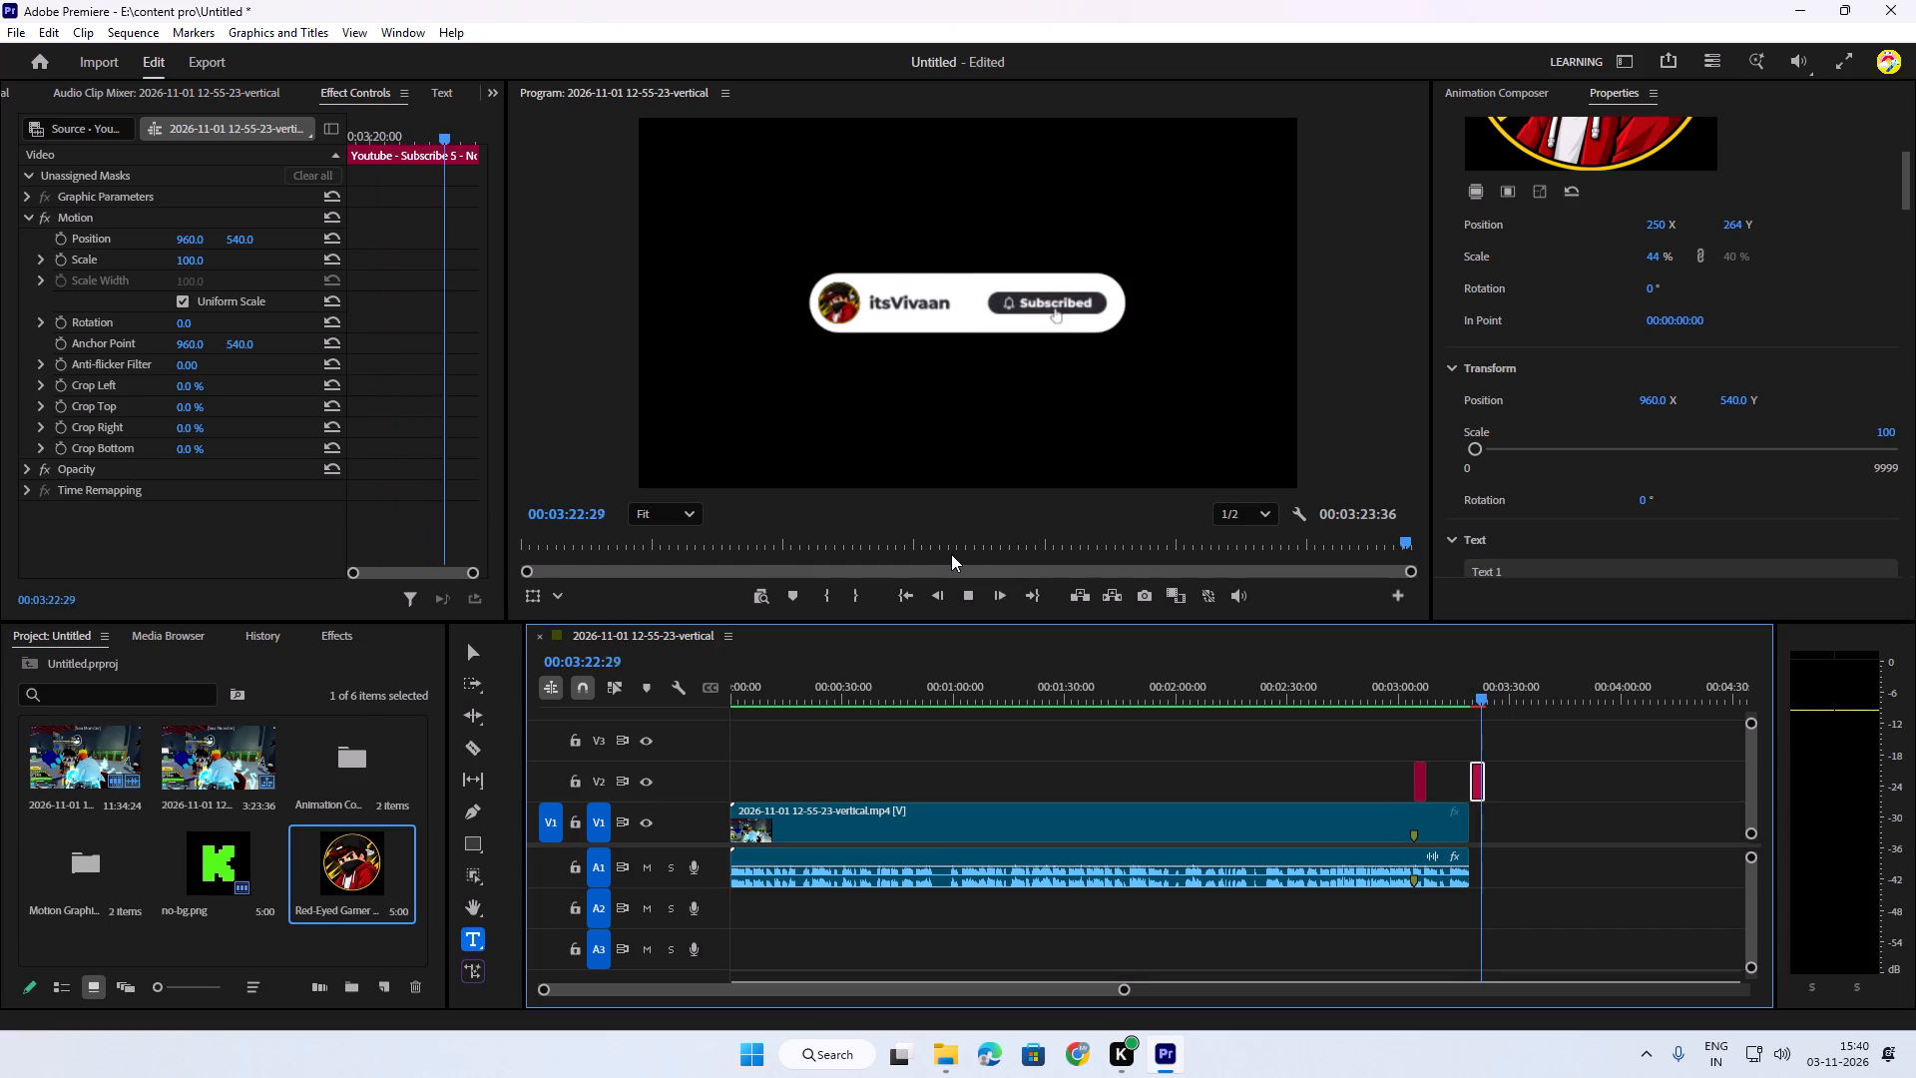
{"action": "key", "text": "space"}
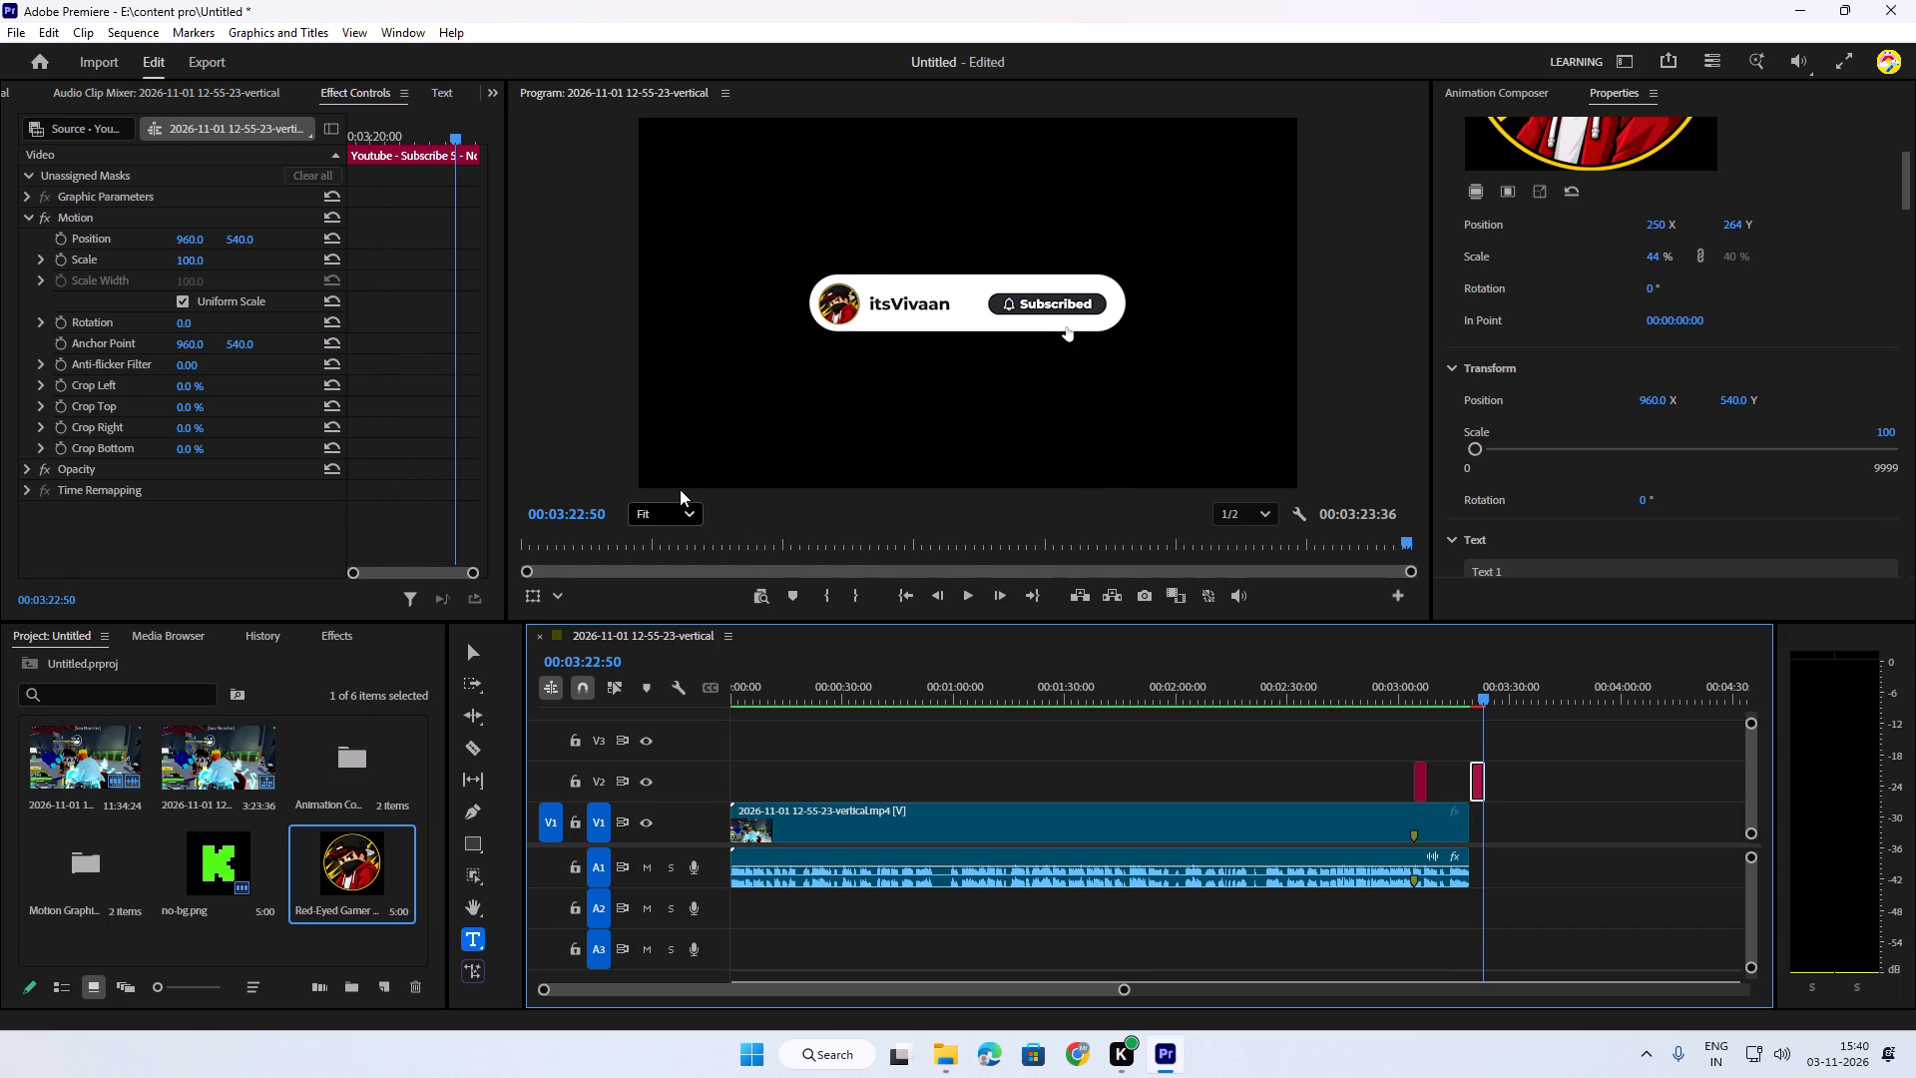
Render the sequence from In to Out.
{"action": "left_click", "coordinate": [132, 34]}
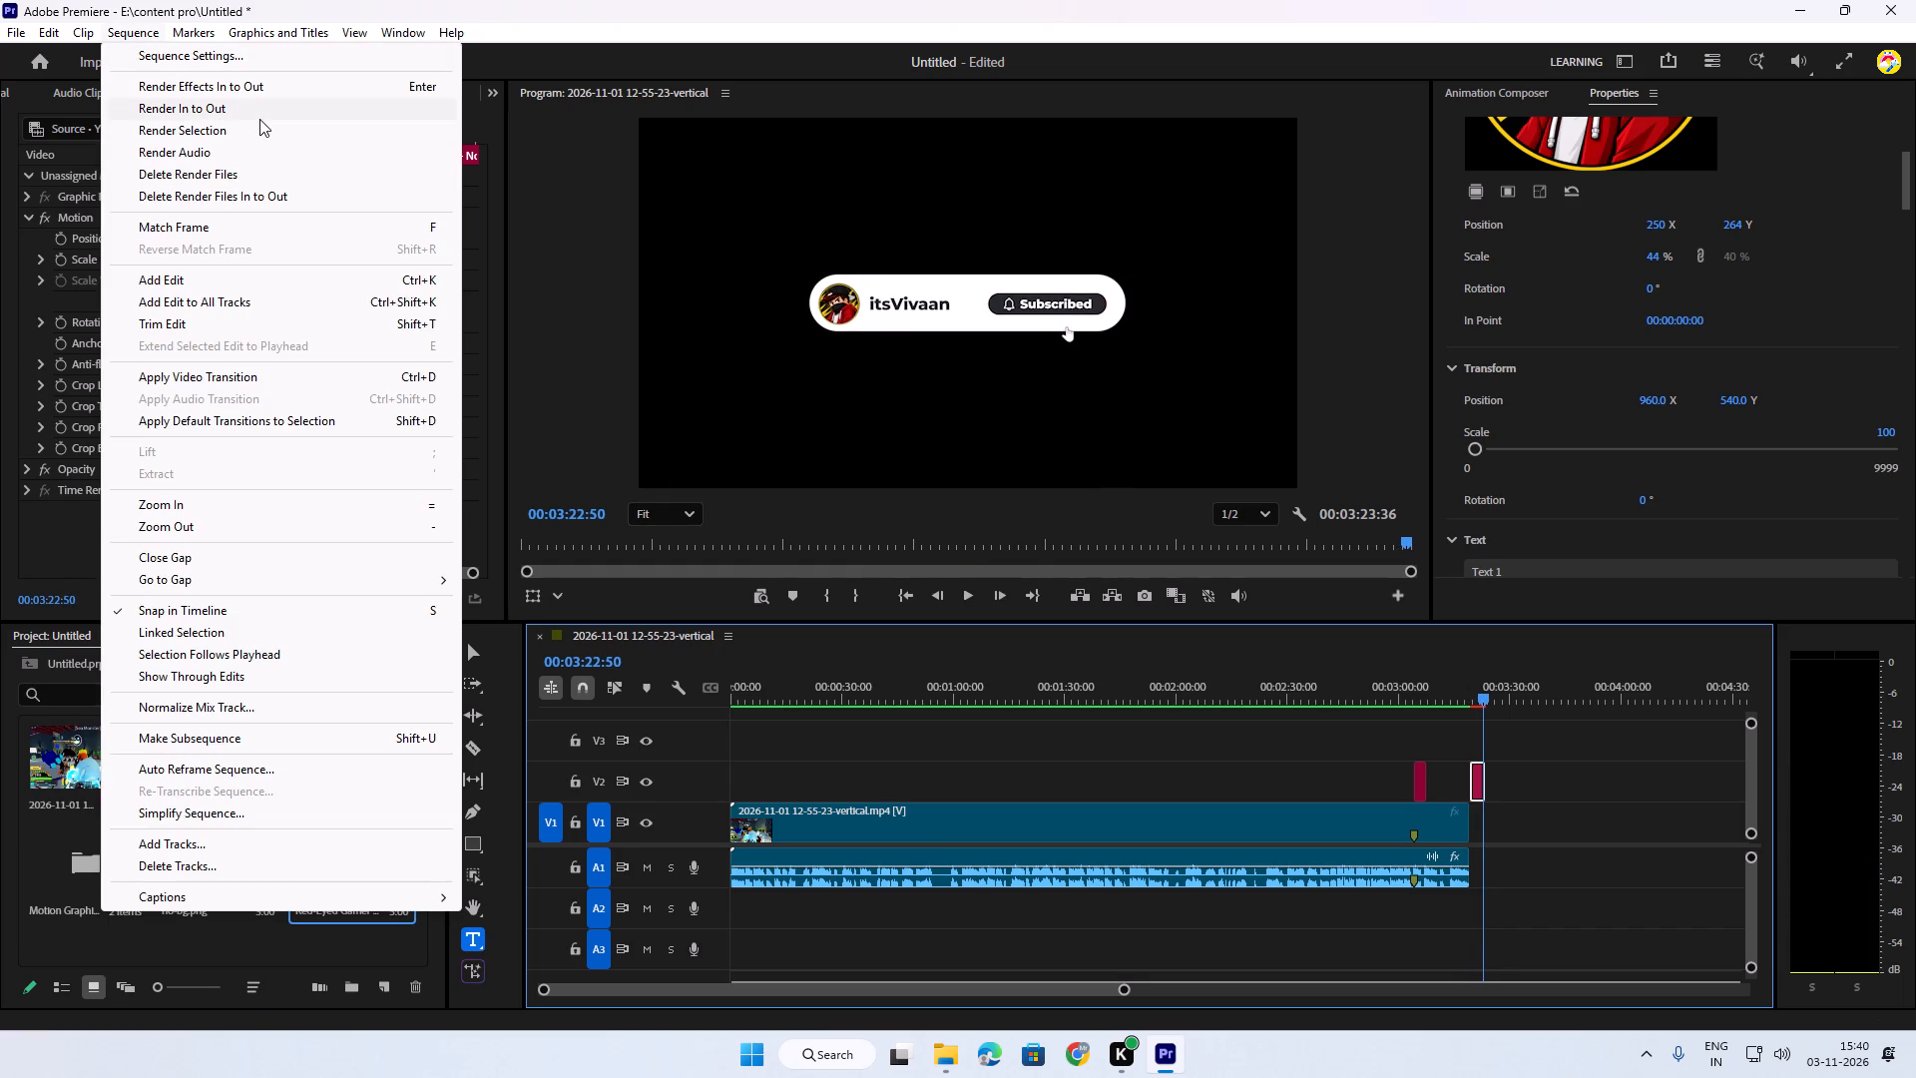
{"action": "left_click", "coordinate": [262, 113]}
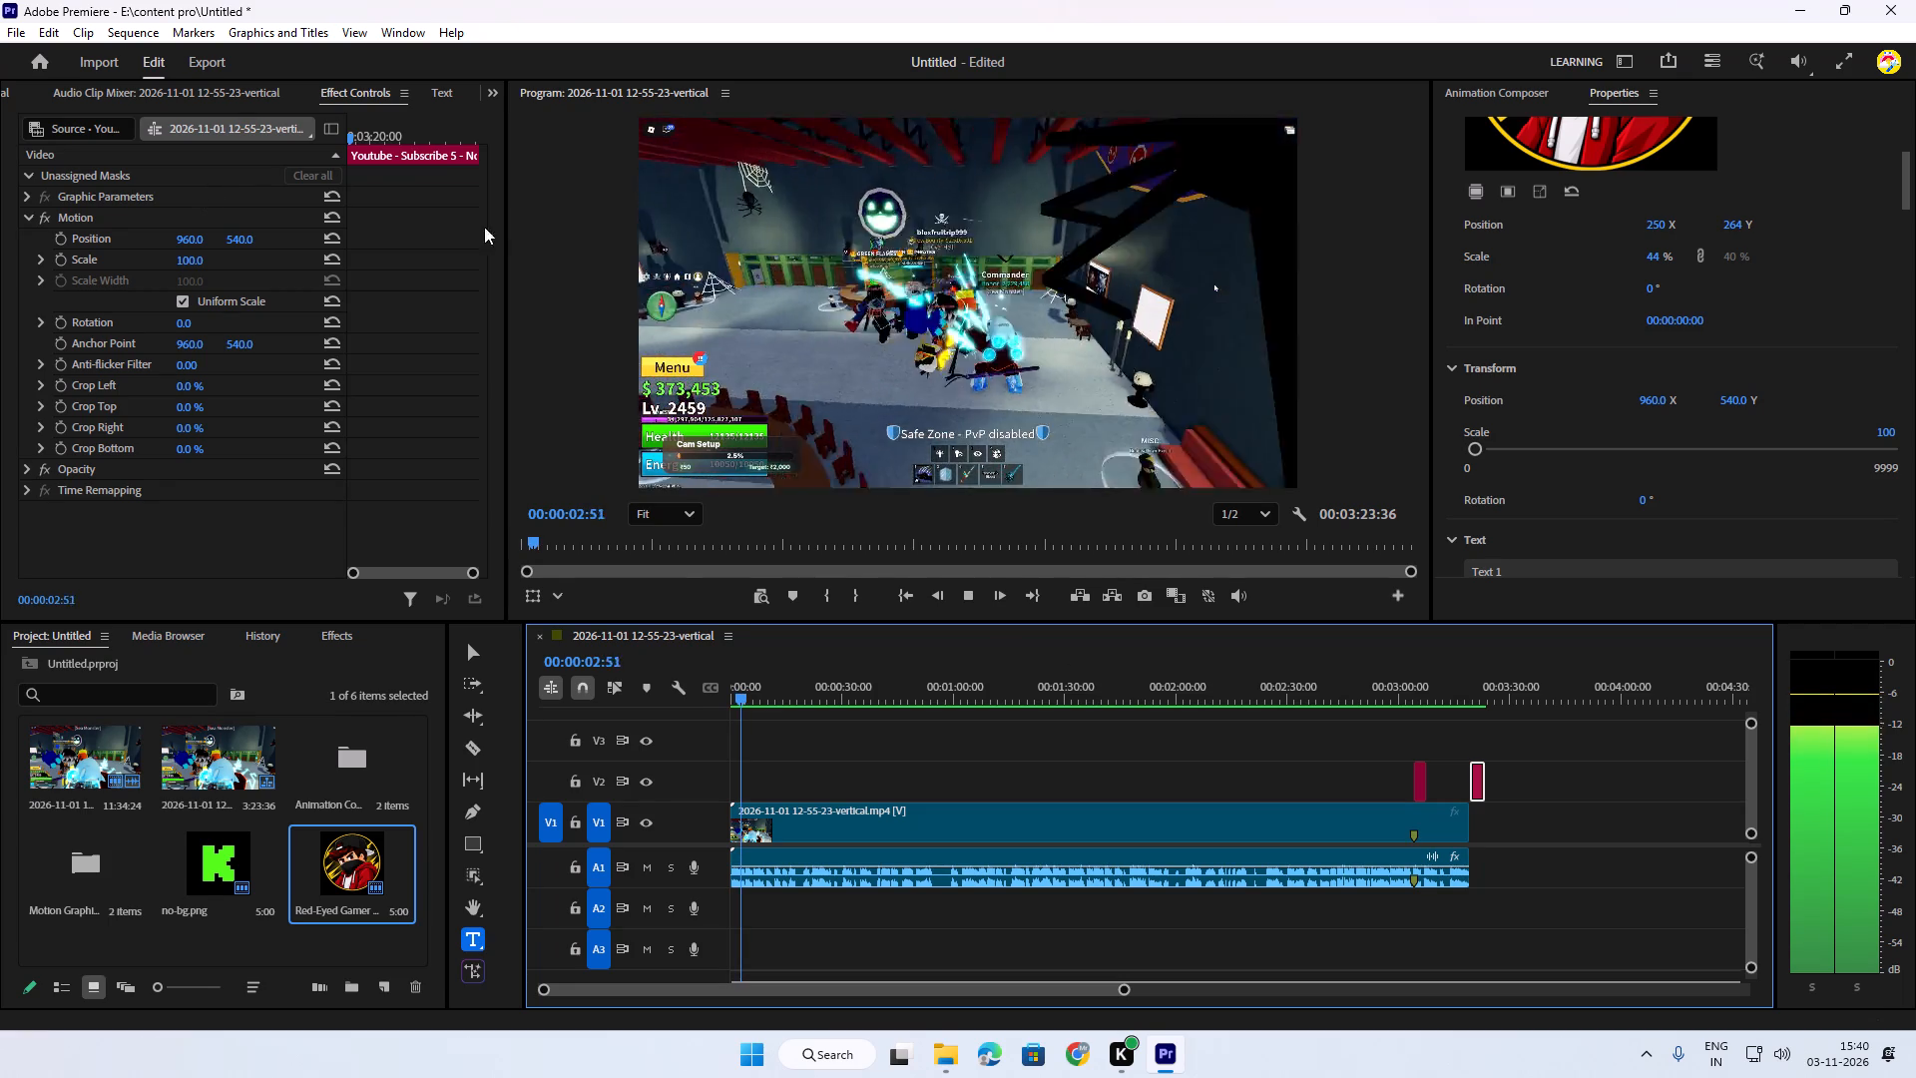
Move playback to the subscribe graphic at the sequence's end and review the rendered result.
{"action": "left_click_drag", "start_coordinate": [752, 698], "coordinate": [1467, 761]}
{"action": "key", "text": "space"}
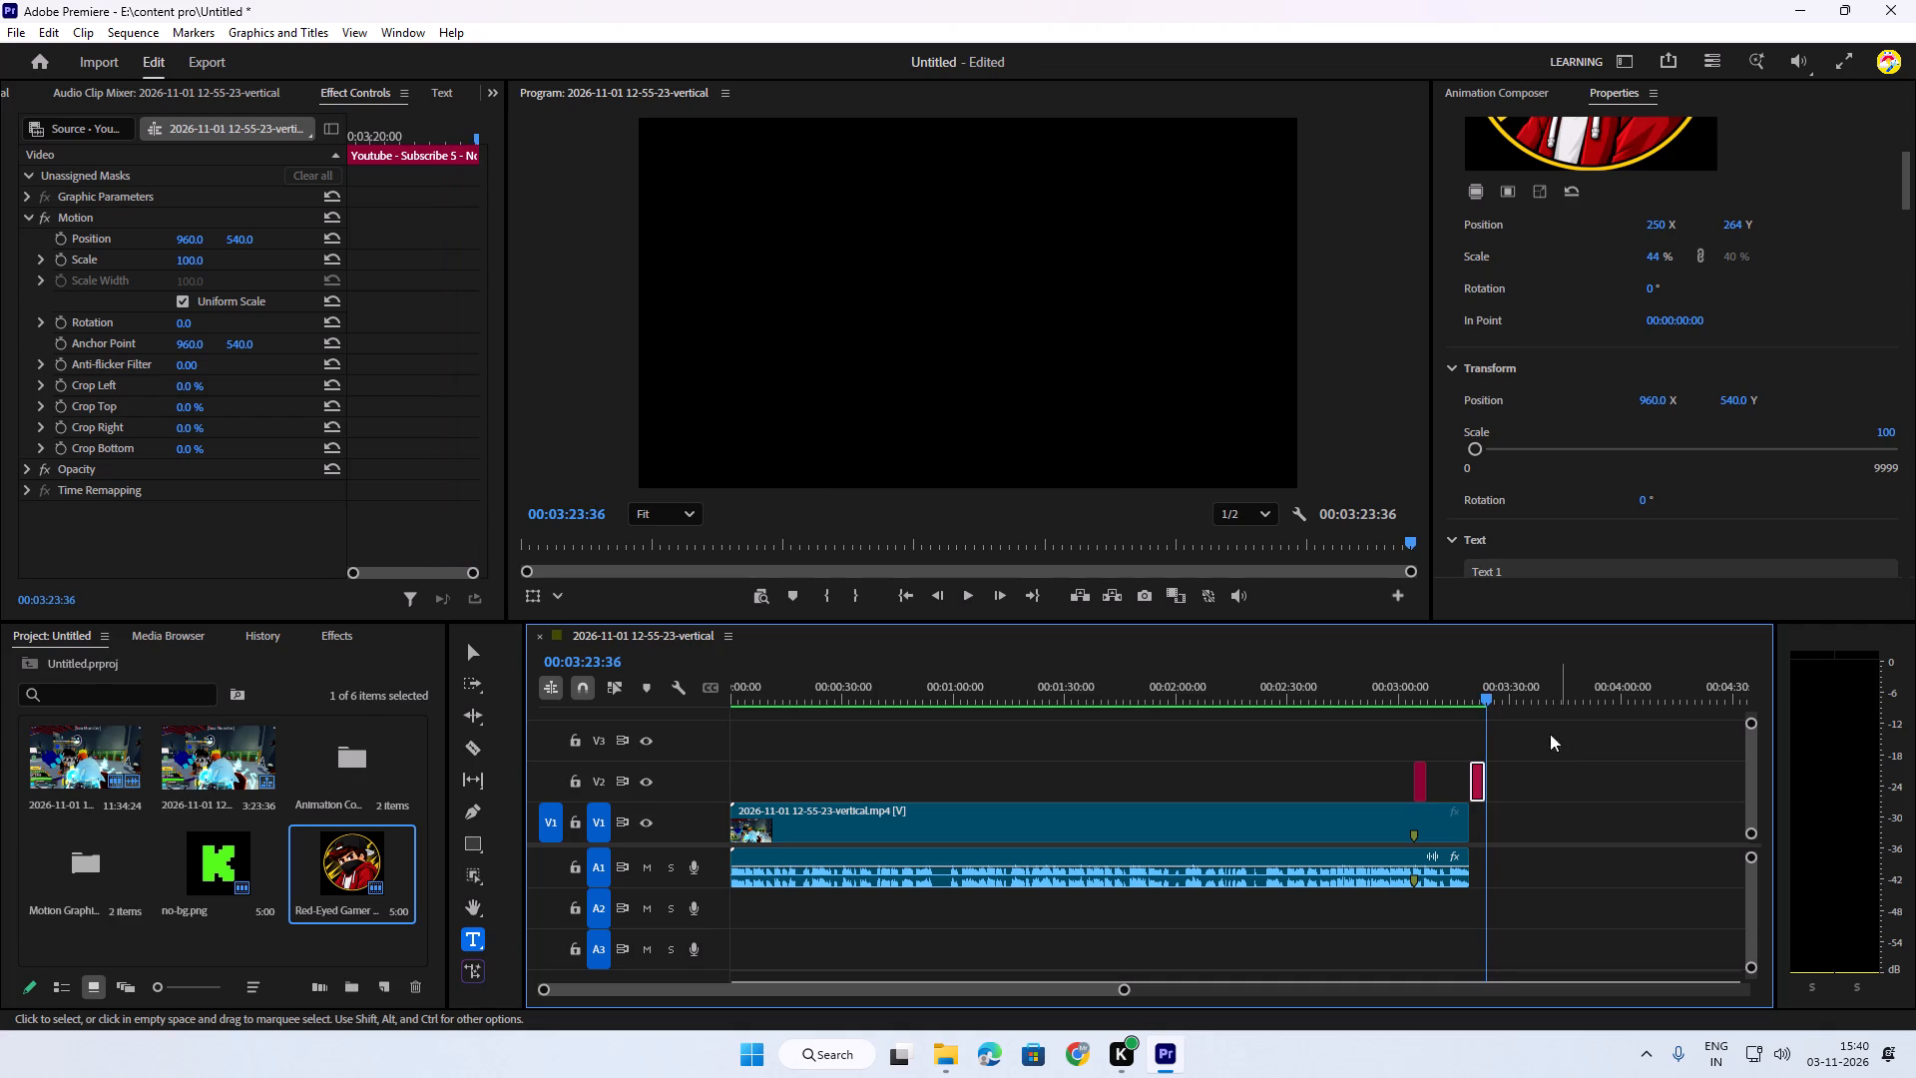
Open the sequence's export settings and name the output file "blox fruits hellowin event".
{"action": "left_click", "coordinate": [203, 64]}
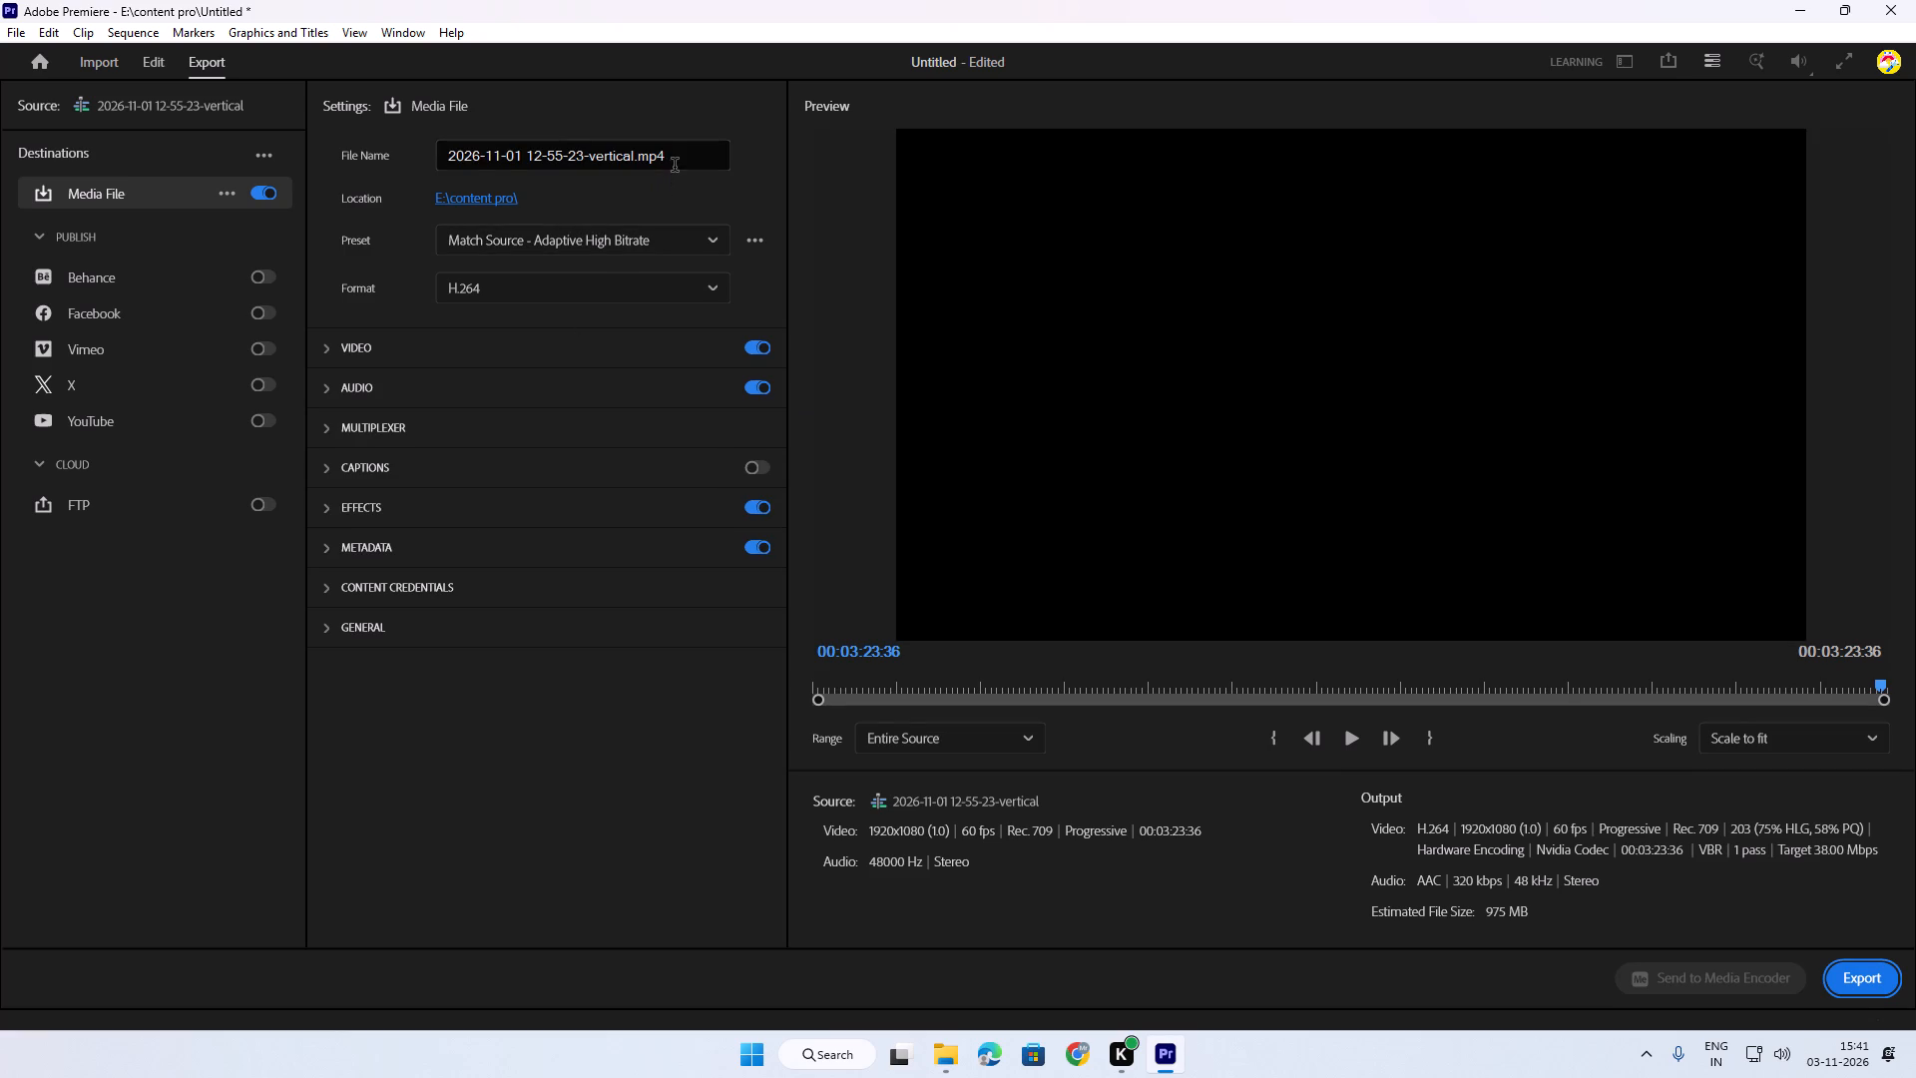
{"action": "left_click_drag", "start_coordinate": [675, 167], "coordinate": [552, 162]}
{"action": "left_click_drag", "start_coordinate": [676, 155], "coordinate": [443, 168]}
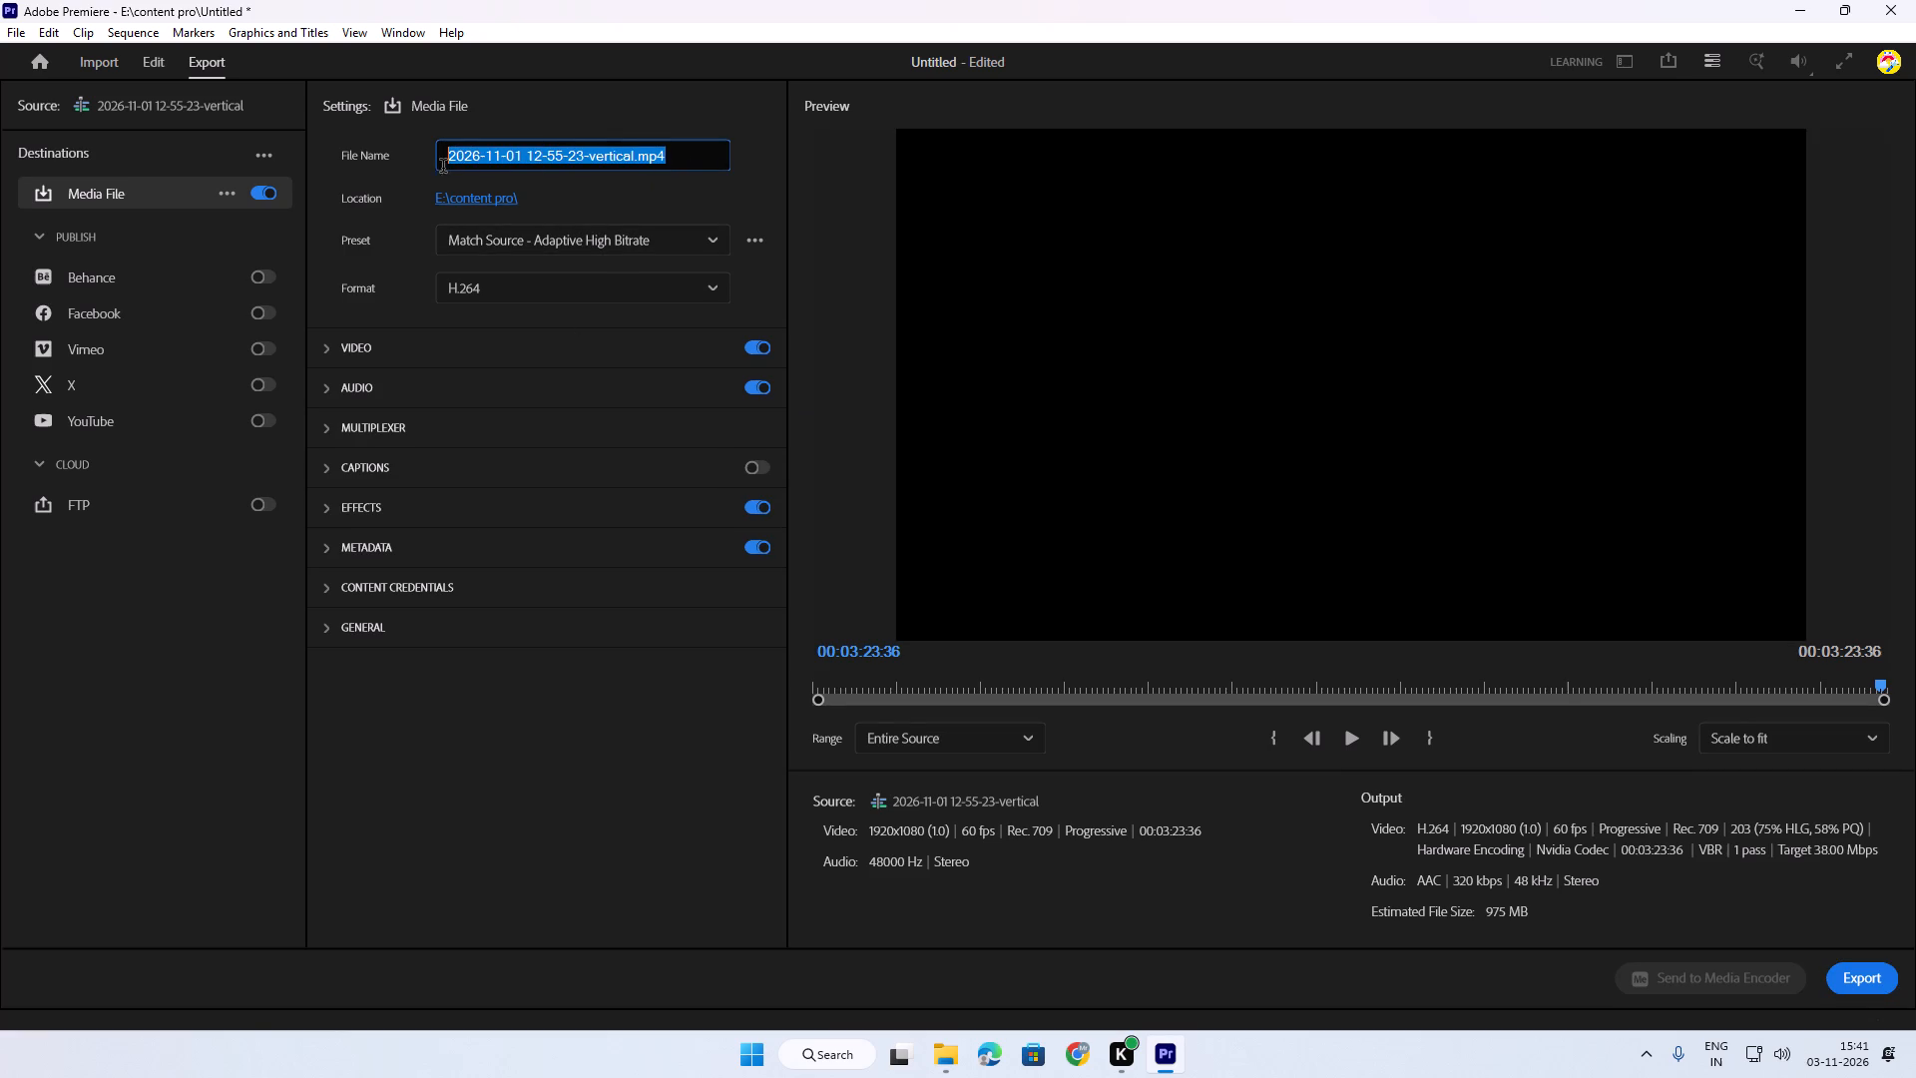
{"action": "left_click_drag", "start_coordinate": [443, 168], "coordinate": [427, 167]}
{"action": "key", "text": "b"}
{"action": "key", "text": "l"}
{"action": "key", "text": "o"}
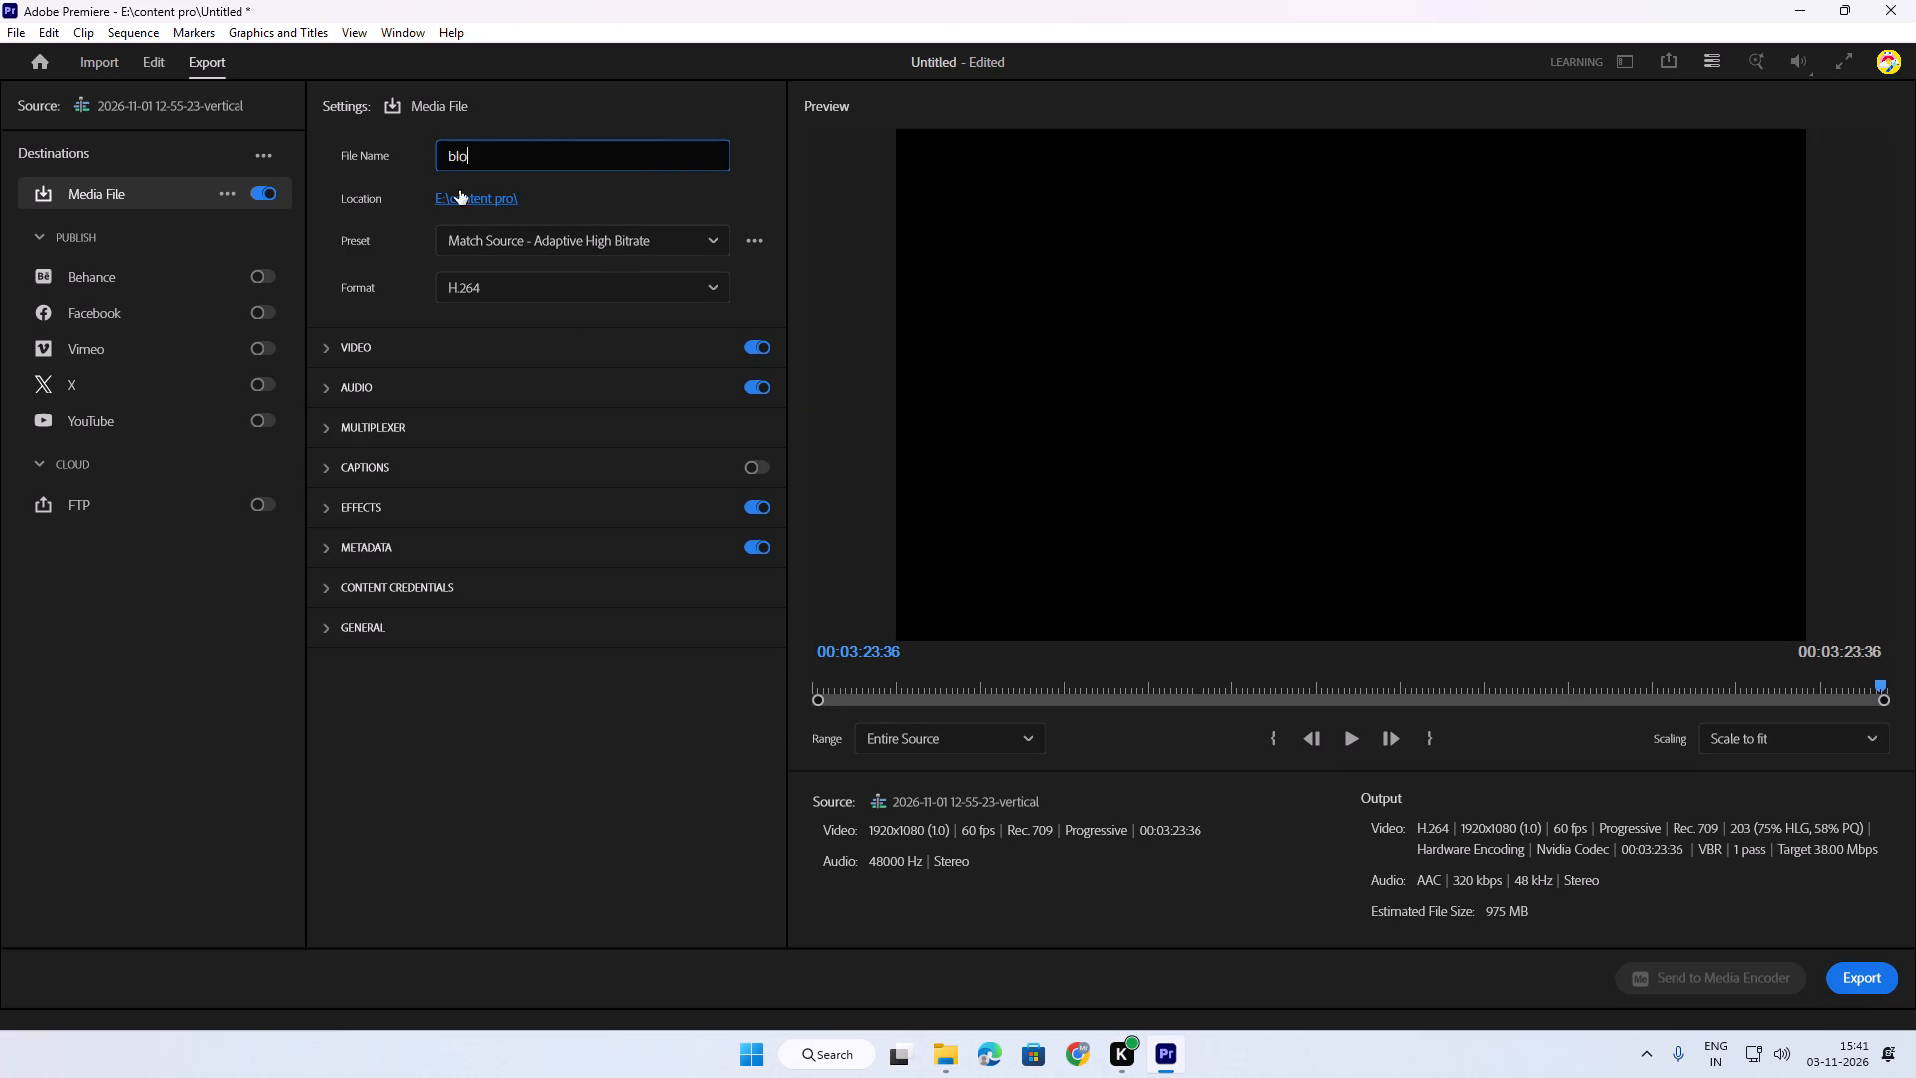
{"action": "key", "text": "x"}
{"action": "key", "text": "space"}
{"action": "type", "text": "fru"}
{"action": "key", "text": "i"}
{"action": "key", "text": "t"}
{"action": "type", "text": "s"}
{"action": "key", "text": "space"}
{"action": "type", "text": "he"}
{"action": "key", "text": "l"}
{"action": "key", "text": "l"}
{"action": "key", "text": "o"}
{"action": "type", "text": "wi"}
{"action": "type", "text": "n"}
{"action": "key", "text": "space"}
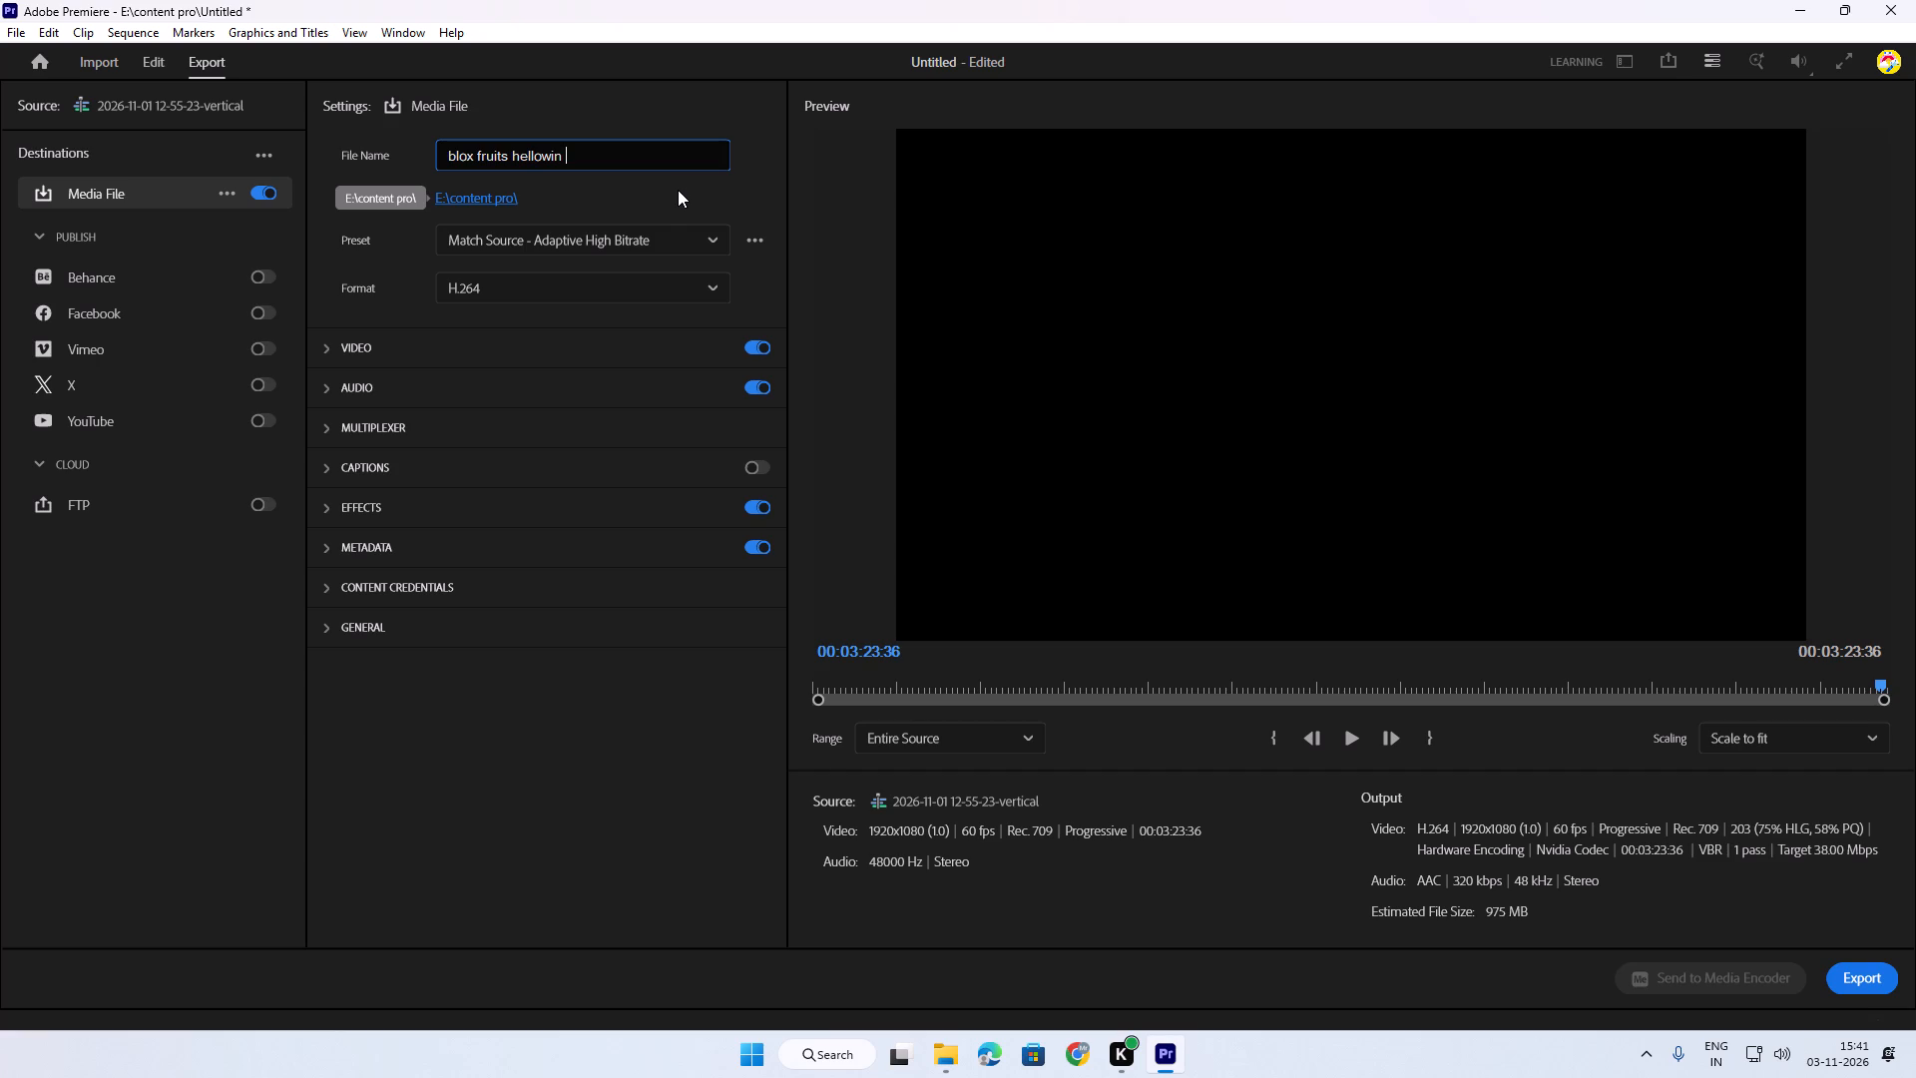
{"action": "key", "text": "e"}
{"action": "type", "text": "vent"}
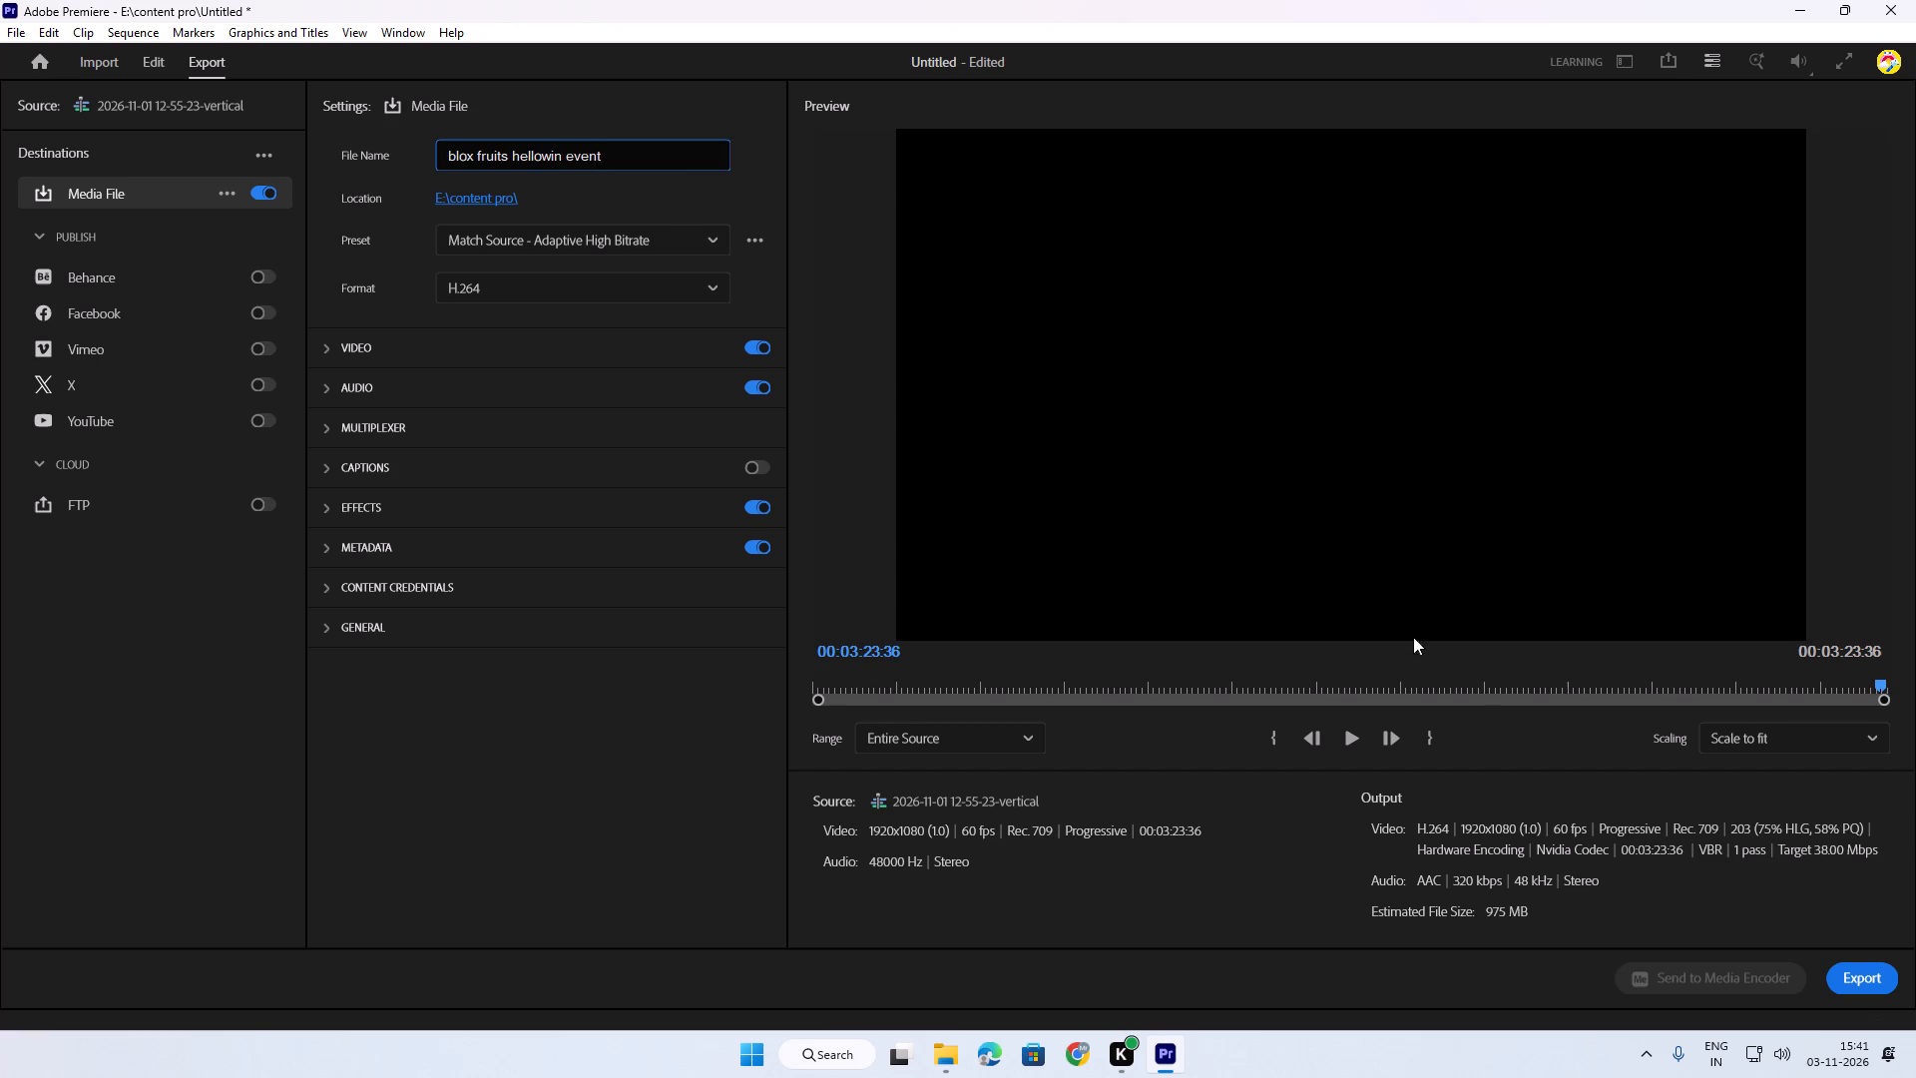
Export the entire sequence as an H.264 media file with the current settings.
{"action": "left_click", "coordinate": [1853, 966]}
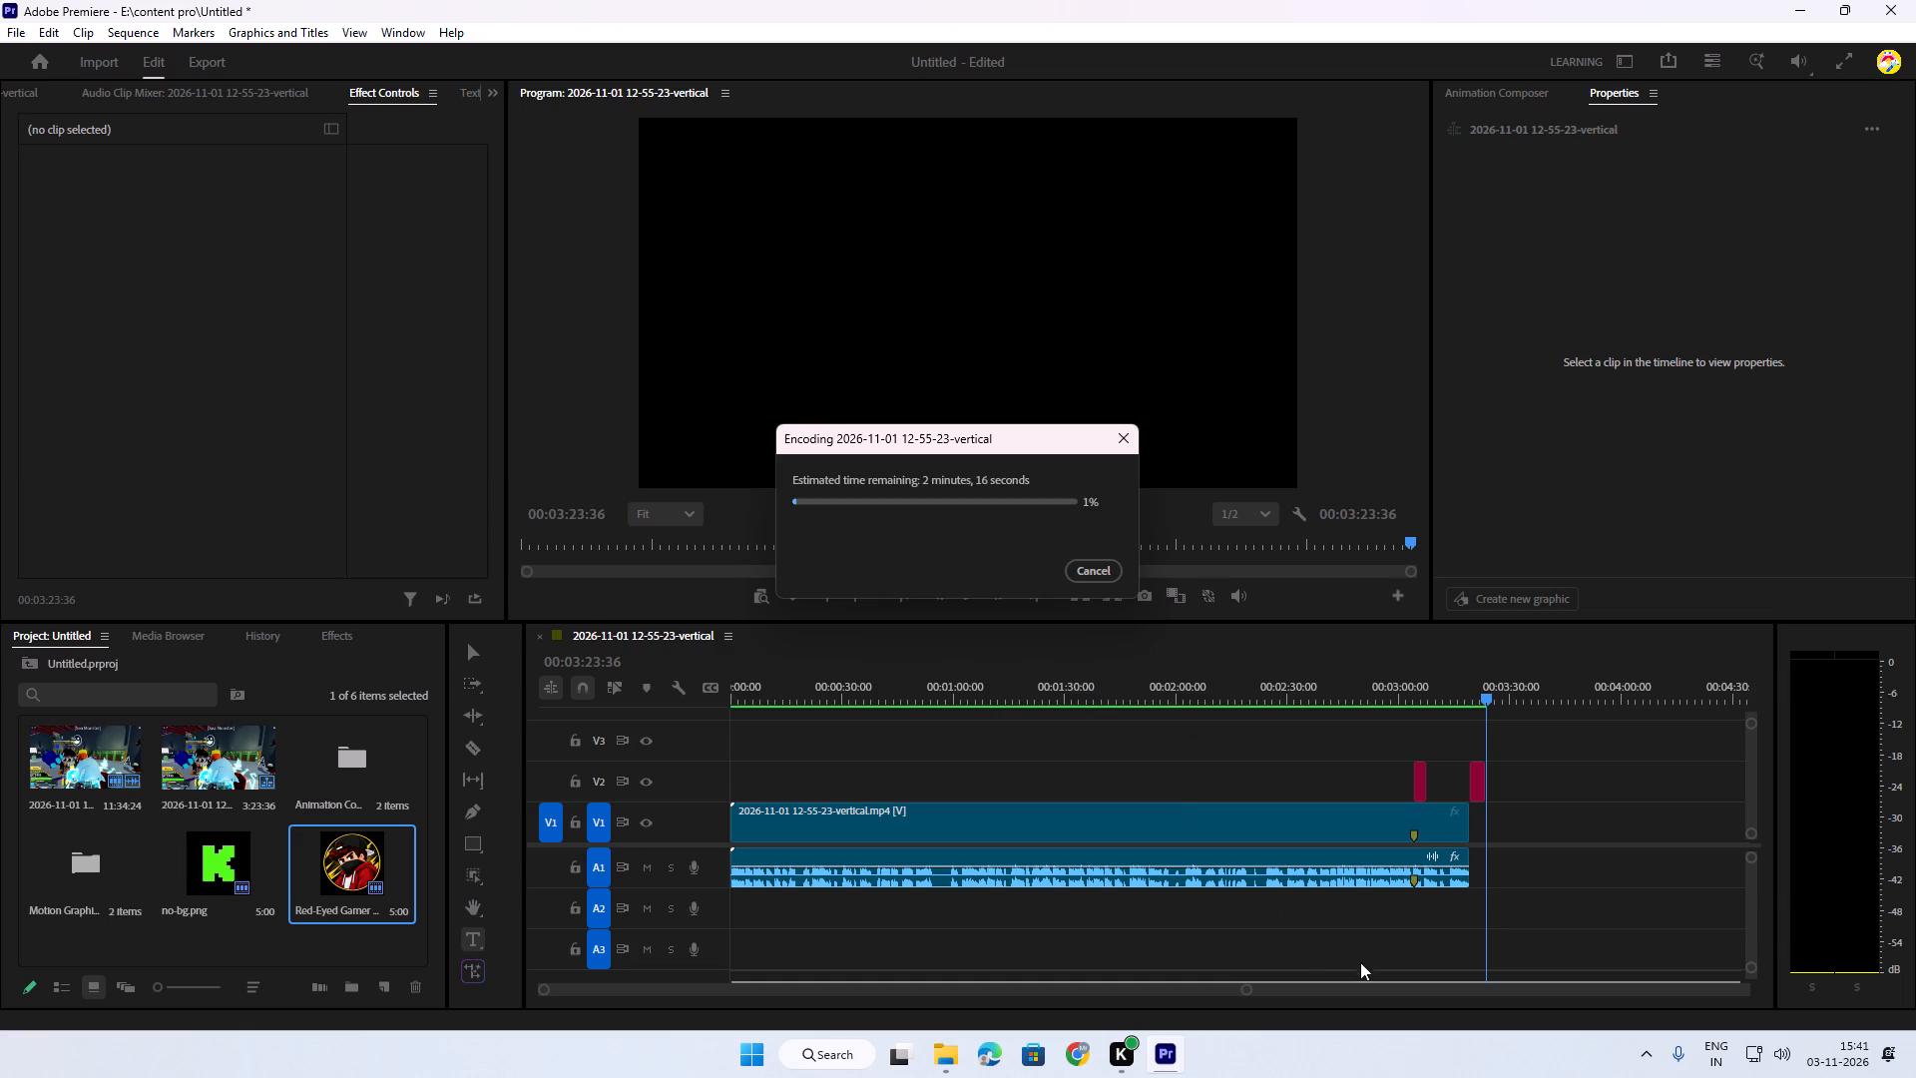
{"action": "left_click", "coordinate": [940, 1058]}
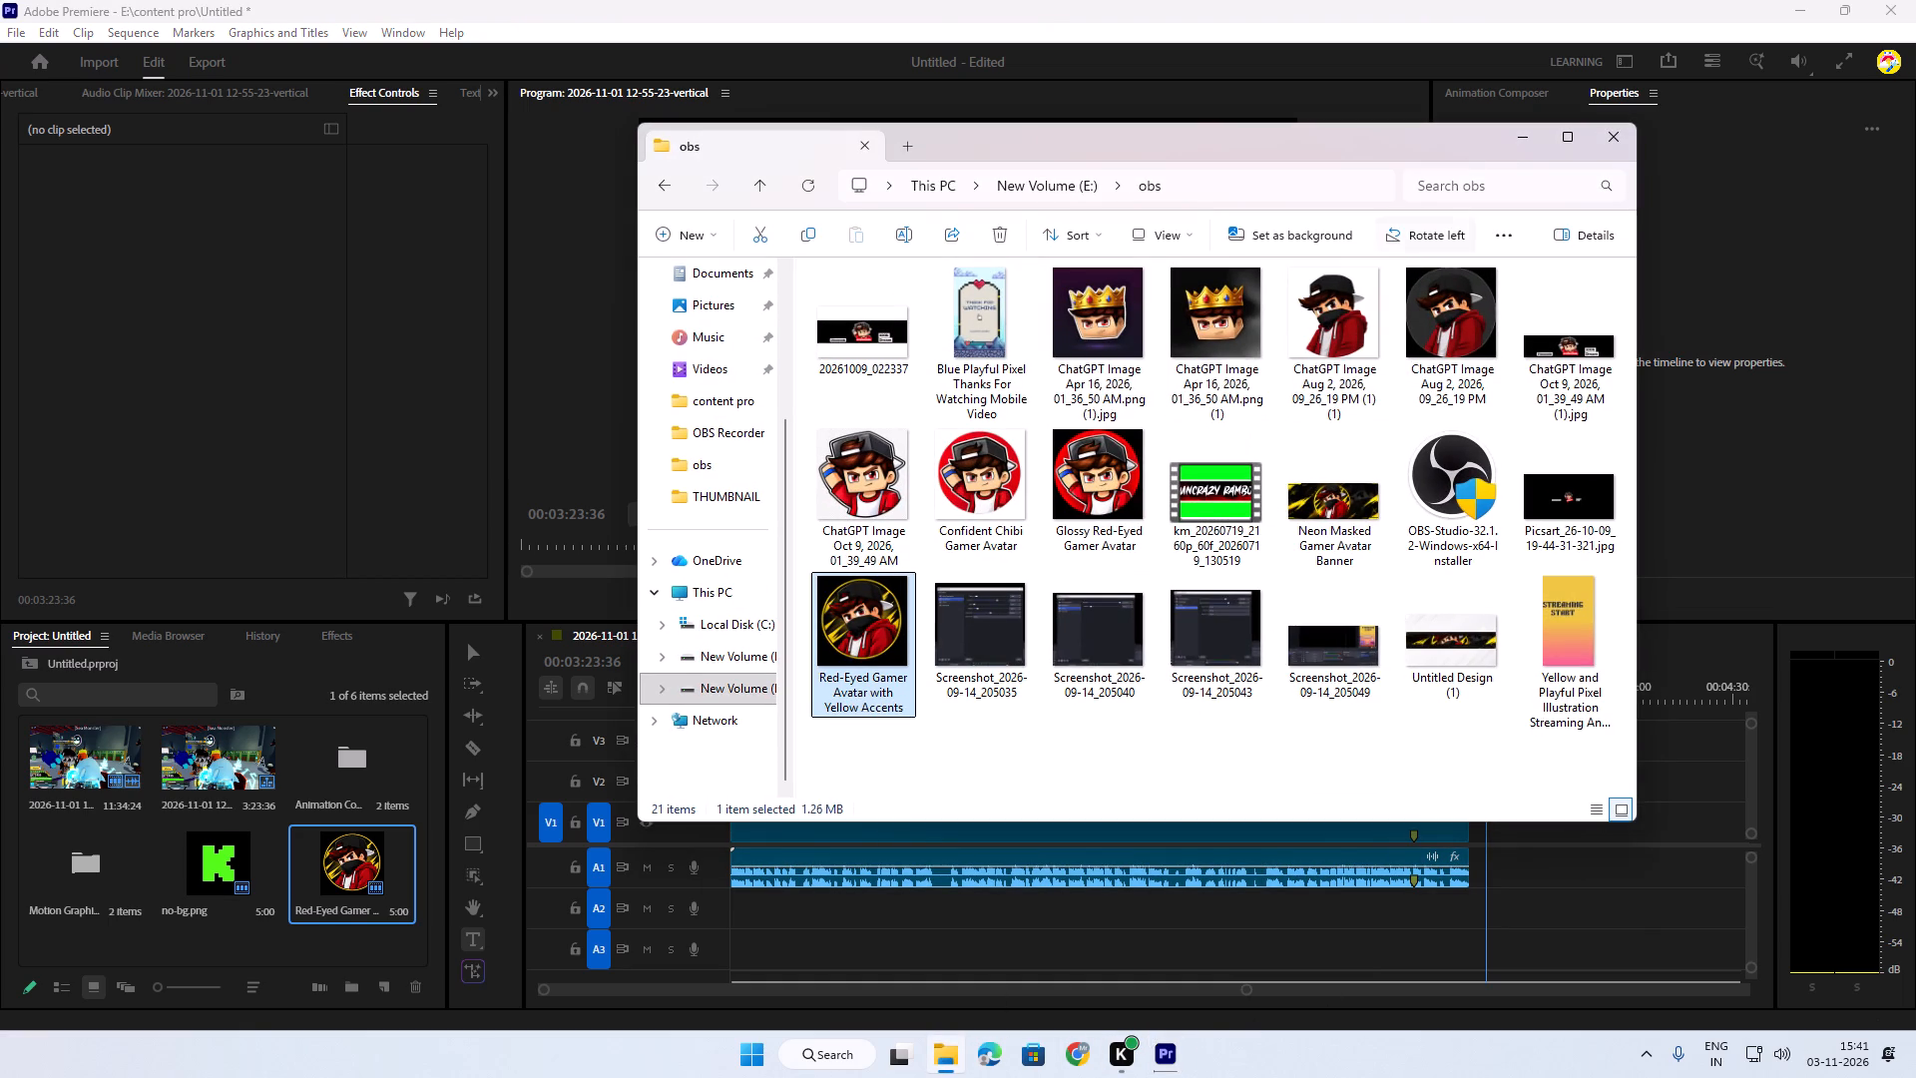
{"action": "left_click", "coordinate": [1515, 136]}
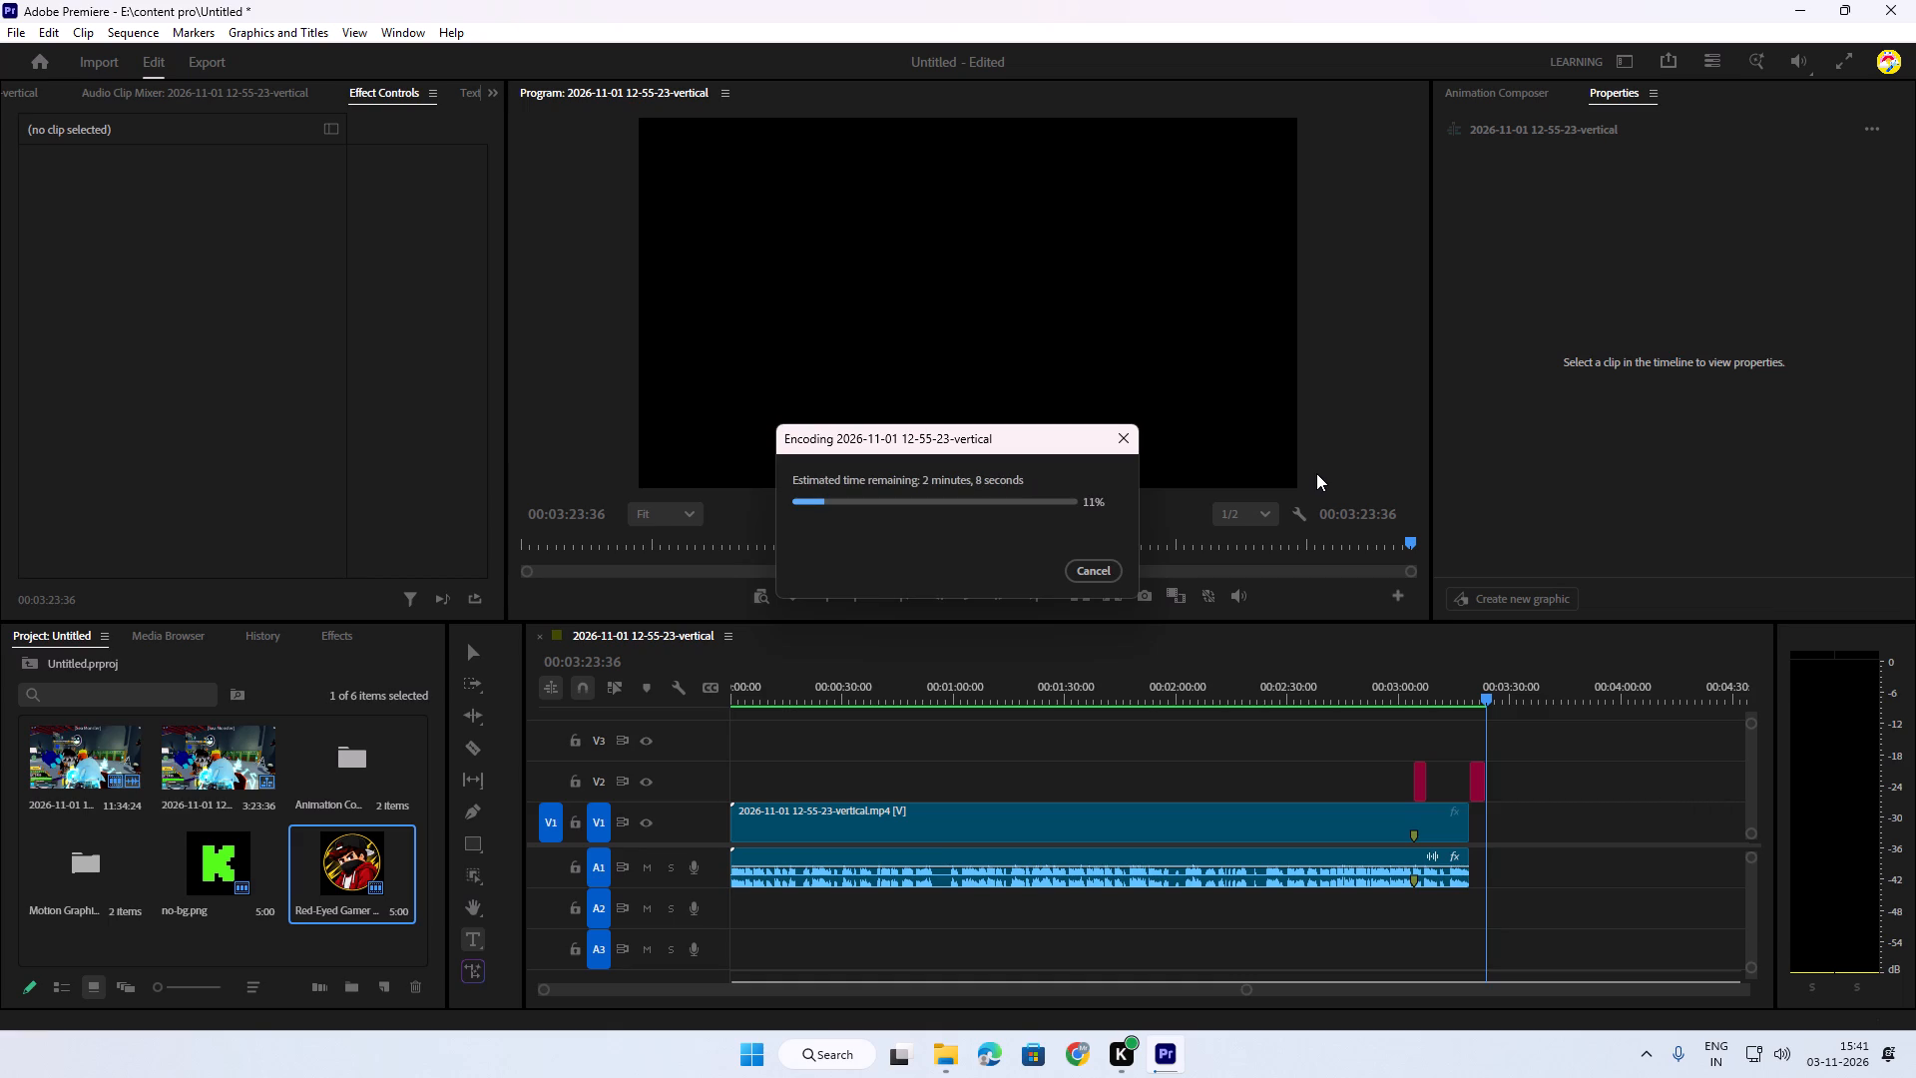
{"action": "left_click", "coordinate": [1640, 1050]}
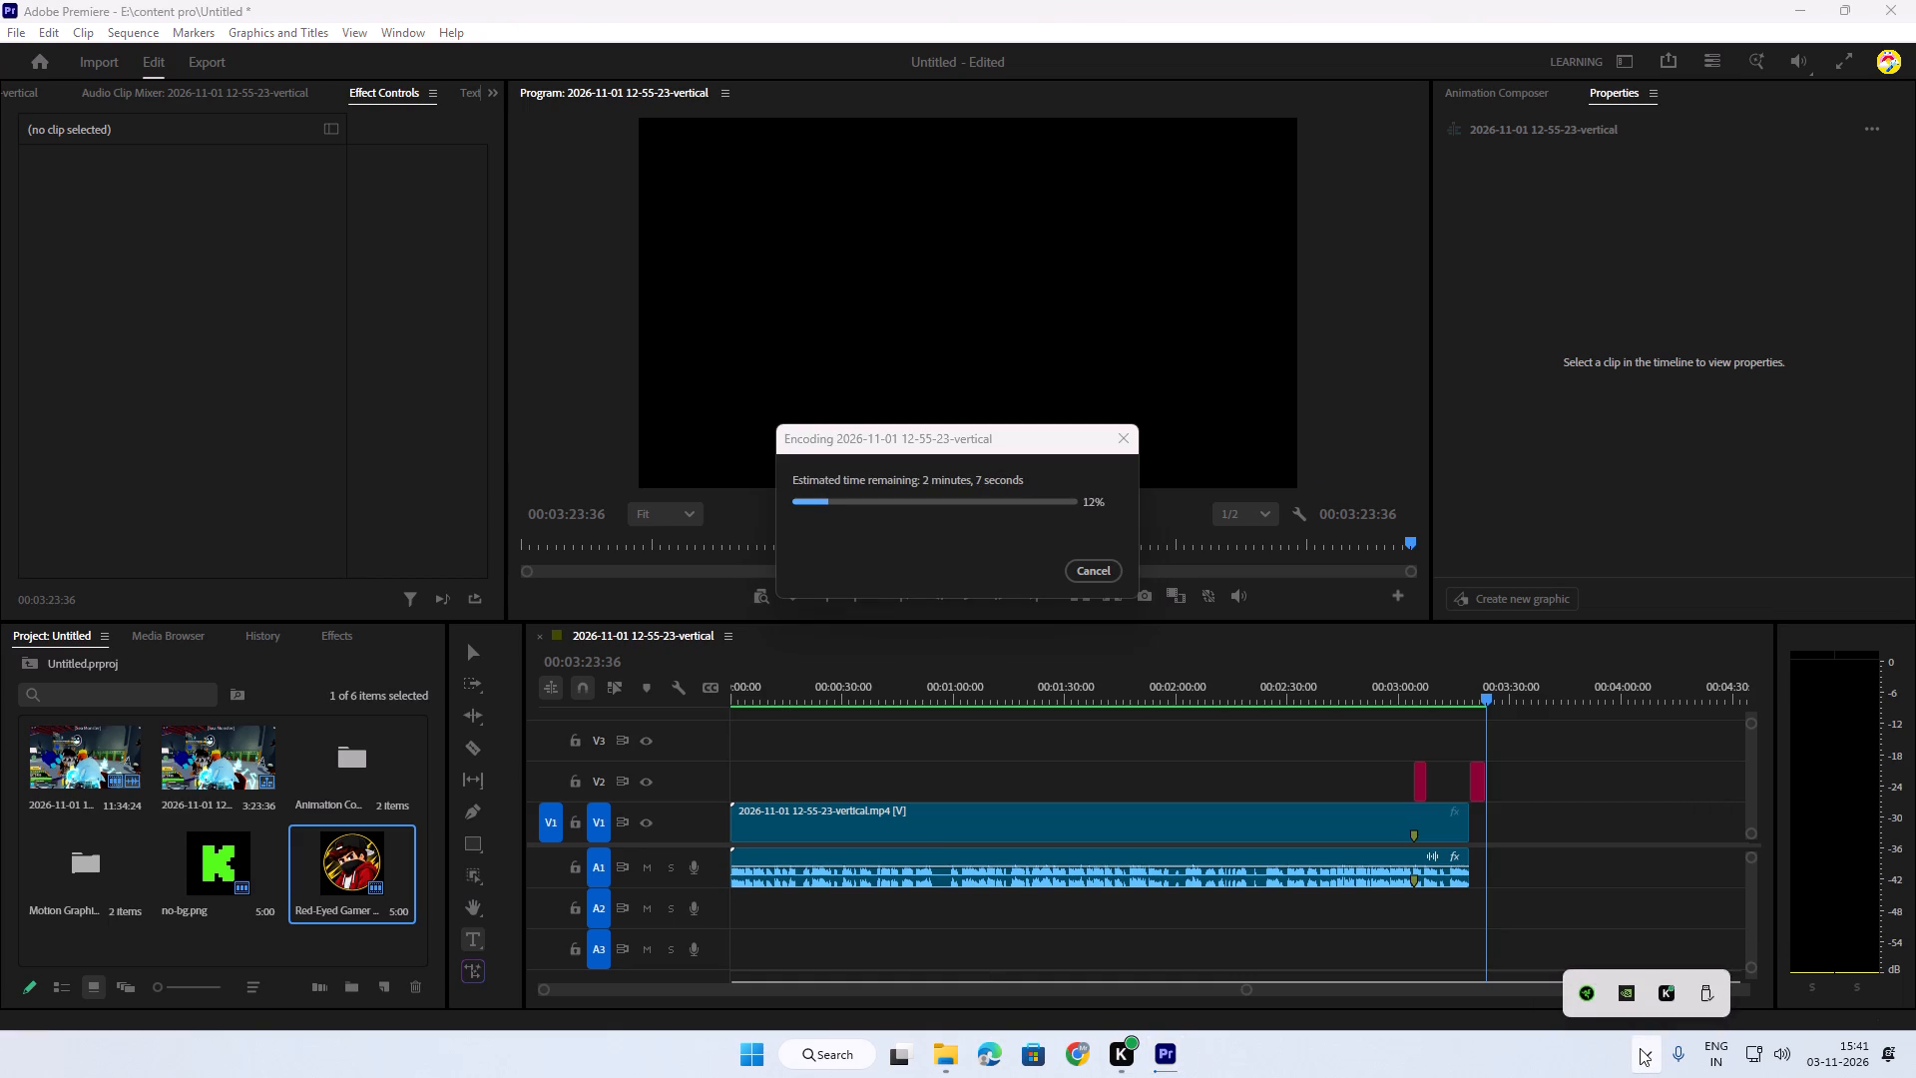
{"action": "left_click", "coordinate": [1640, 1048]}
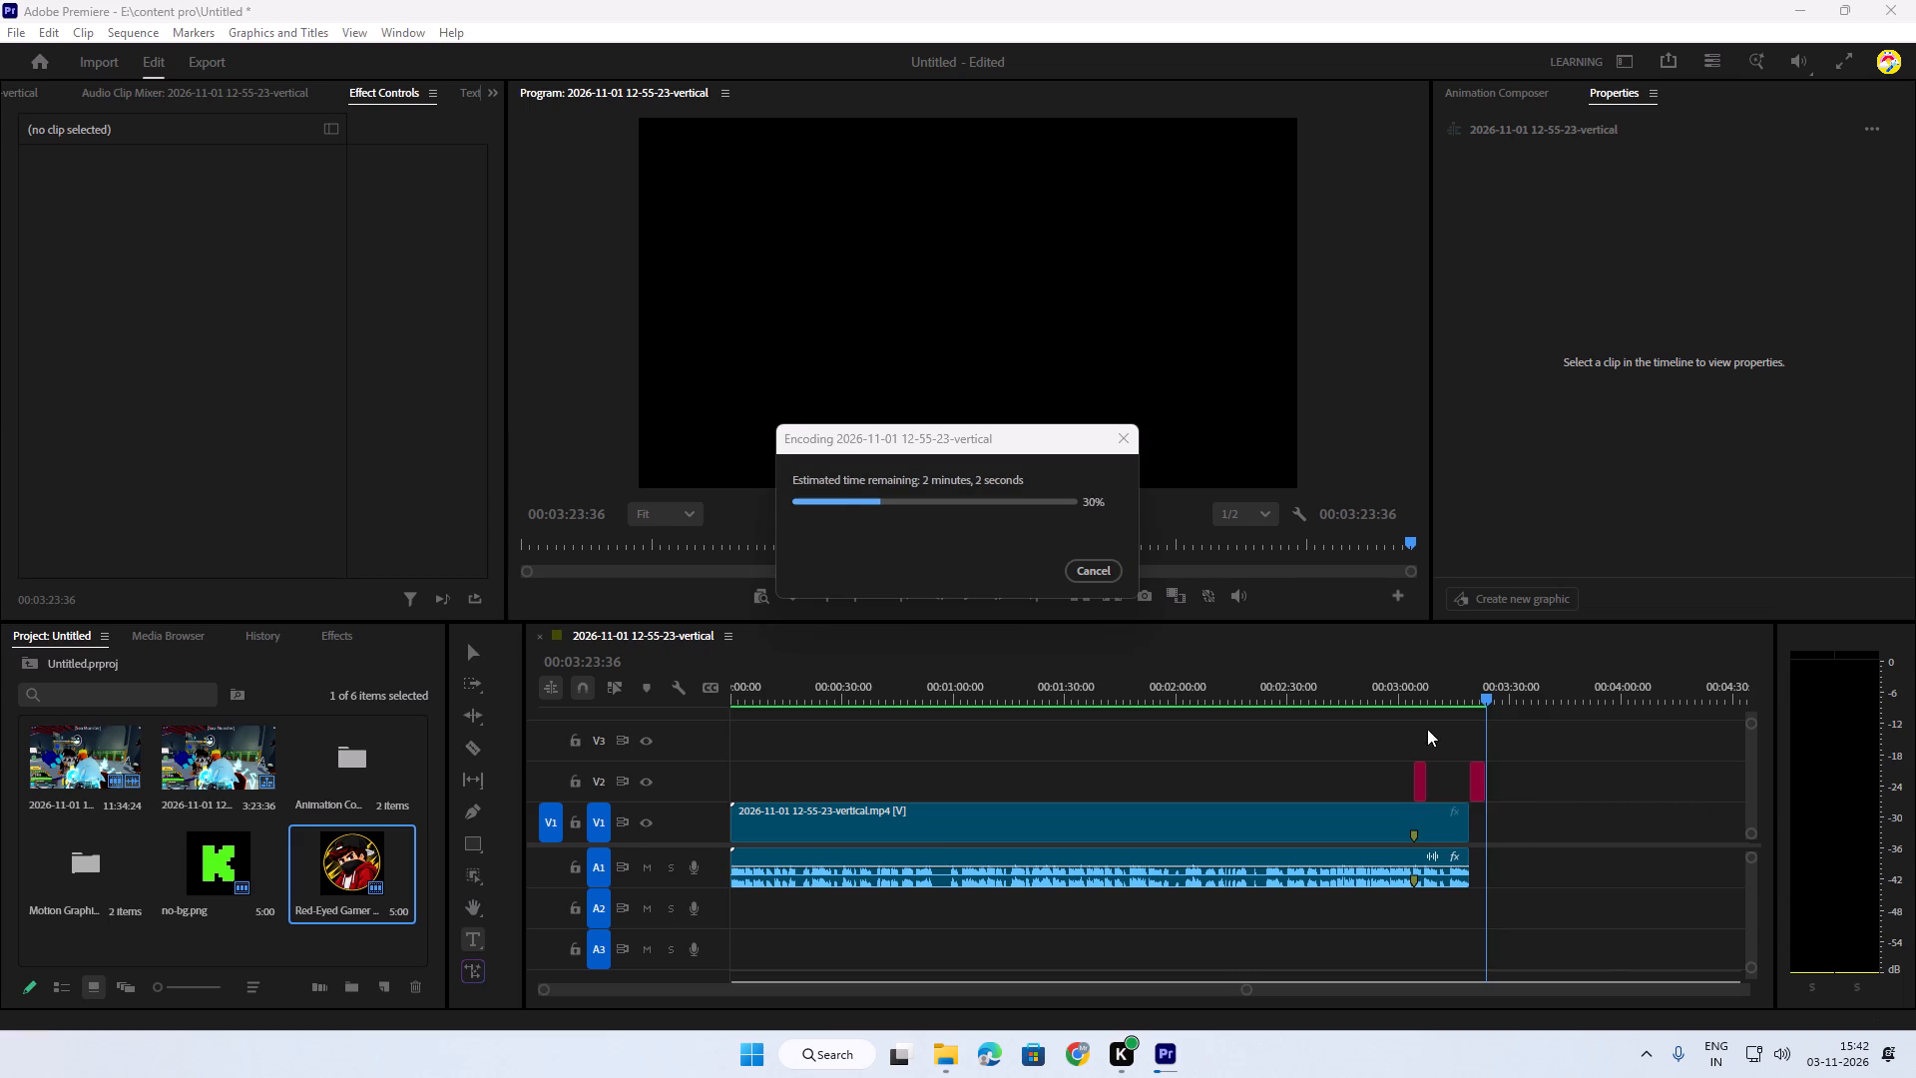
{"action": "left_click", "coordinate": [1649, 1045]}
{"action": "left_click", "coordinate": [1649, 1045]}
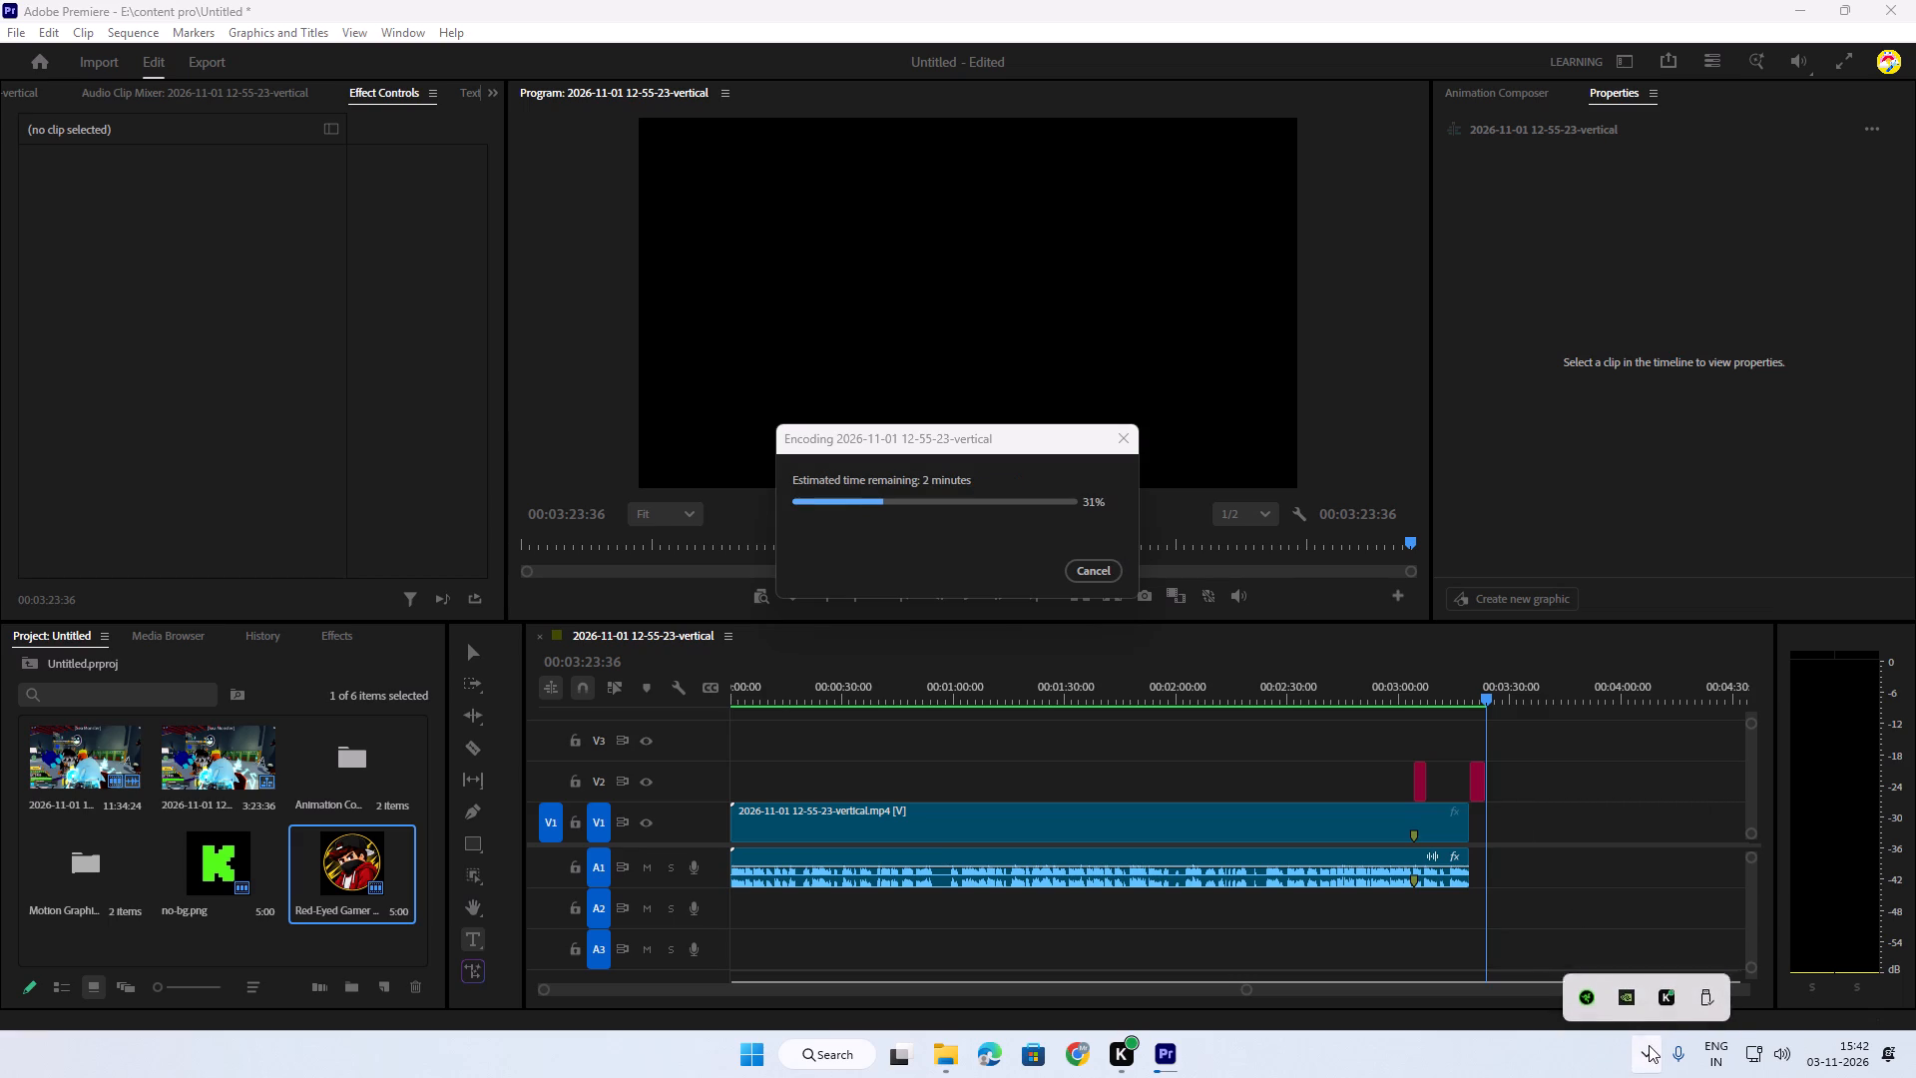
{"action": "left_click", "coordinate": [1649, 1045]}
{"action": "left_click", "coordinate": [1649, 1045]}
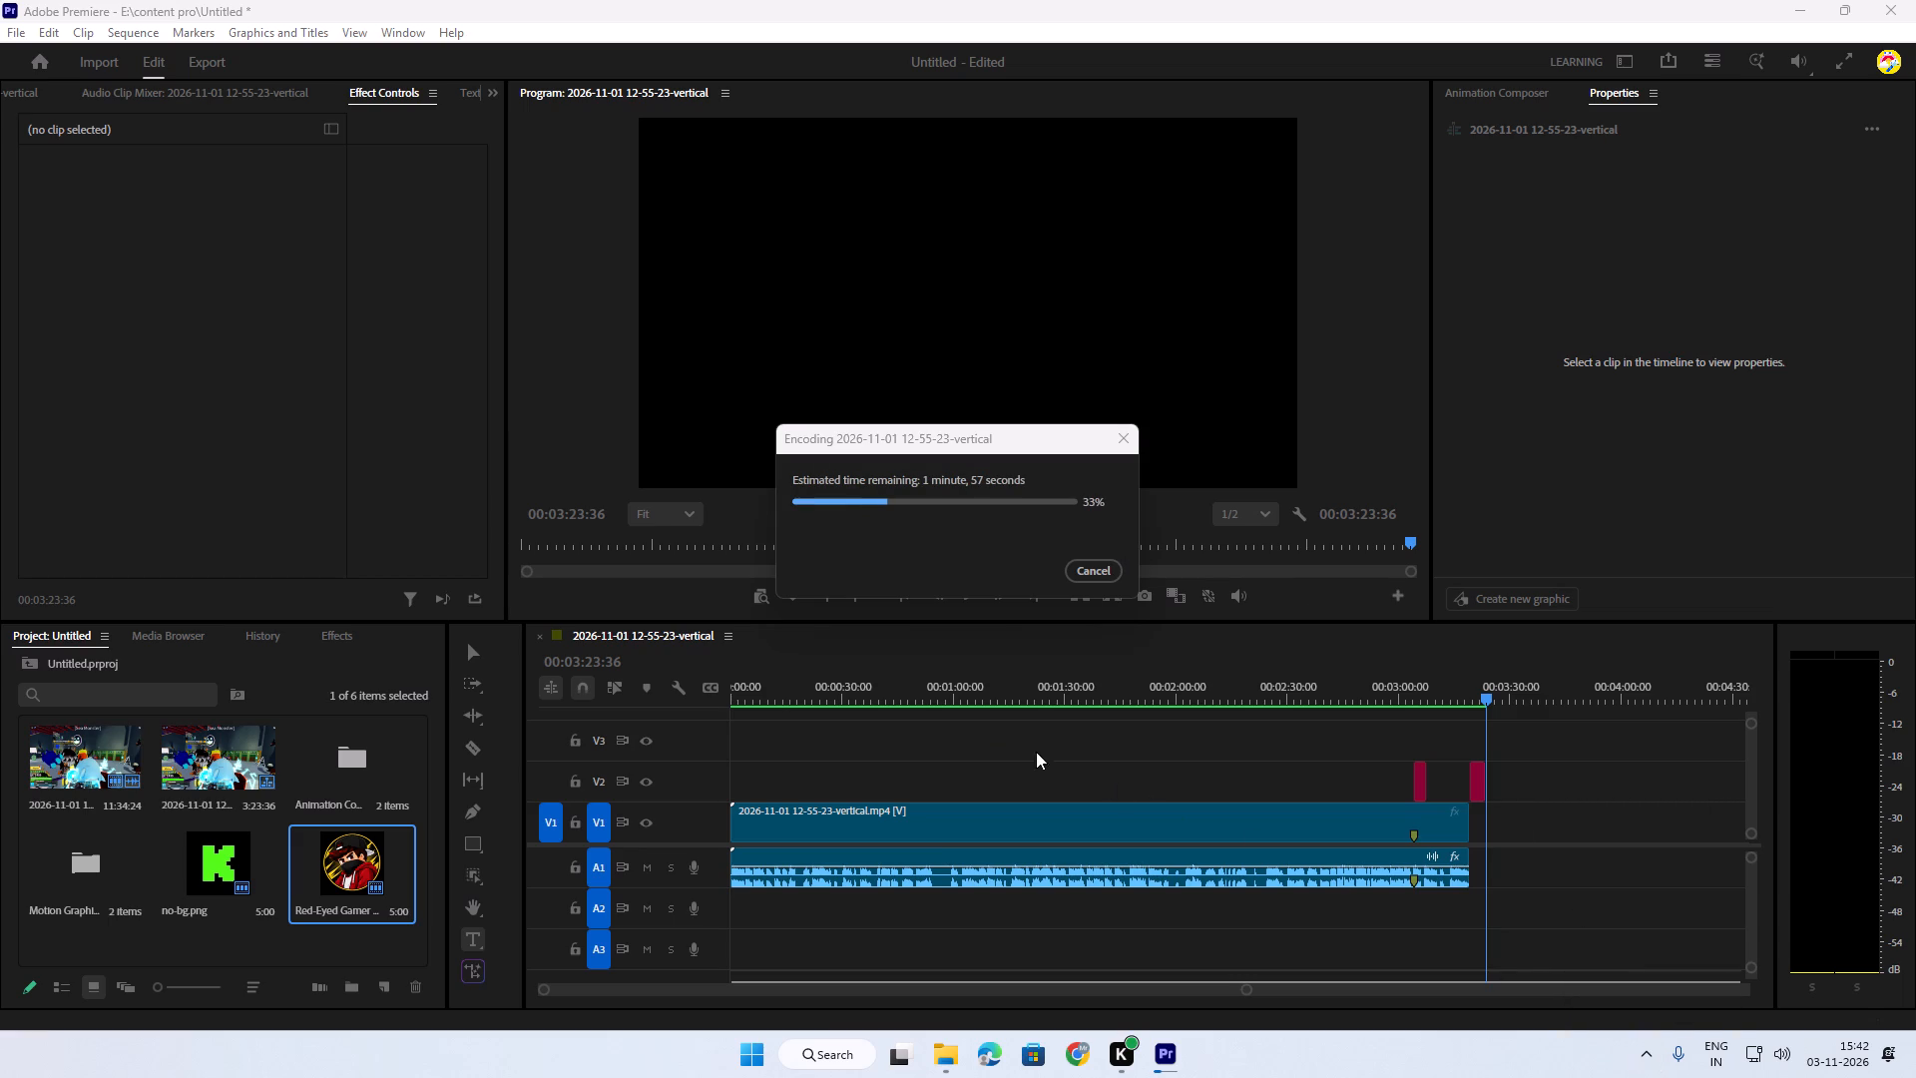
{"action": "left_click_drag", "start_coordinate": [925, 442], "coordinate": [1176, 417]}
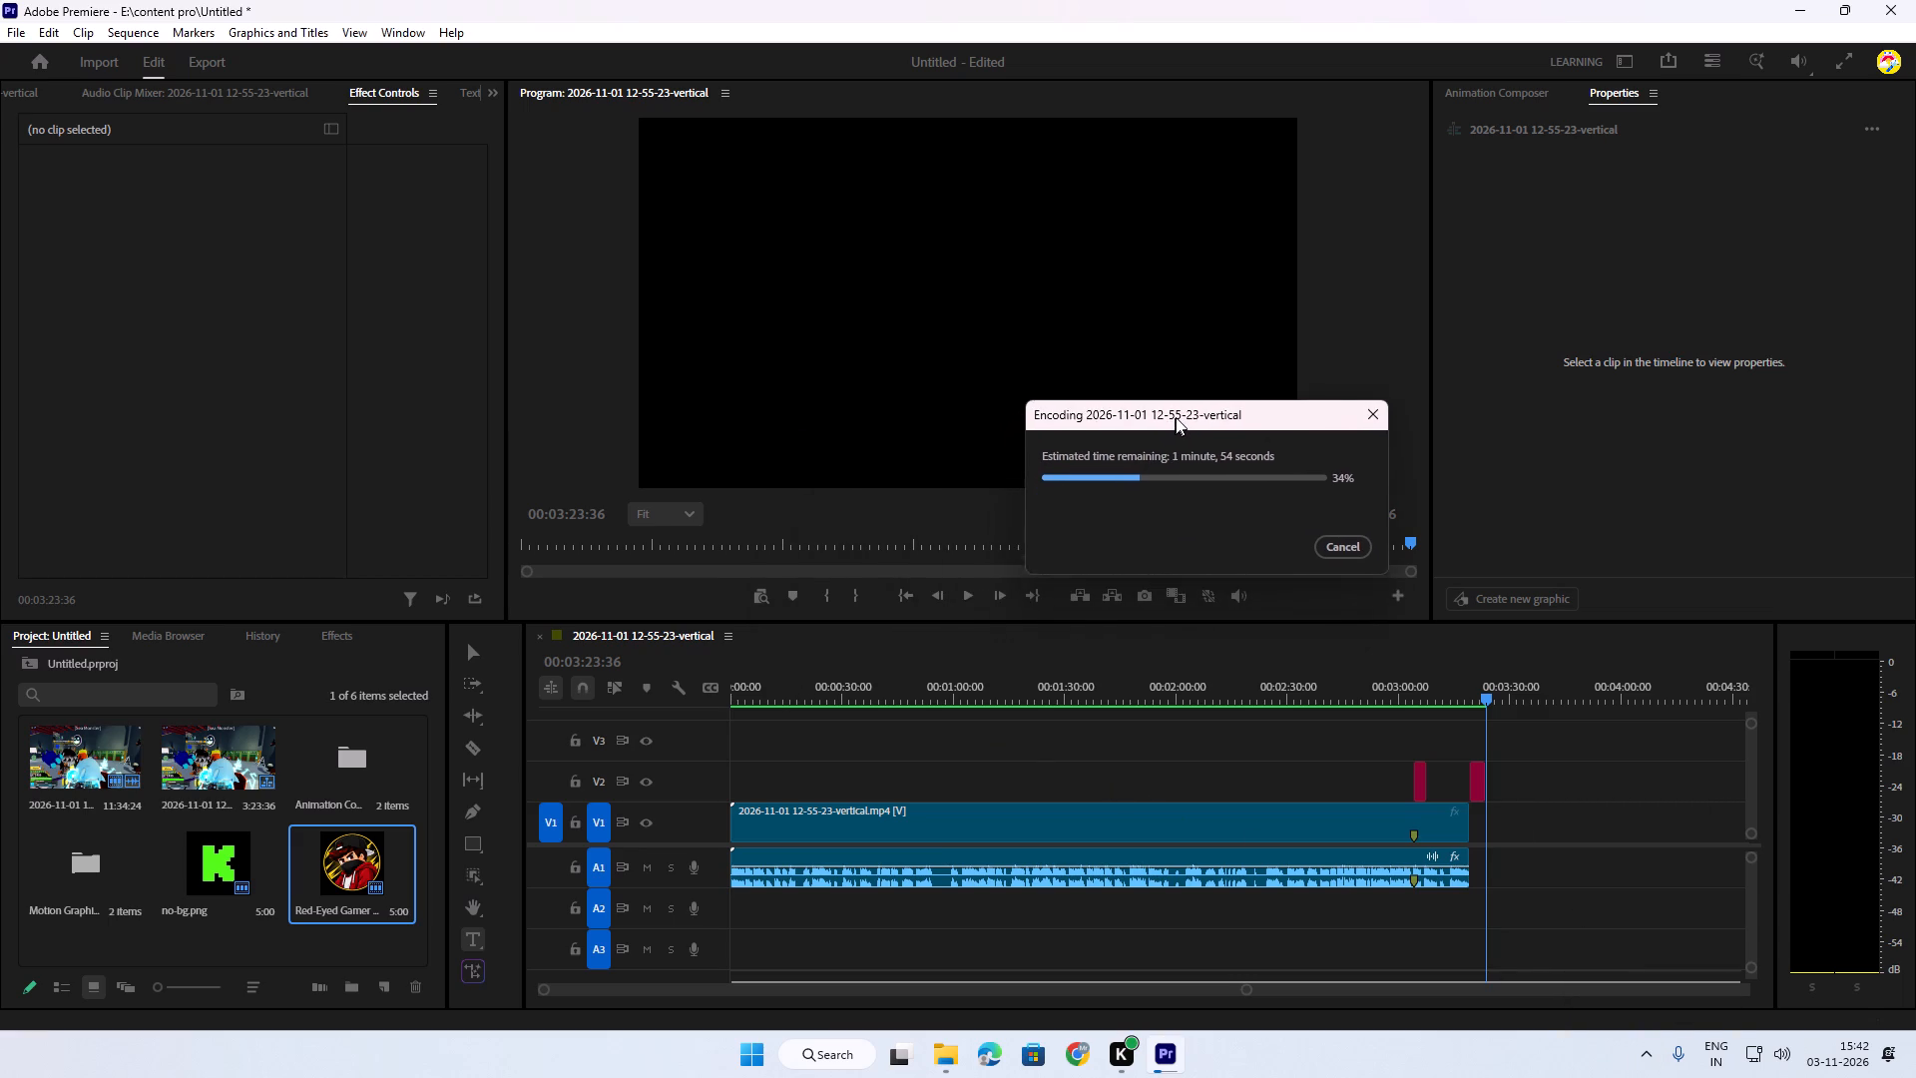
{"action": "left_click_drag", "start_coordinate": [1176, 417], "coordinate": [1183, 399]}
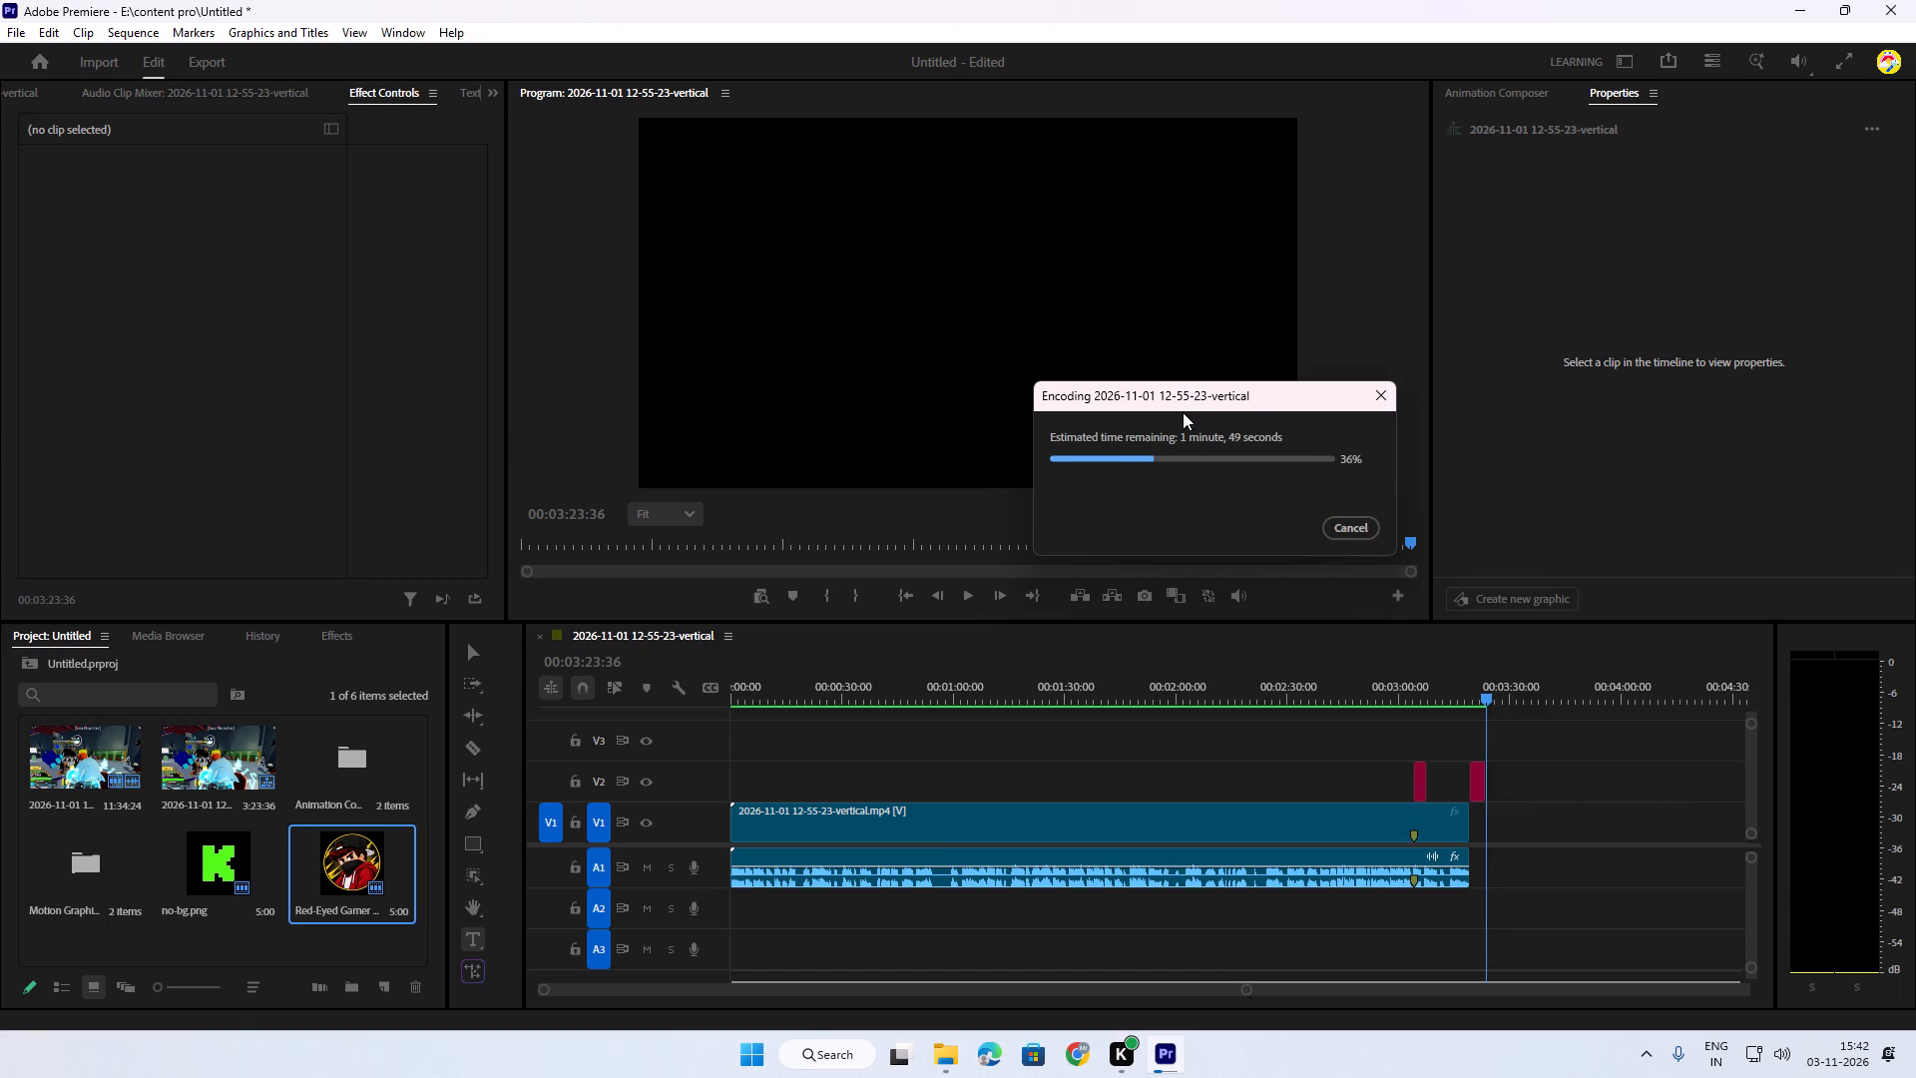
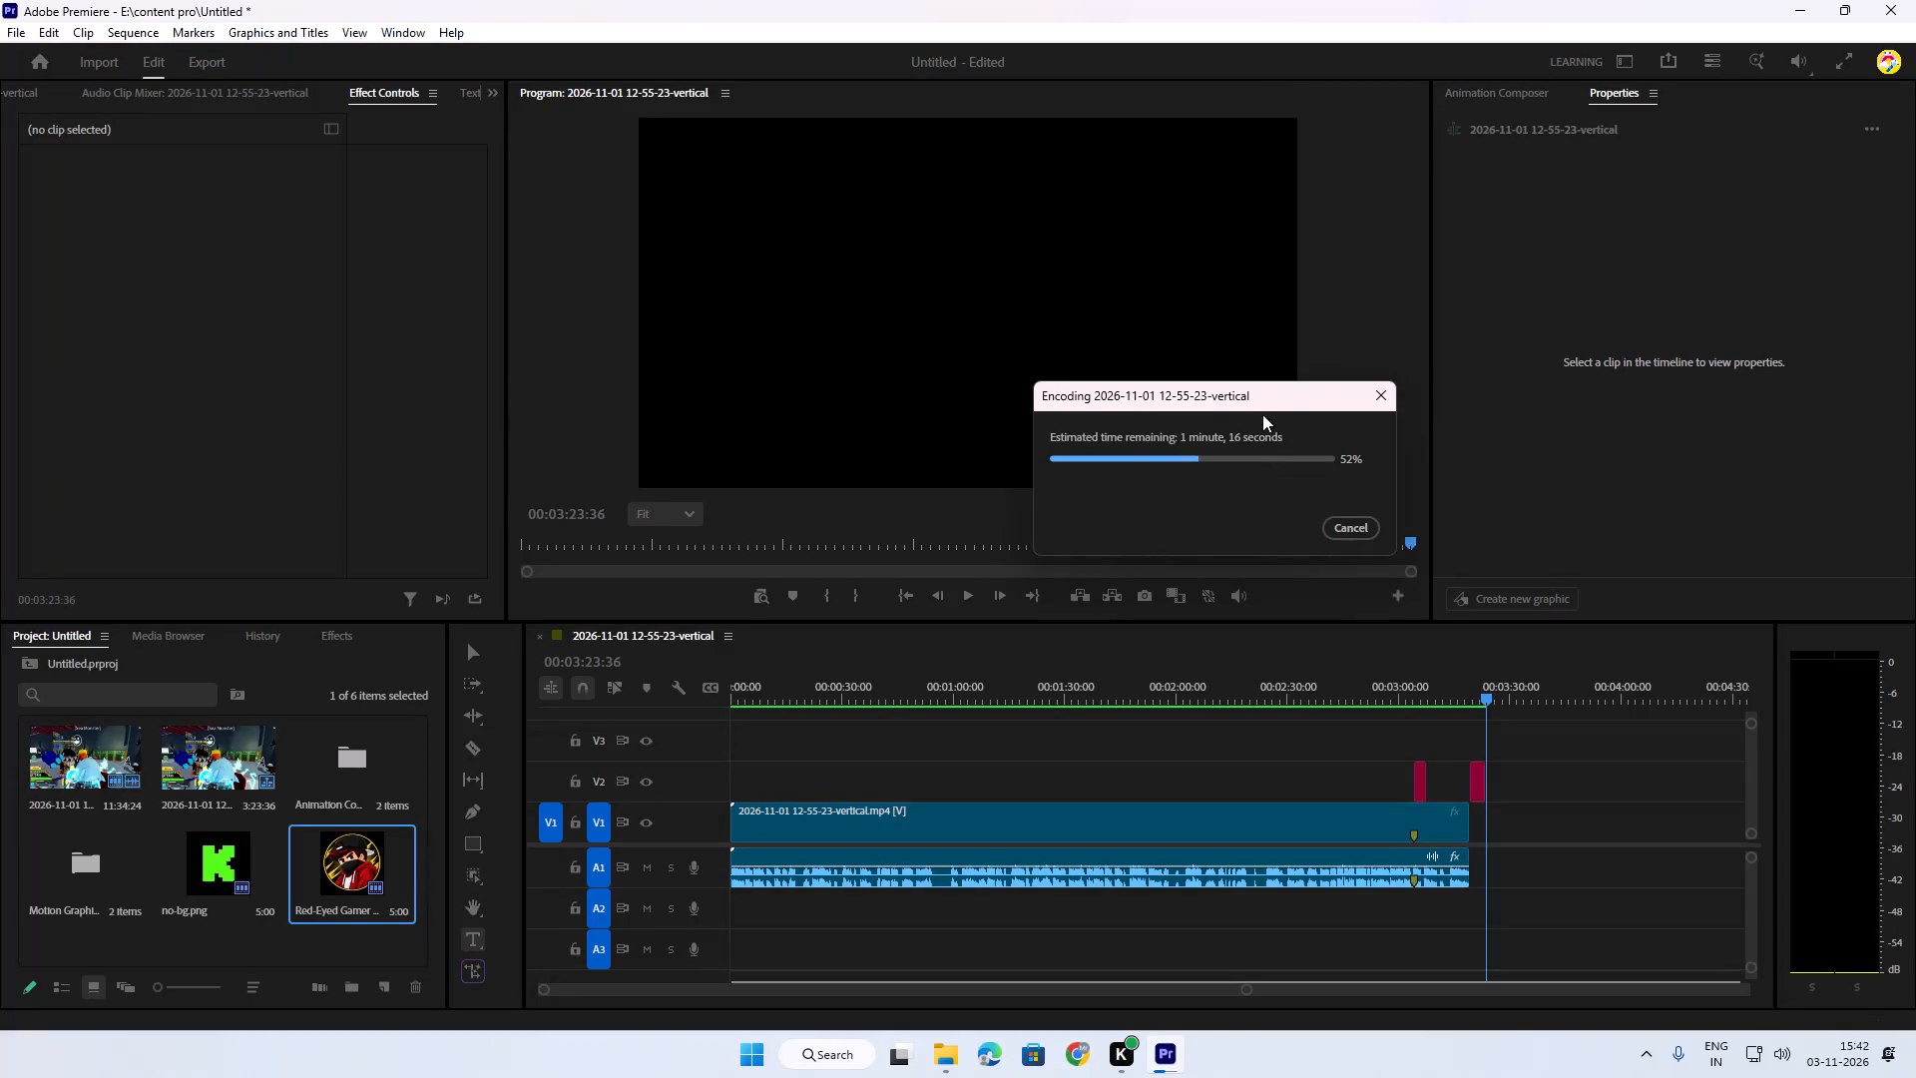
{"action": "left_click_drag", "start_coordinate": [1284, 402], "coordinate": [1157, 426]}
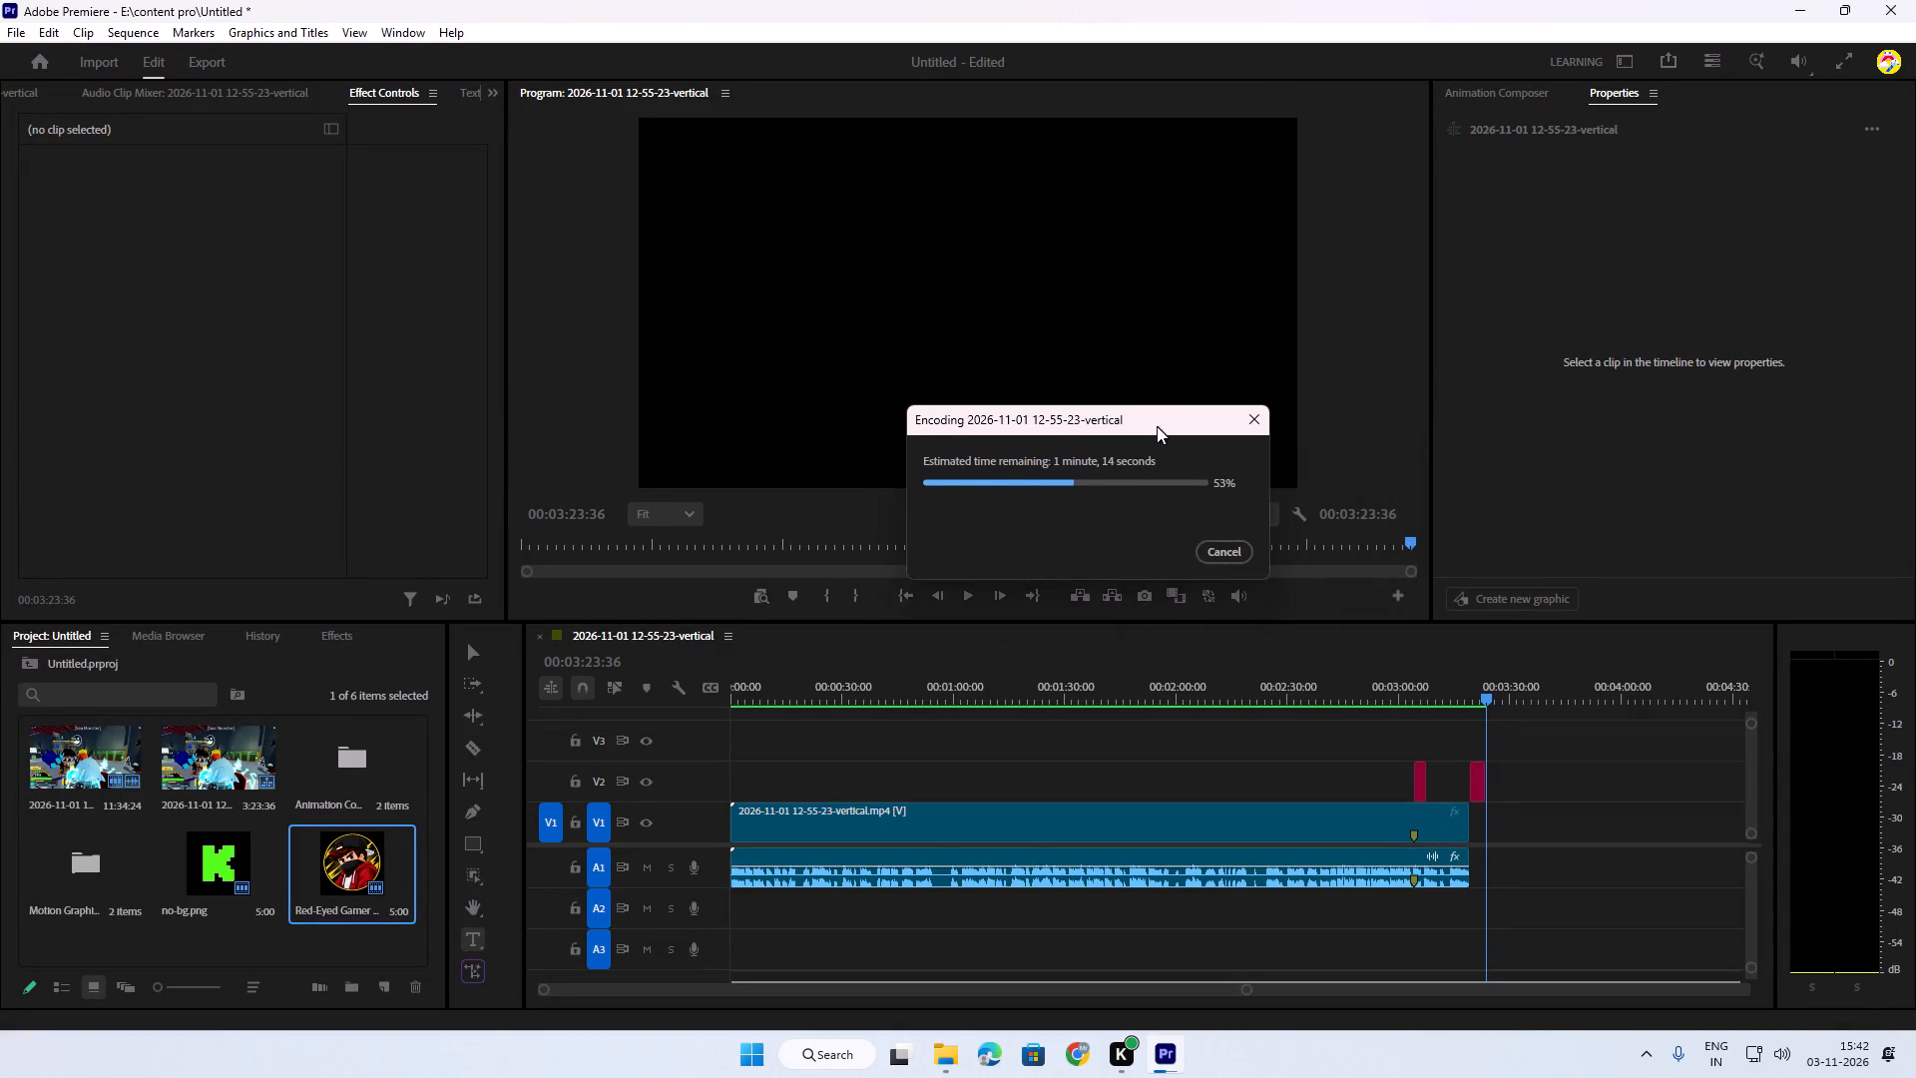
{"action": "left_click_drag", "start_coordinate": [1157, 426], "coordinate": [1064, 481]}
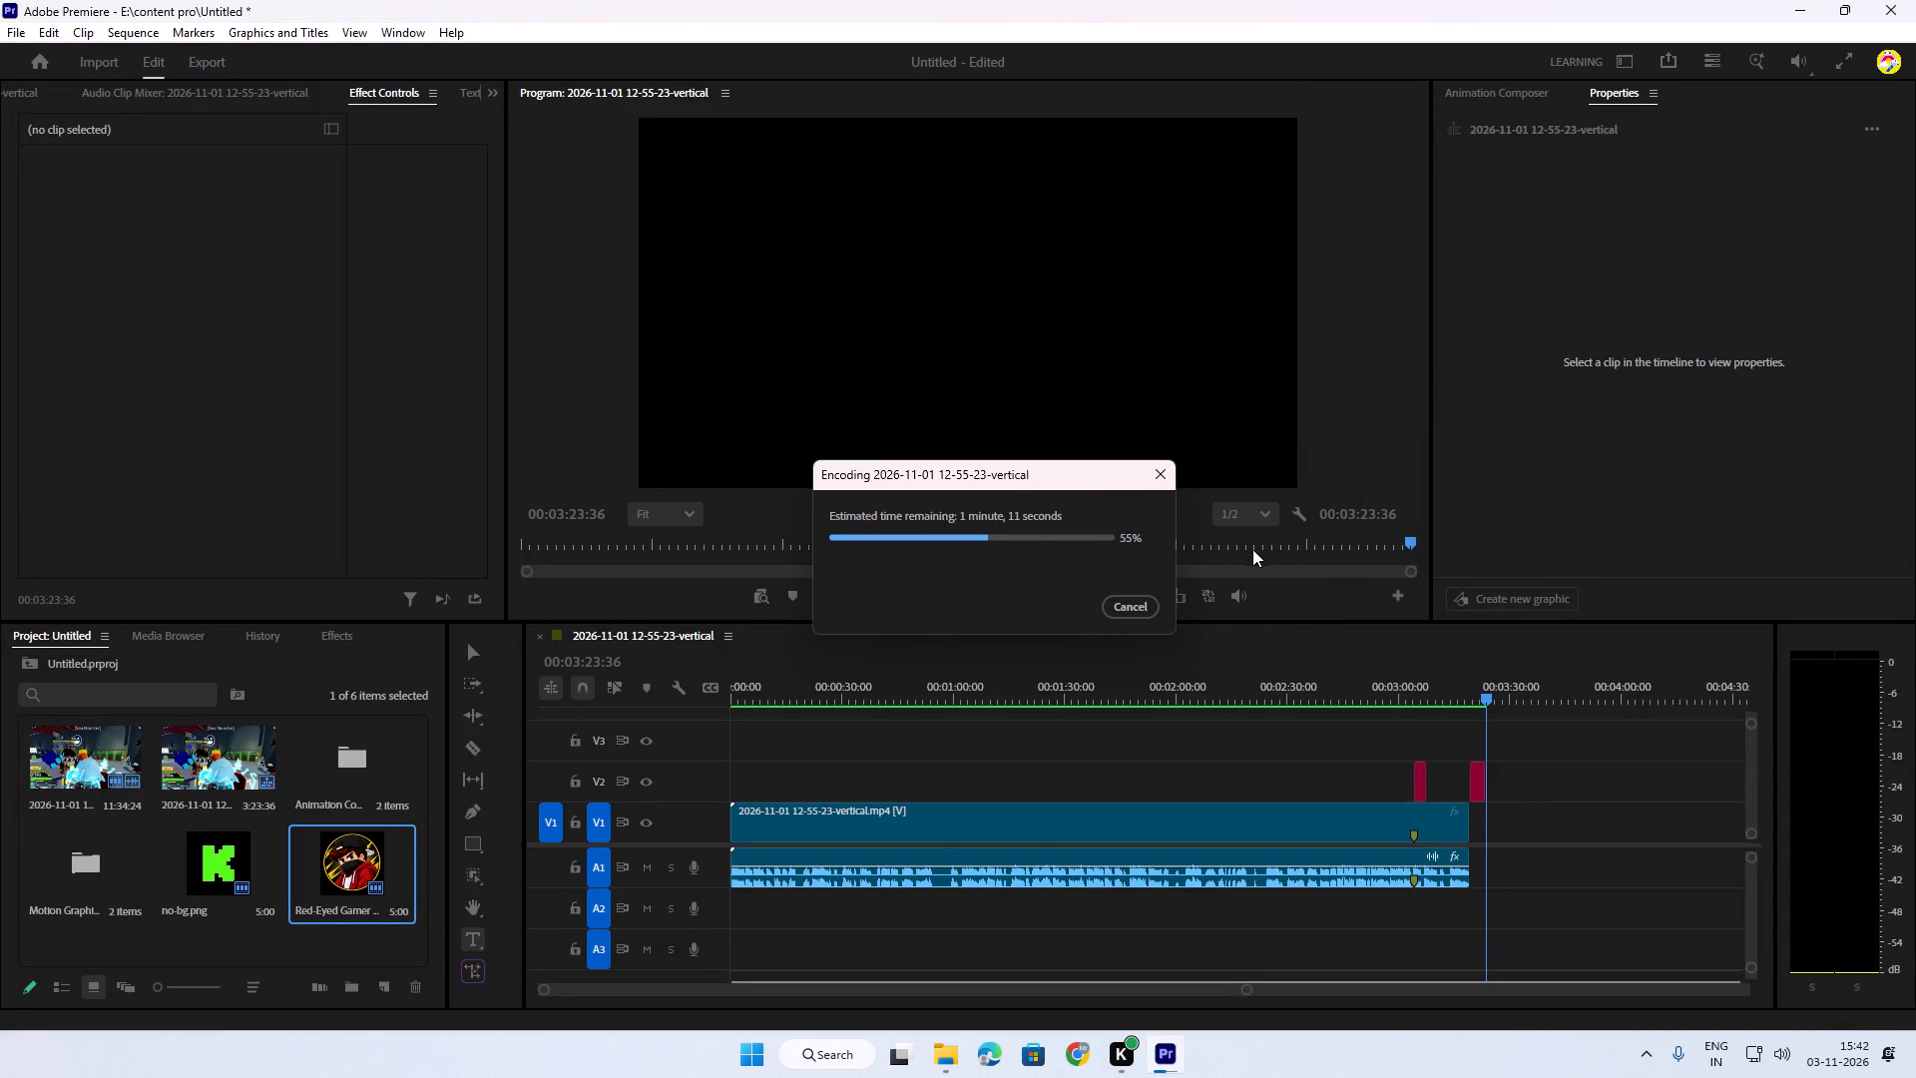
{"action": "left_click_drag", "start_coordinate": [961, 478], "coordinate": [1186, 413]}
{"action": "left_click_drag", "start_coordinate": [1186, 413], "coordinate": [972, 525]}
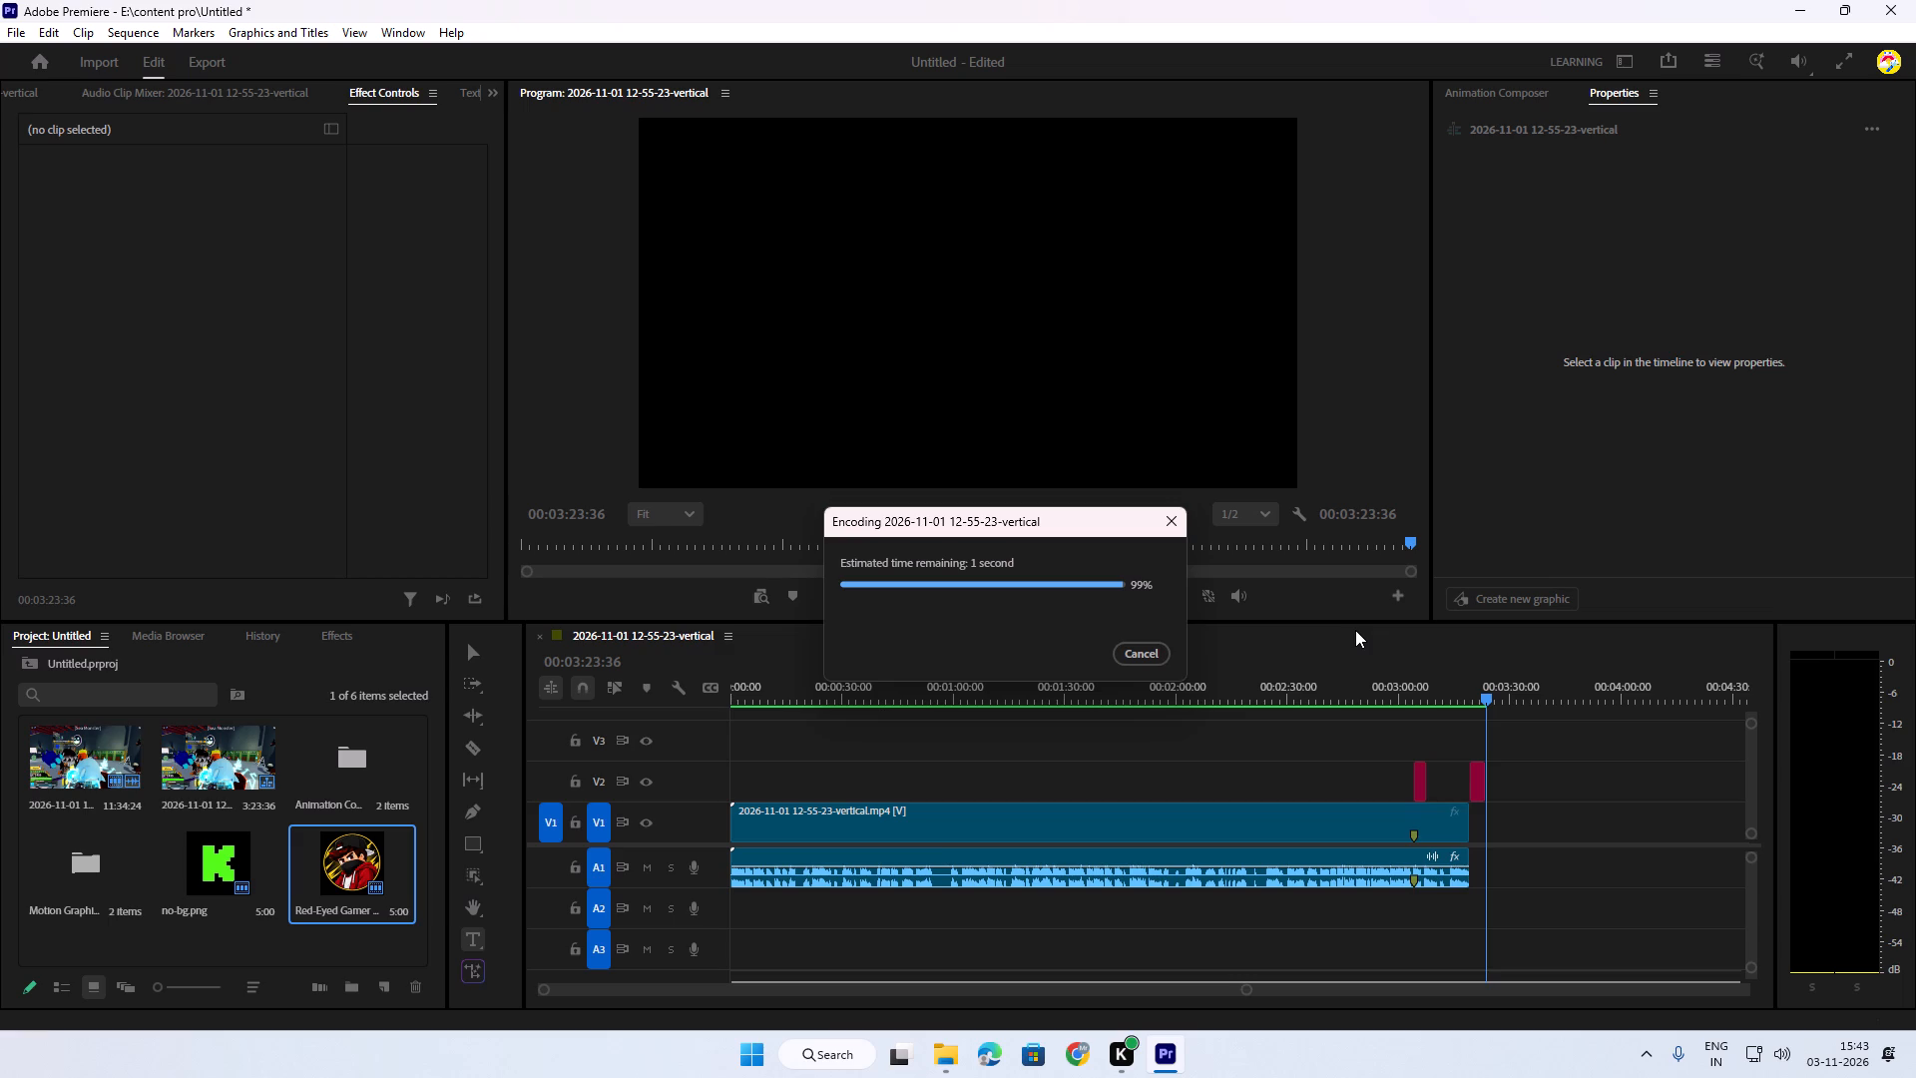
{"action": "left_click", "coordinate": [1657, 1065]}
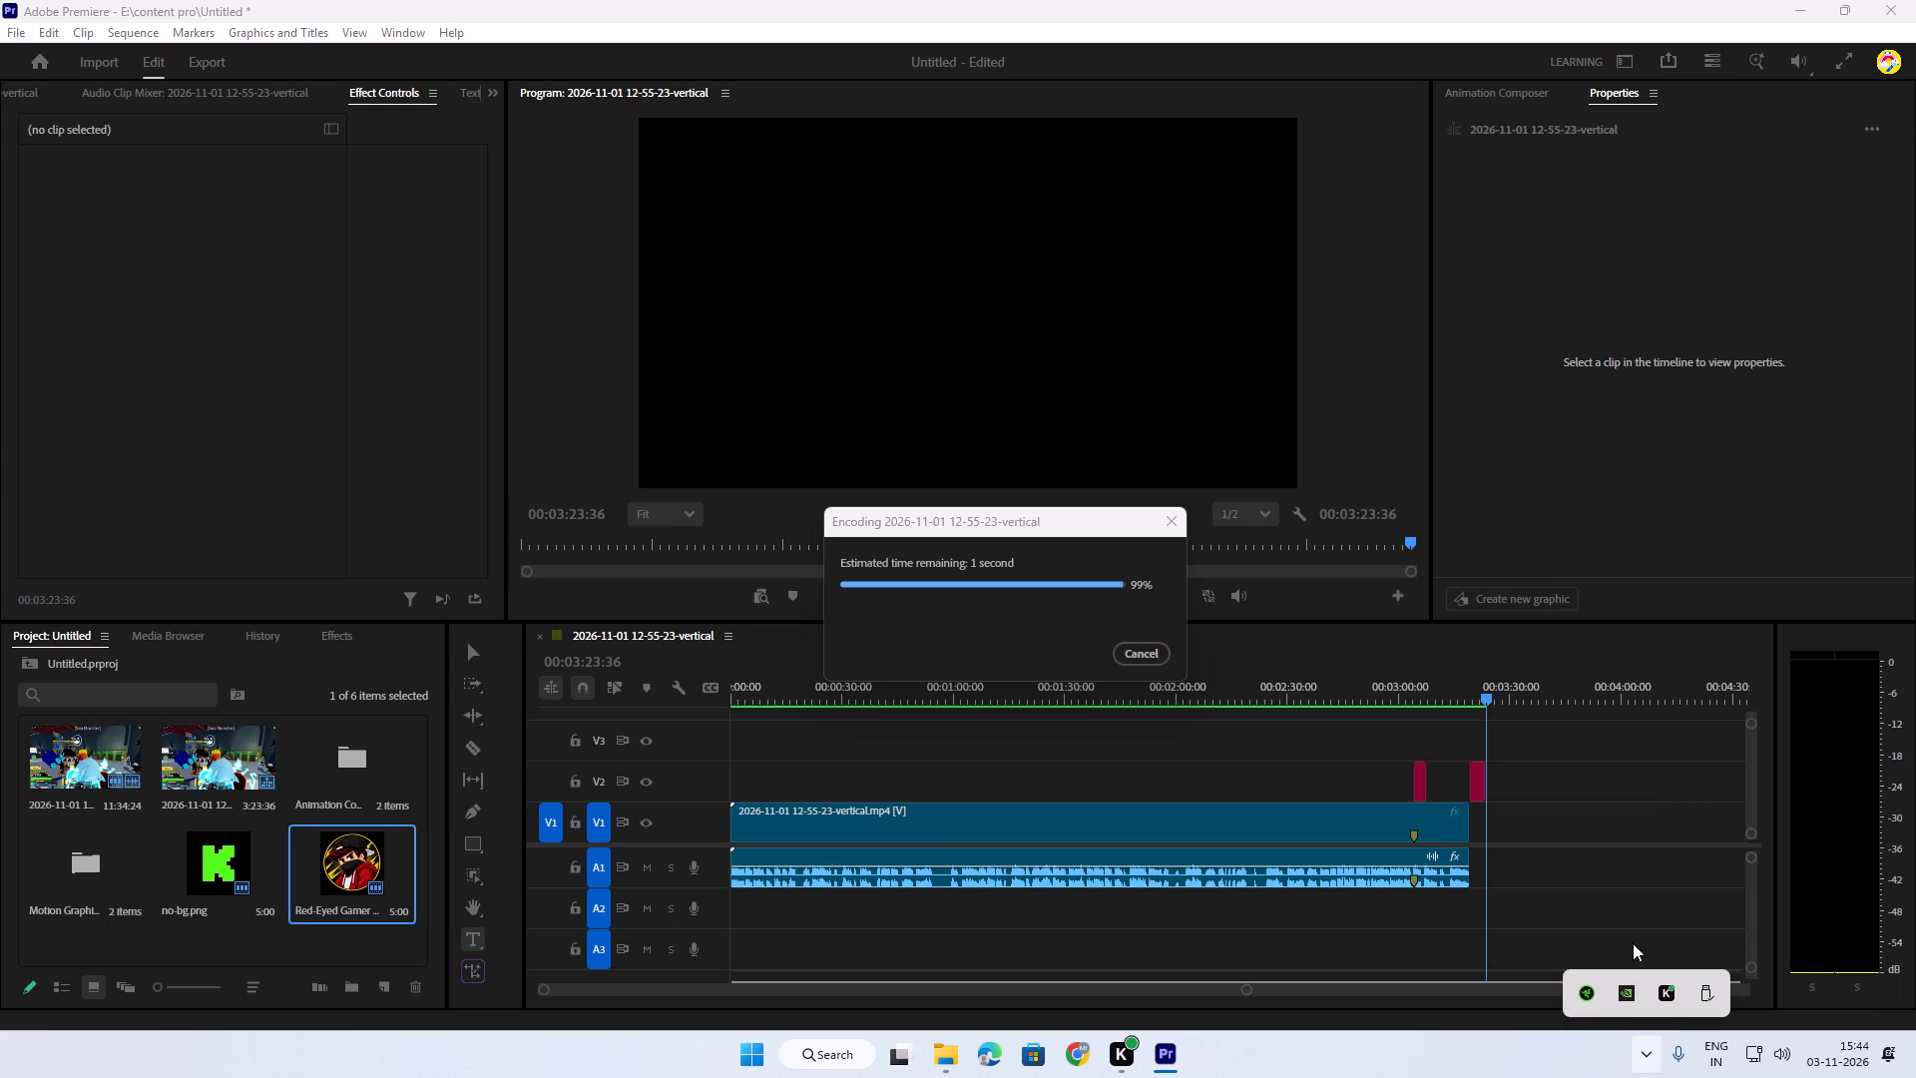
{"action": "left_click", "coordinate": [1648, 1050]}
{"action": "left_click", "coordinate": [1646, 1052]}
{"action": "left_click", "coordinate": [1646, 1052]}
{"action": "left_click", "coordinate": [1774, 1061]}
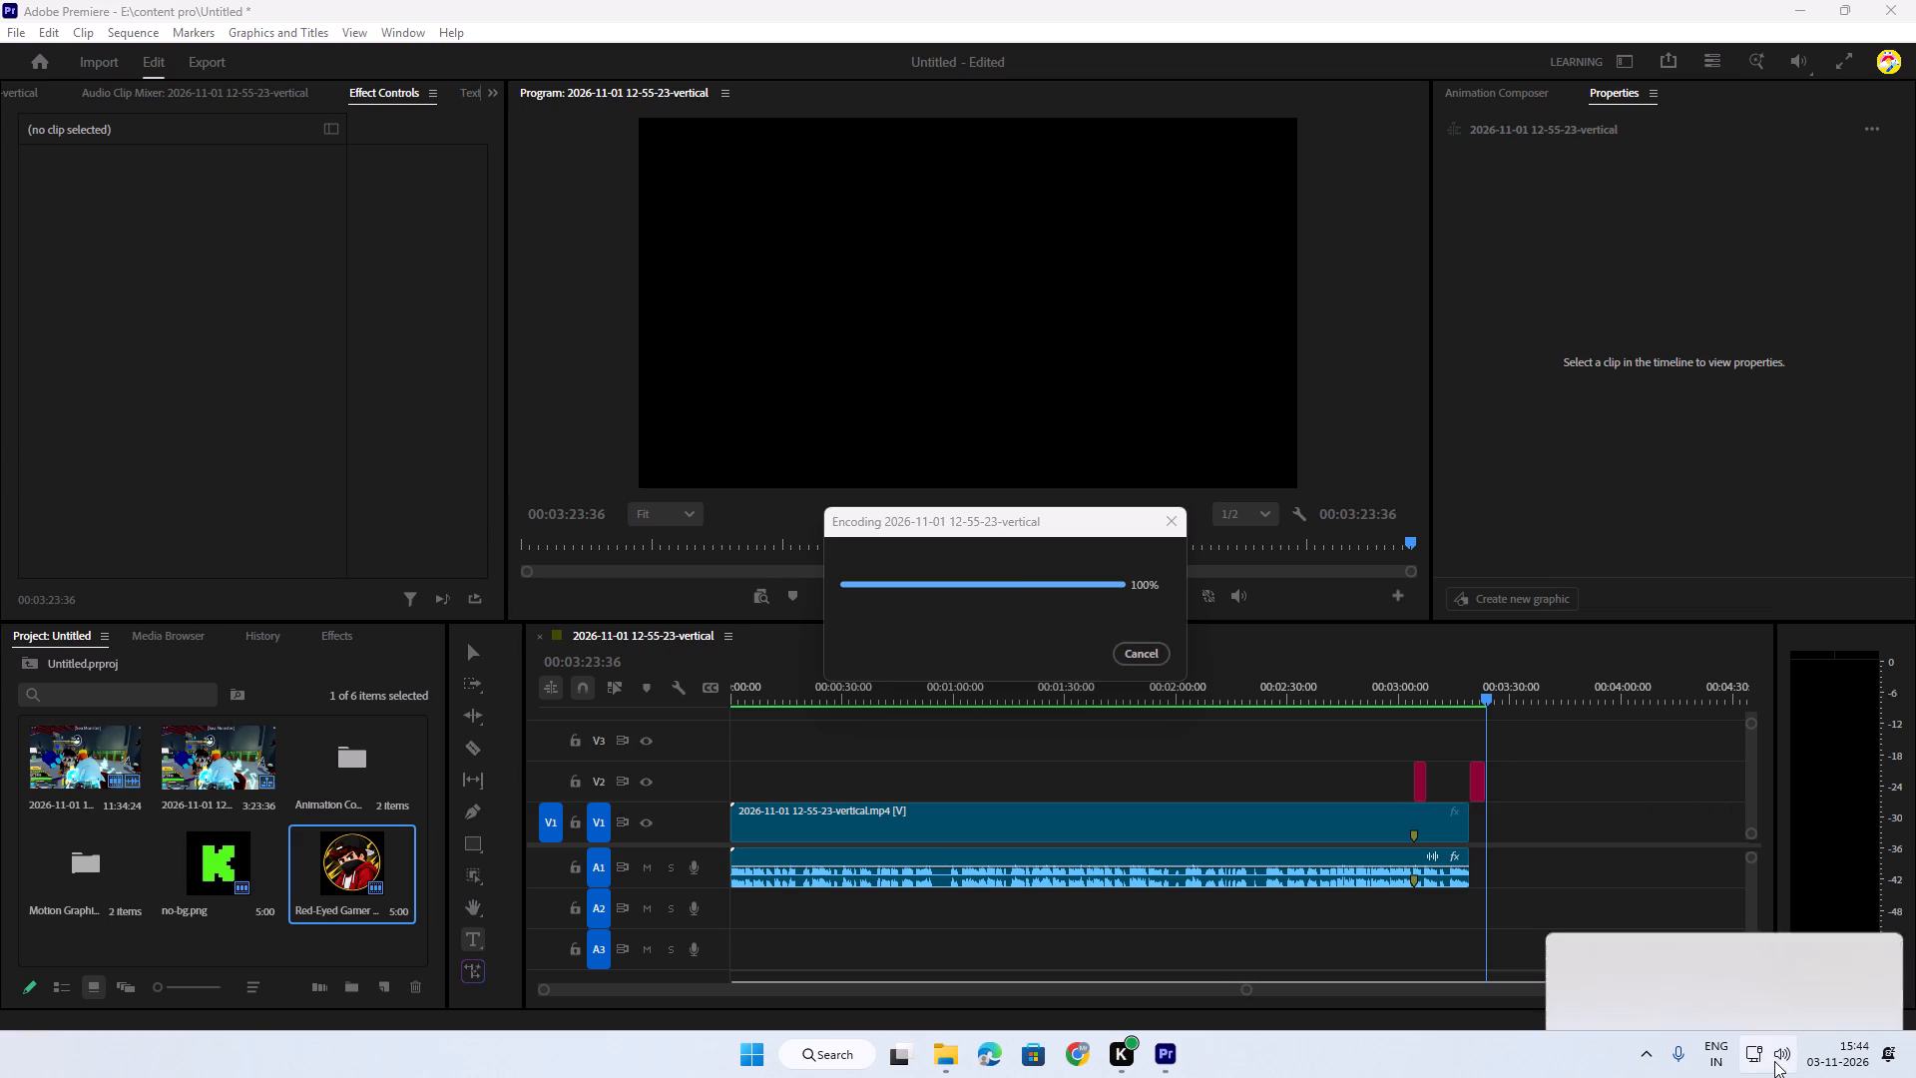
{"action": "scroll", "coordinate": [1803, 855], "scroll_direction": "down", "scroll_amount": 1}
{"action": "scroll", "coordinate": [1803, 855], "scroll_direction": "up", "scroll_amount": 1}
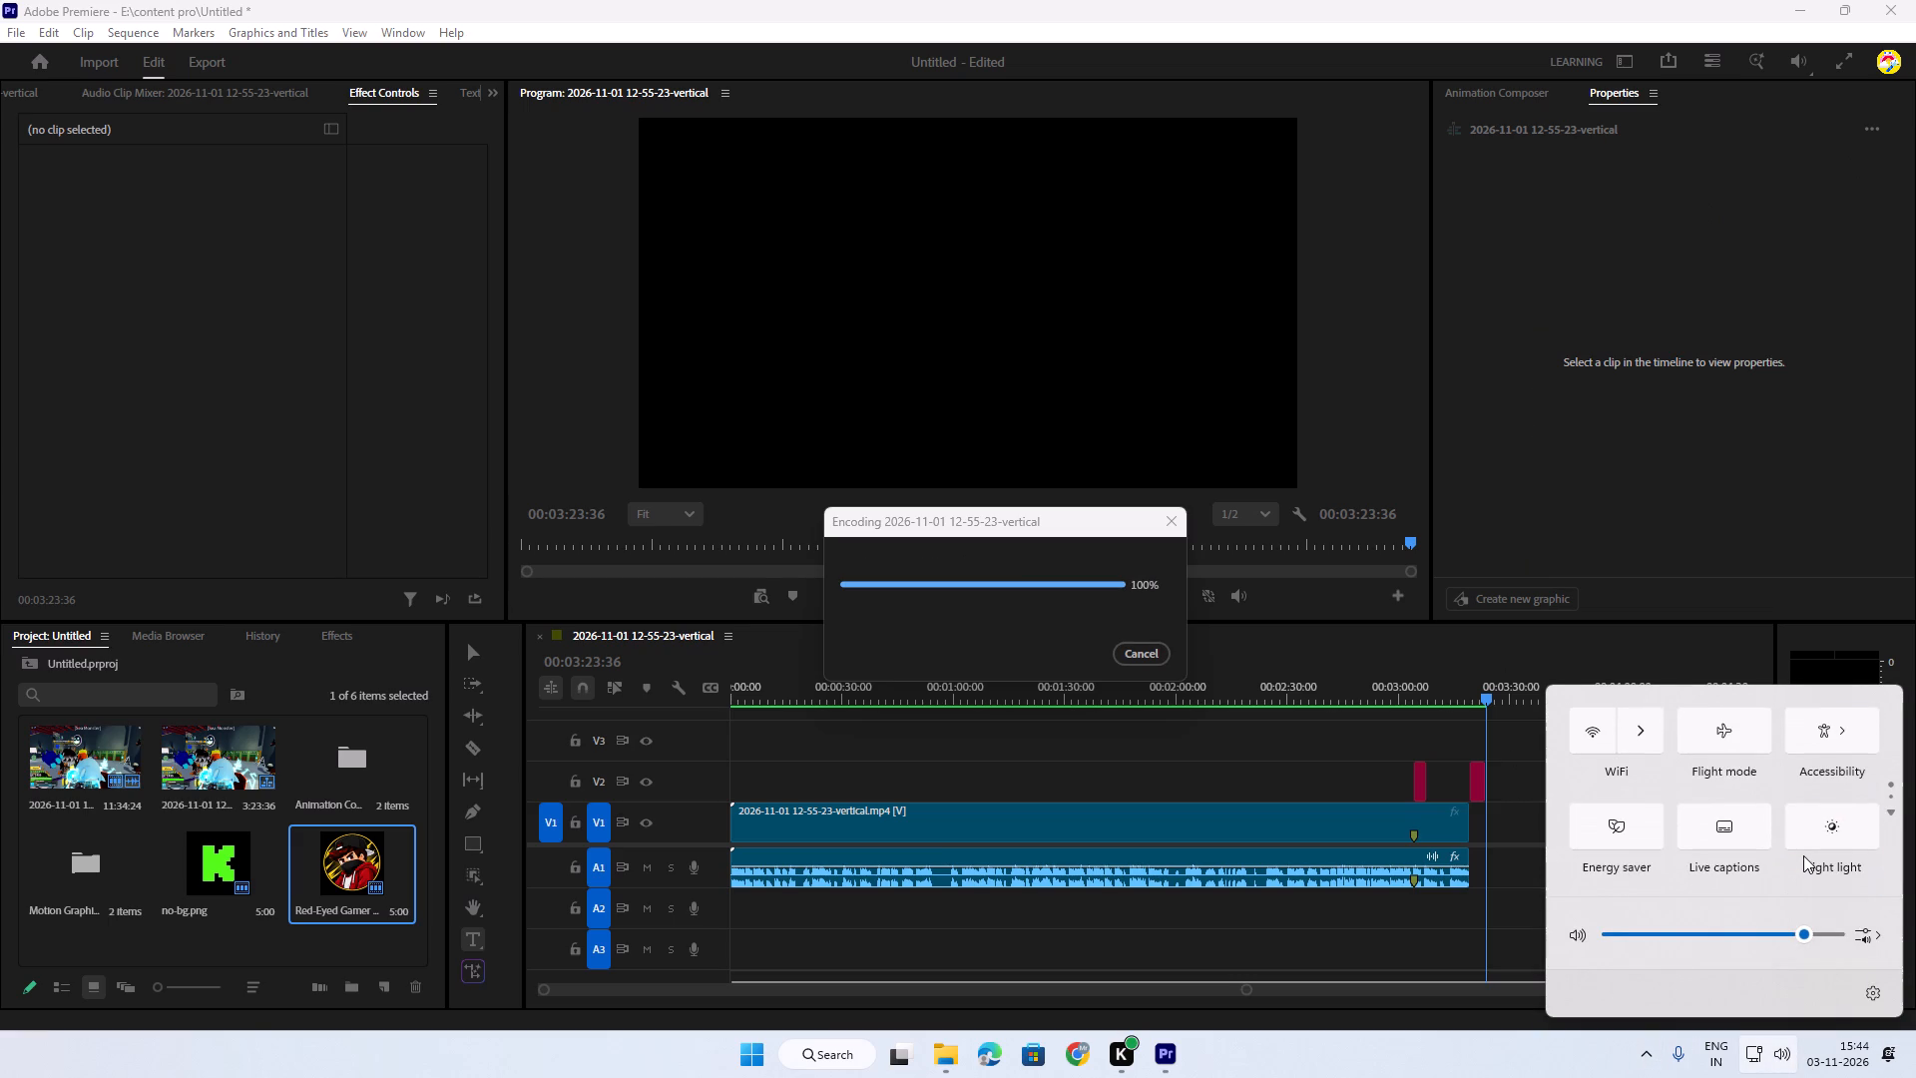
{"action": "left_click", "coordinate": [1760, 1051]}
Clear all notifications from the Windows notification centre and close it.
{"action": "left_click", "coordinate": [1831, 1051]}
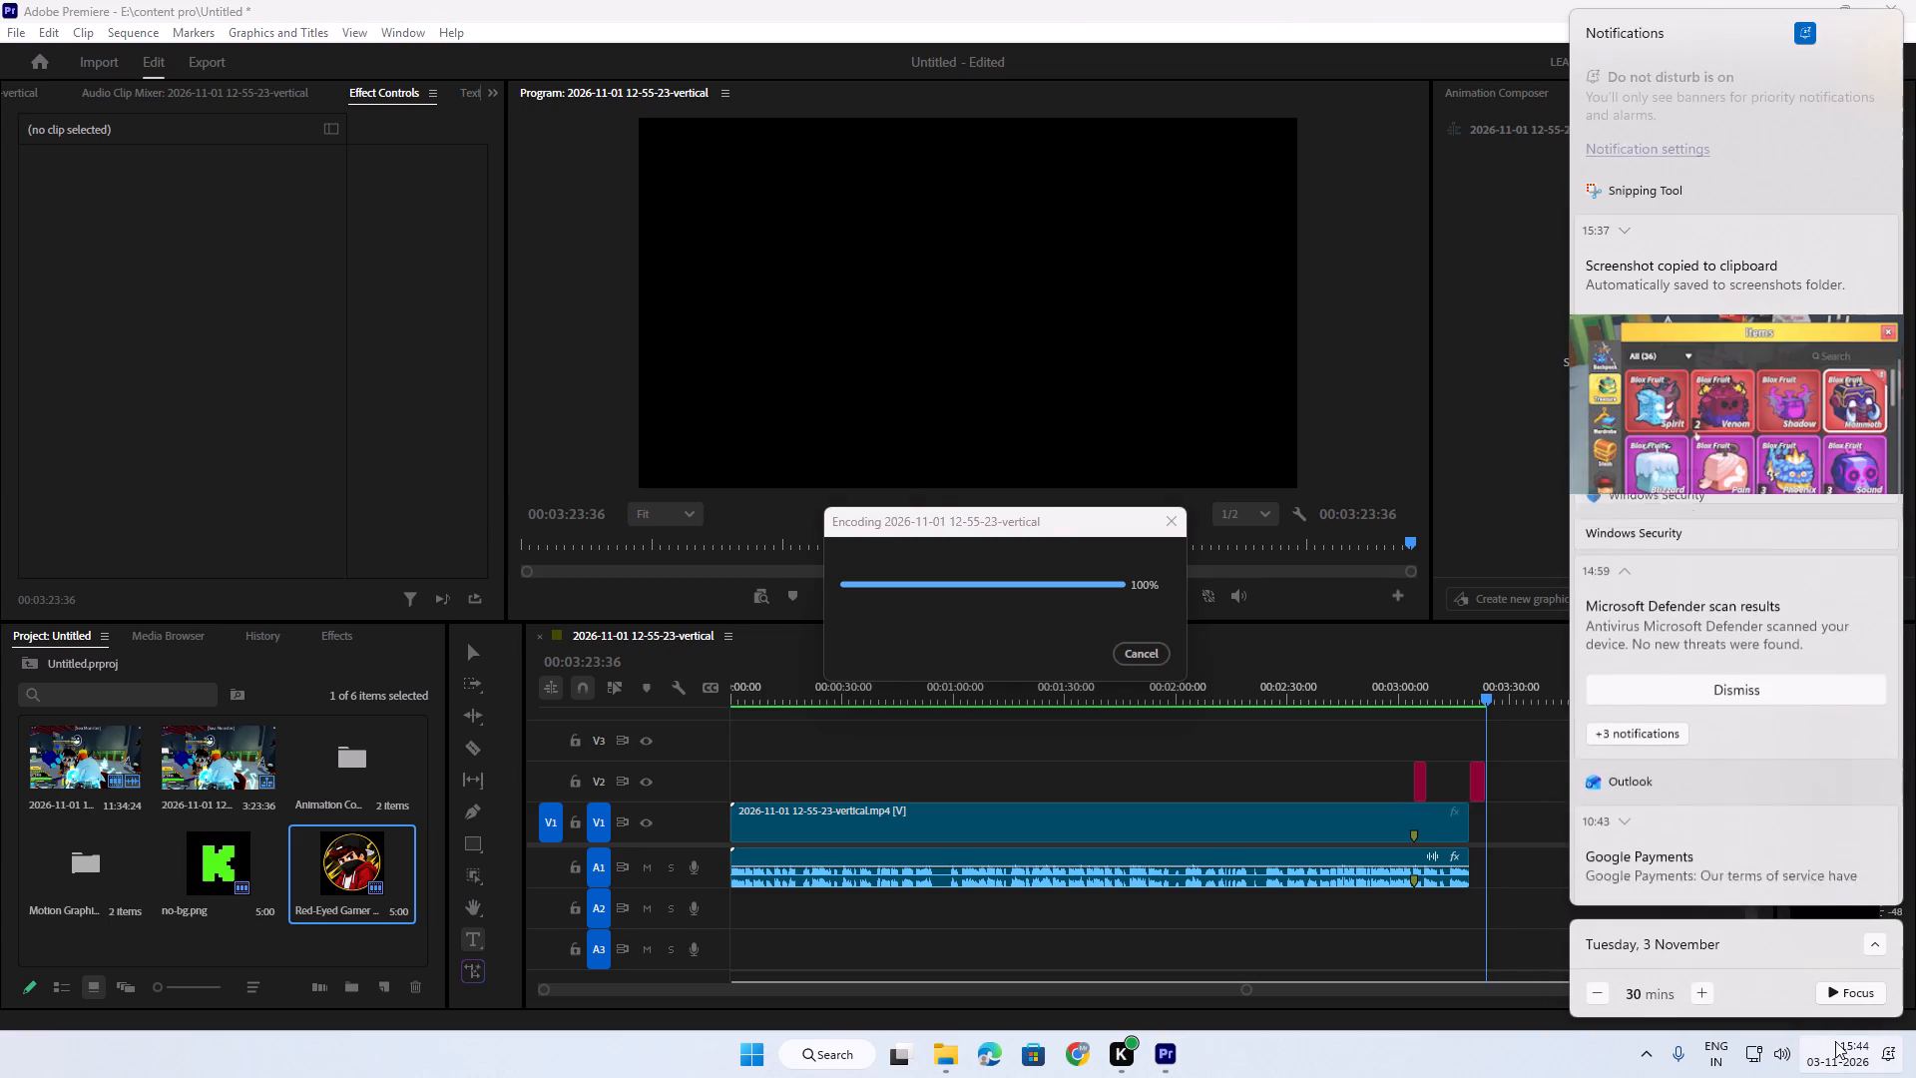
{"action": "left_click", "coordinate": [1857, 43]}
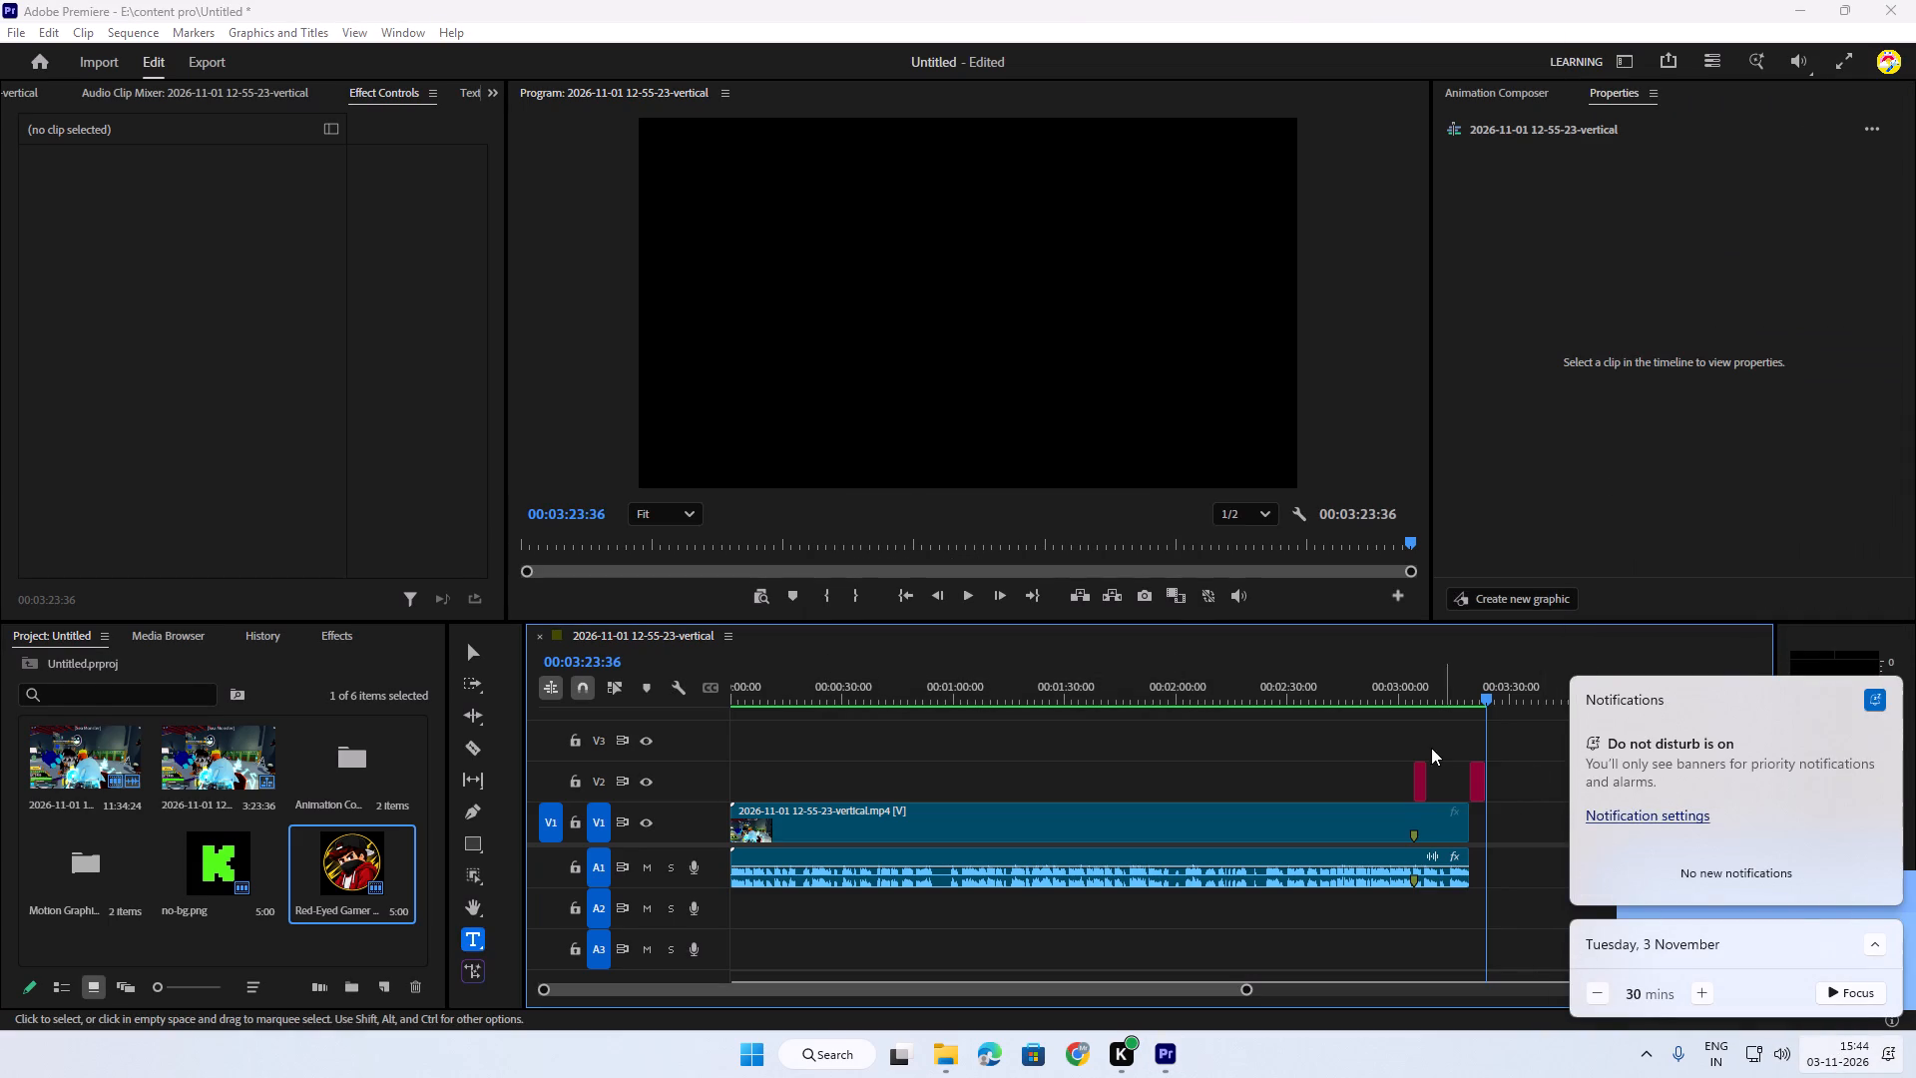
{"action": "left_click", "coordinate": [1666, 586]}
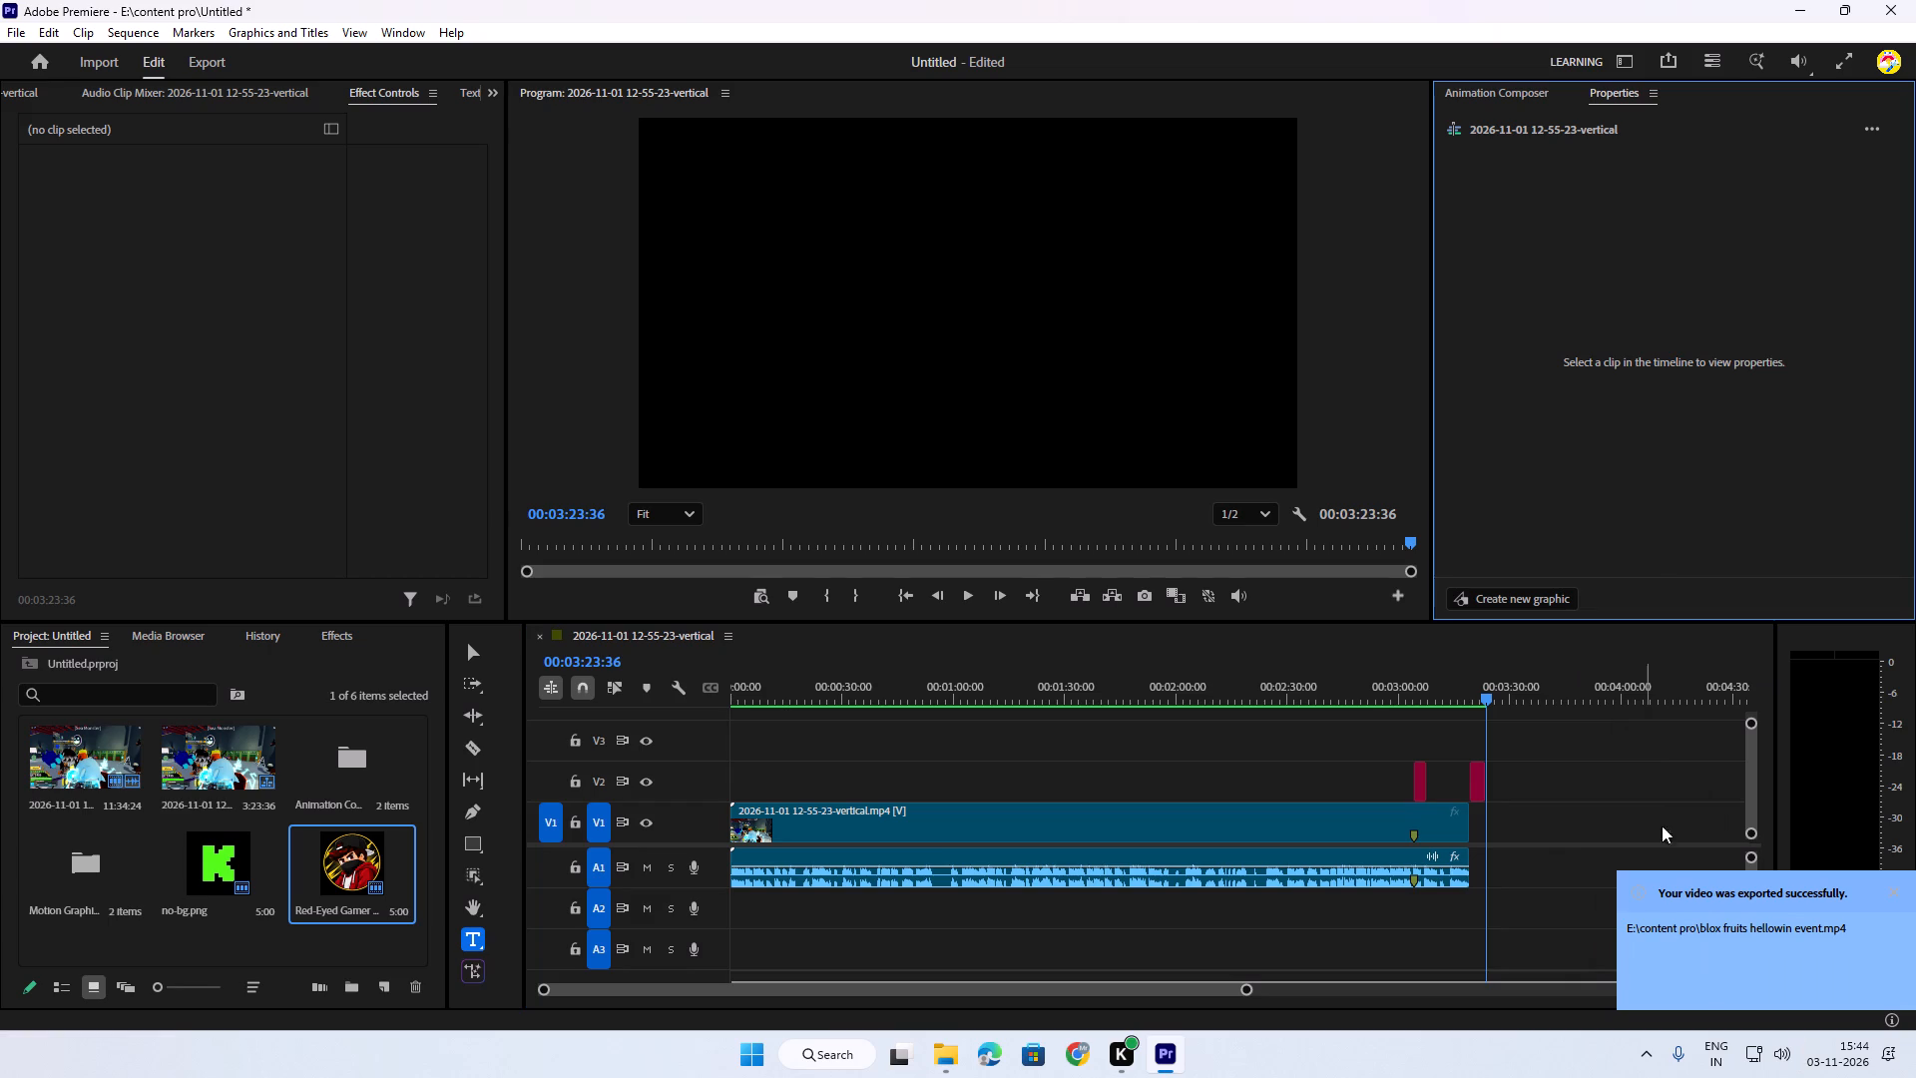
Move the sequence playhead back from the end to about 00:03:14 to review the frames near the subscribe graphic.
{"action": "left_click_drag", "start_coordinate": [1488, 696], "coordinate": [1438, 697]}
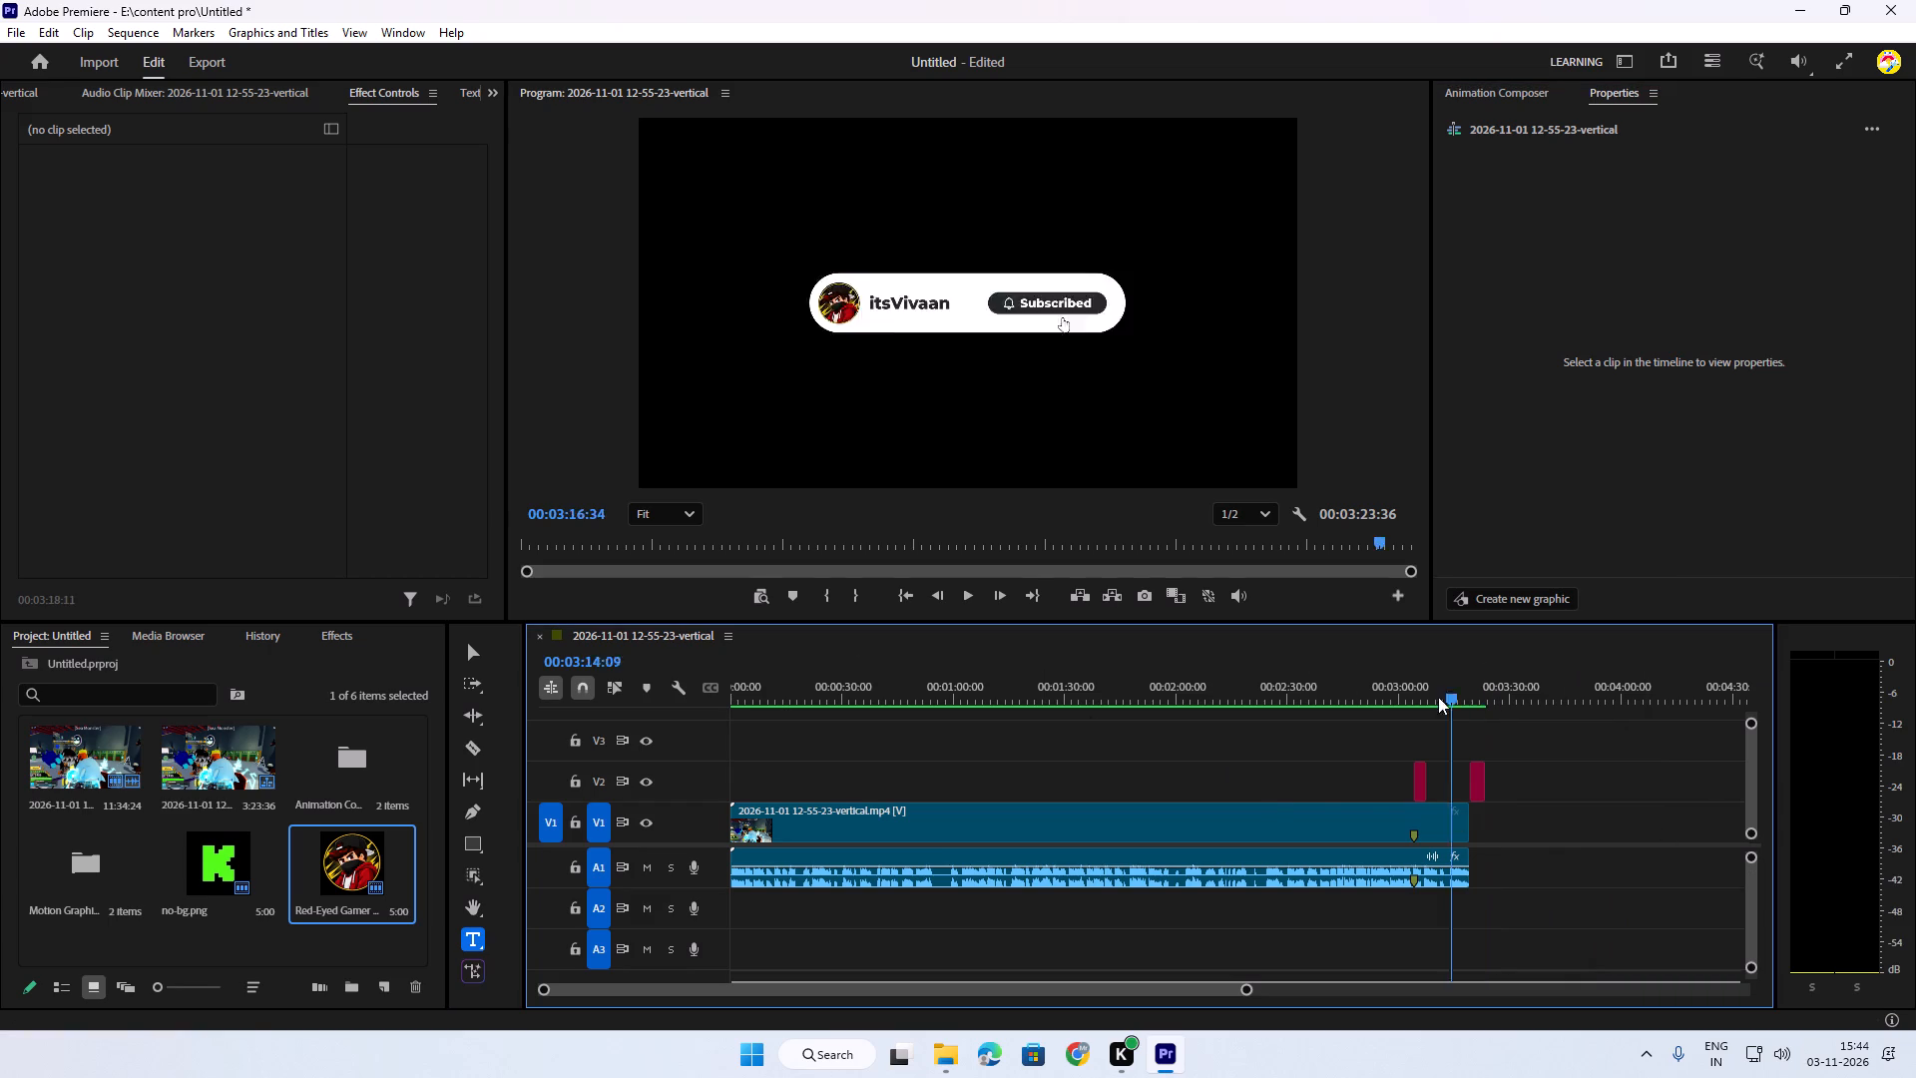
Scrub through the sequence and play back its last part to review the gameplay footage and the subscribe graphics.
{"action": "left_click_drag", "start_coordinate": [1438, 697], "coordinate": [1133, 718]}
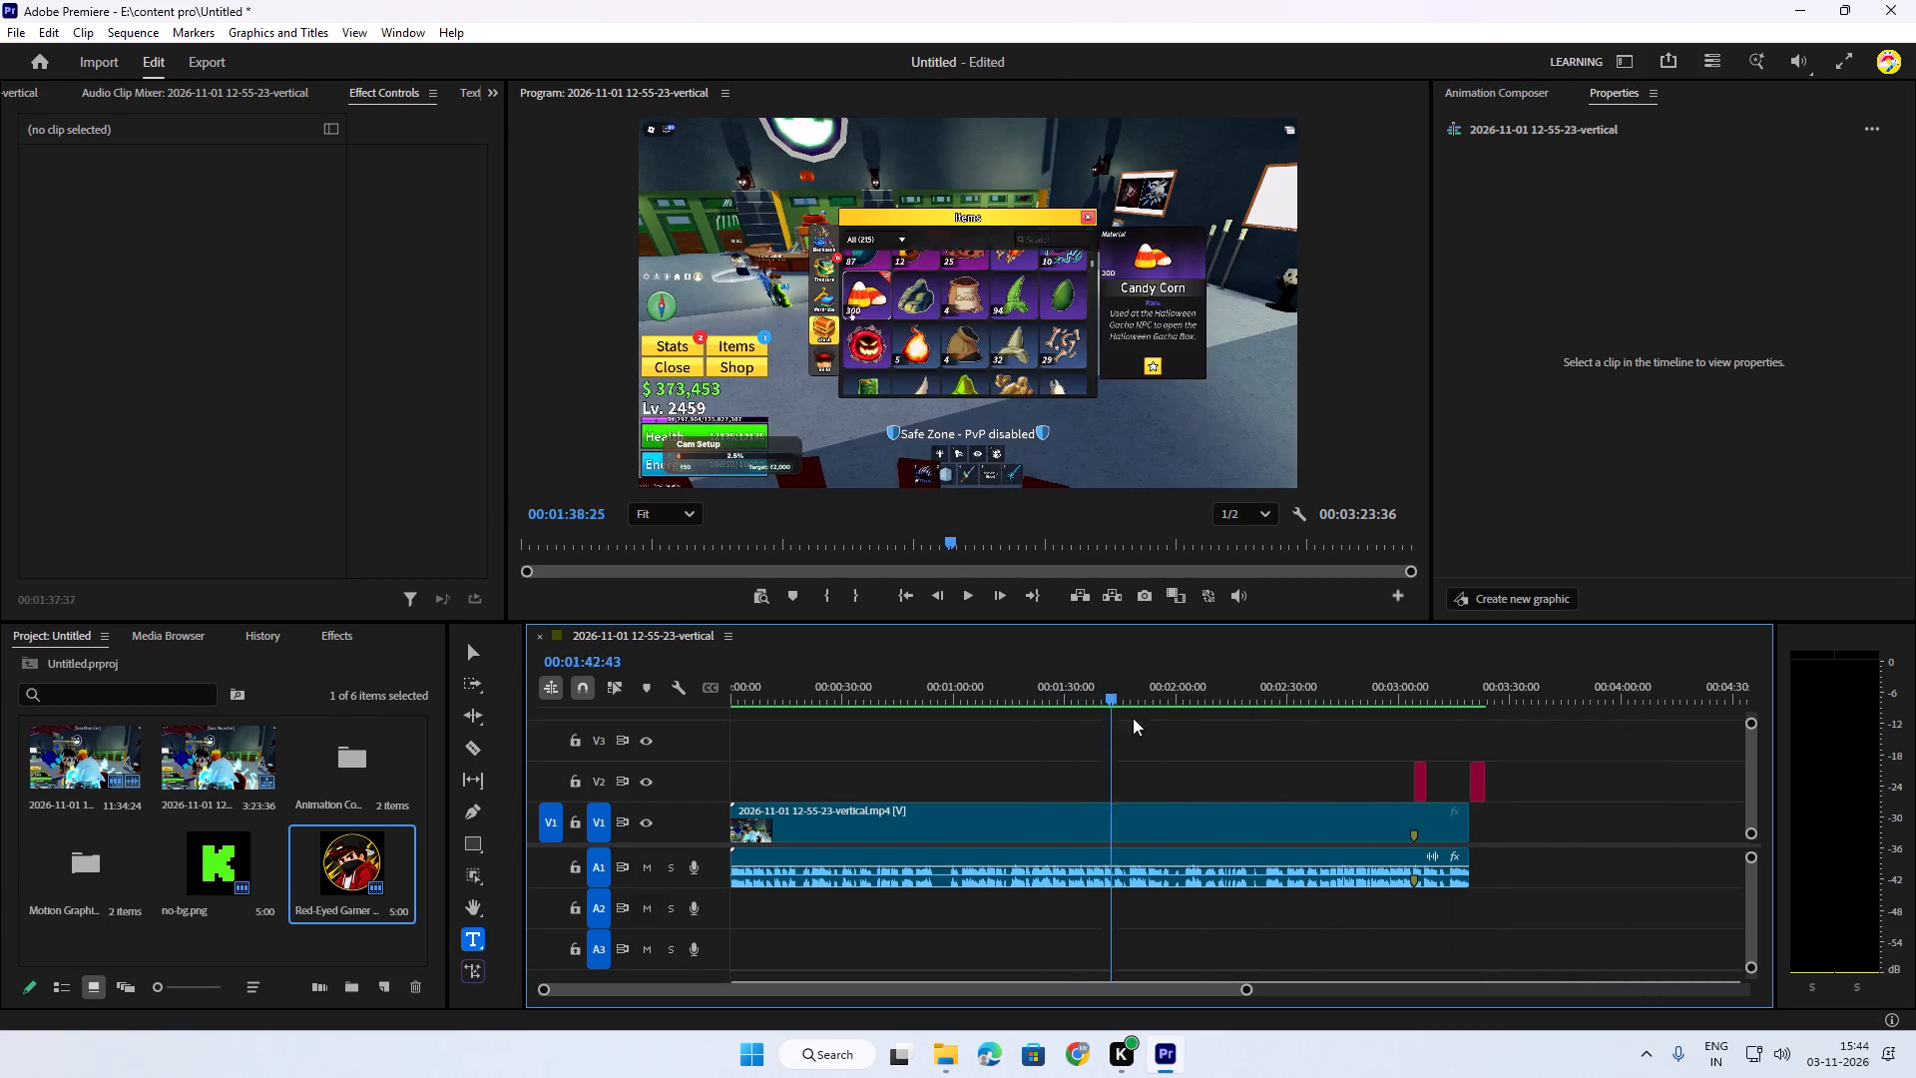
{"action": "left_click_drag", "start_coordinate": [1133, 718], "coordinate": [1189, 715]}
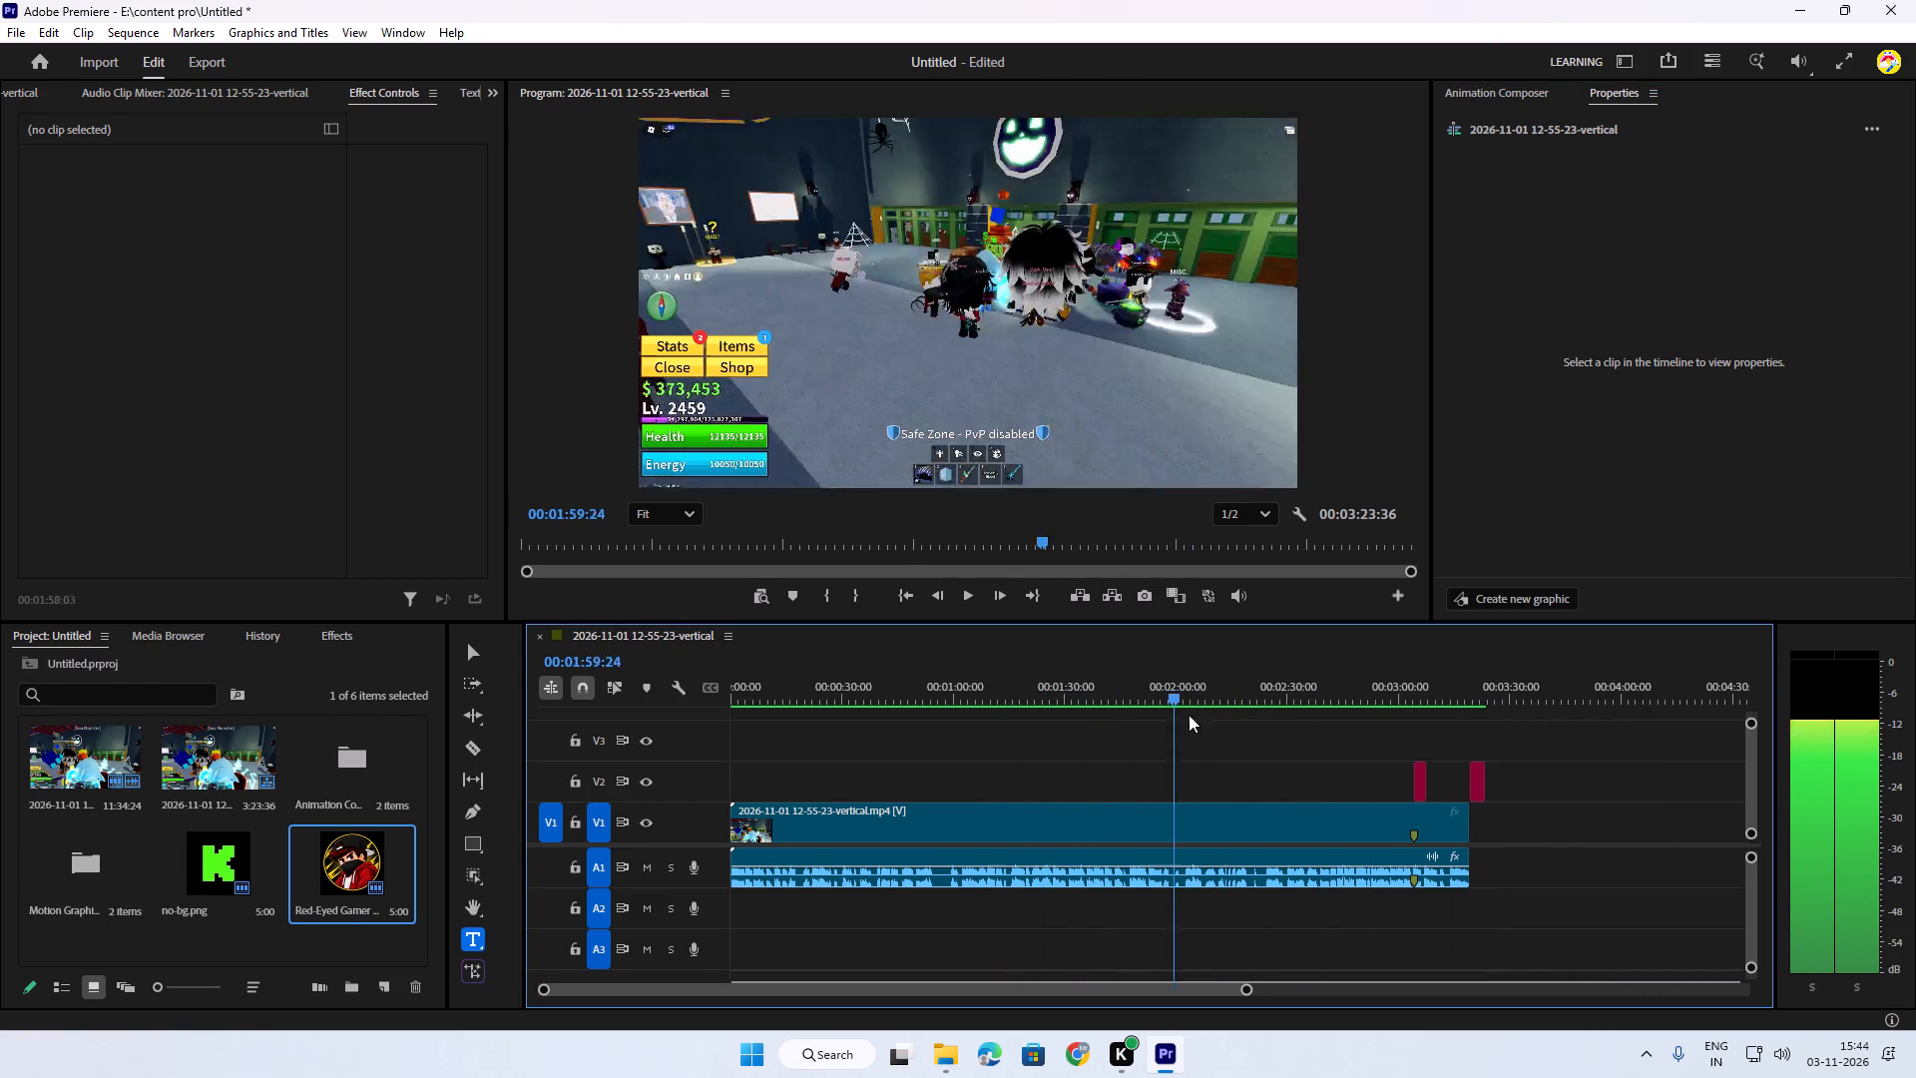
{"action": "left_click_drag", "start_coordinate": [1189, 715], "coordinate": [1359, 748]}
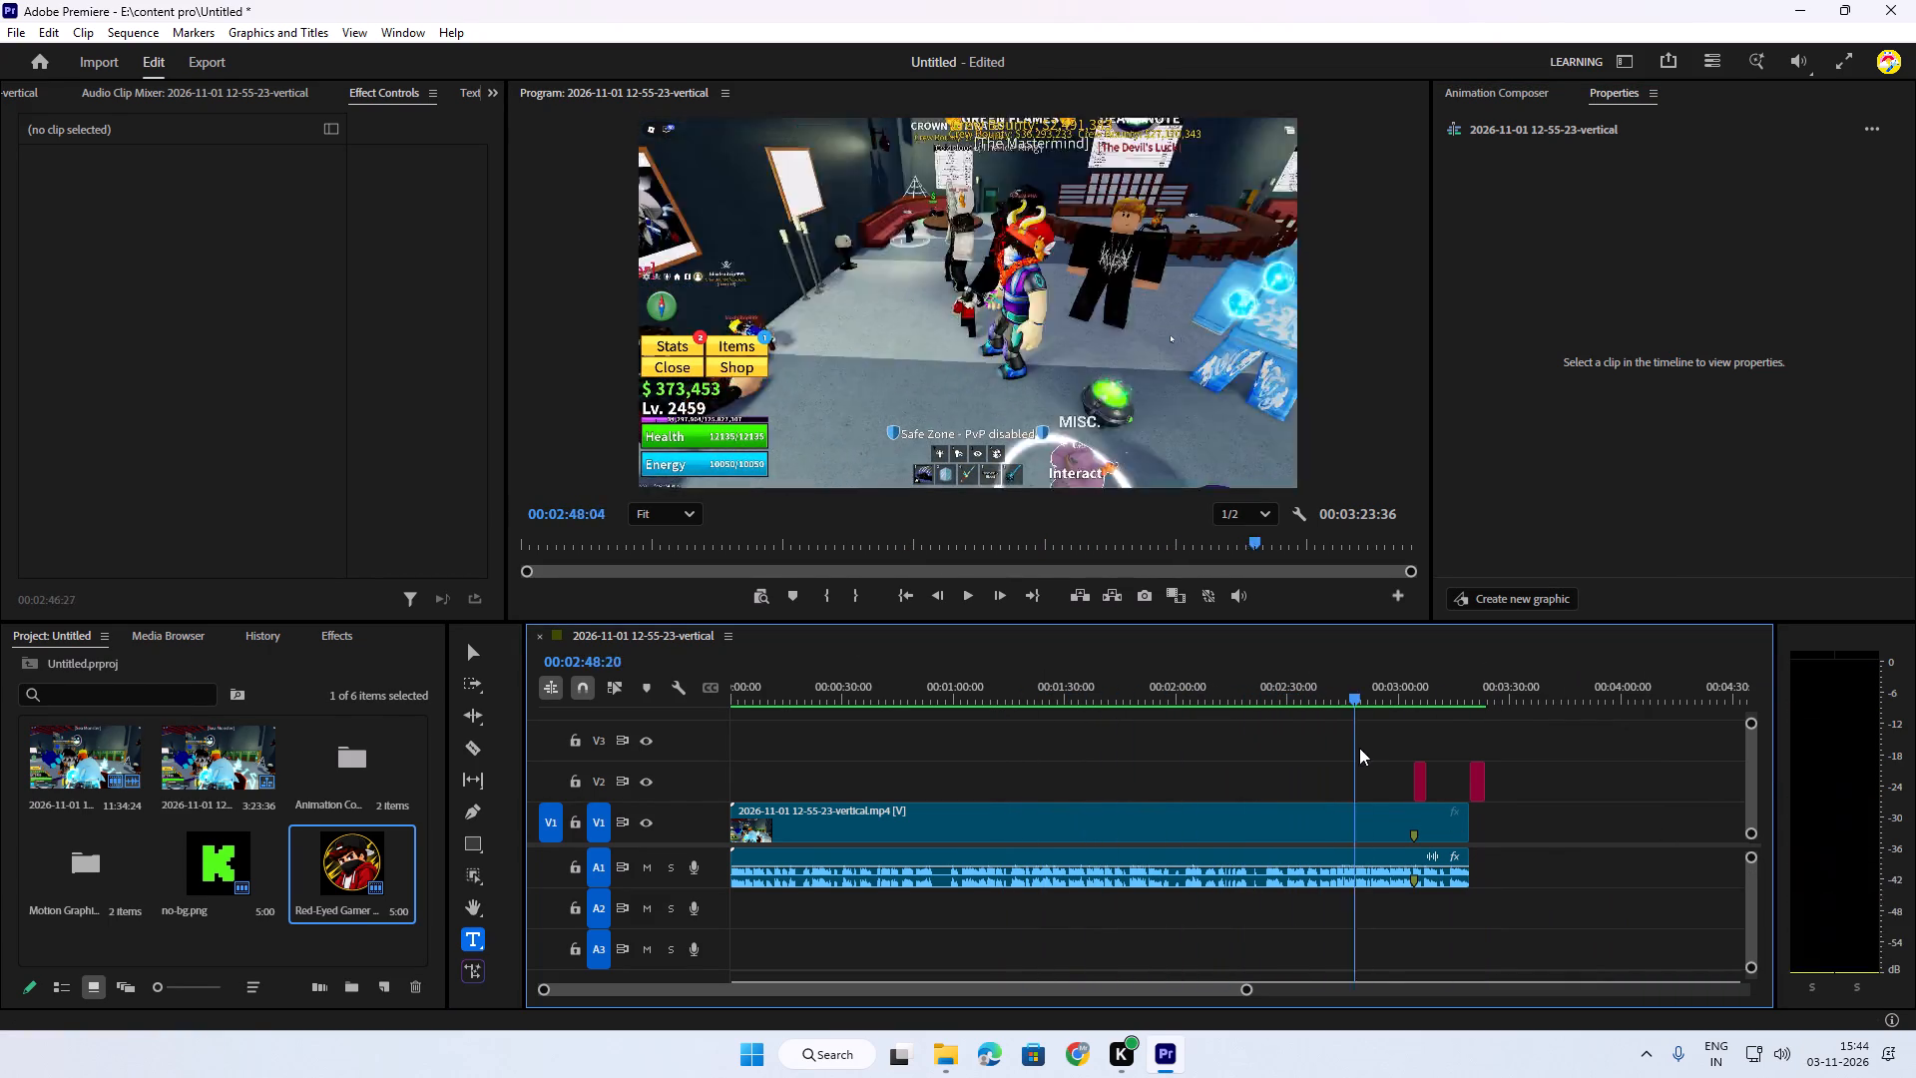
{"action": "left_click_drag", "start_coordinate": [1359, 748], "coordinate": [1405, 763]}
{"action": "key", "text": "space"}
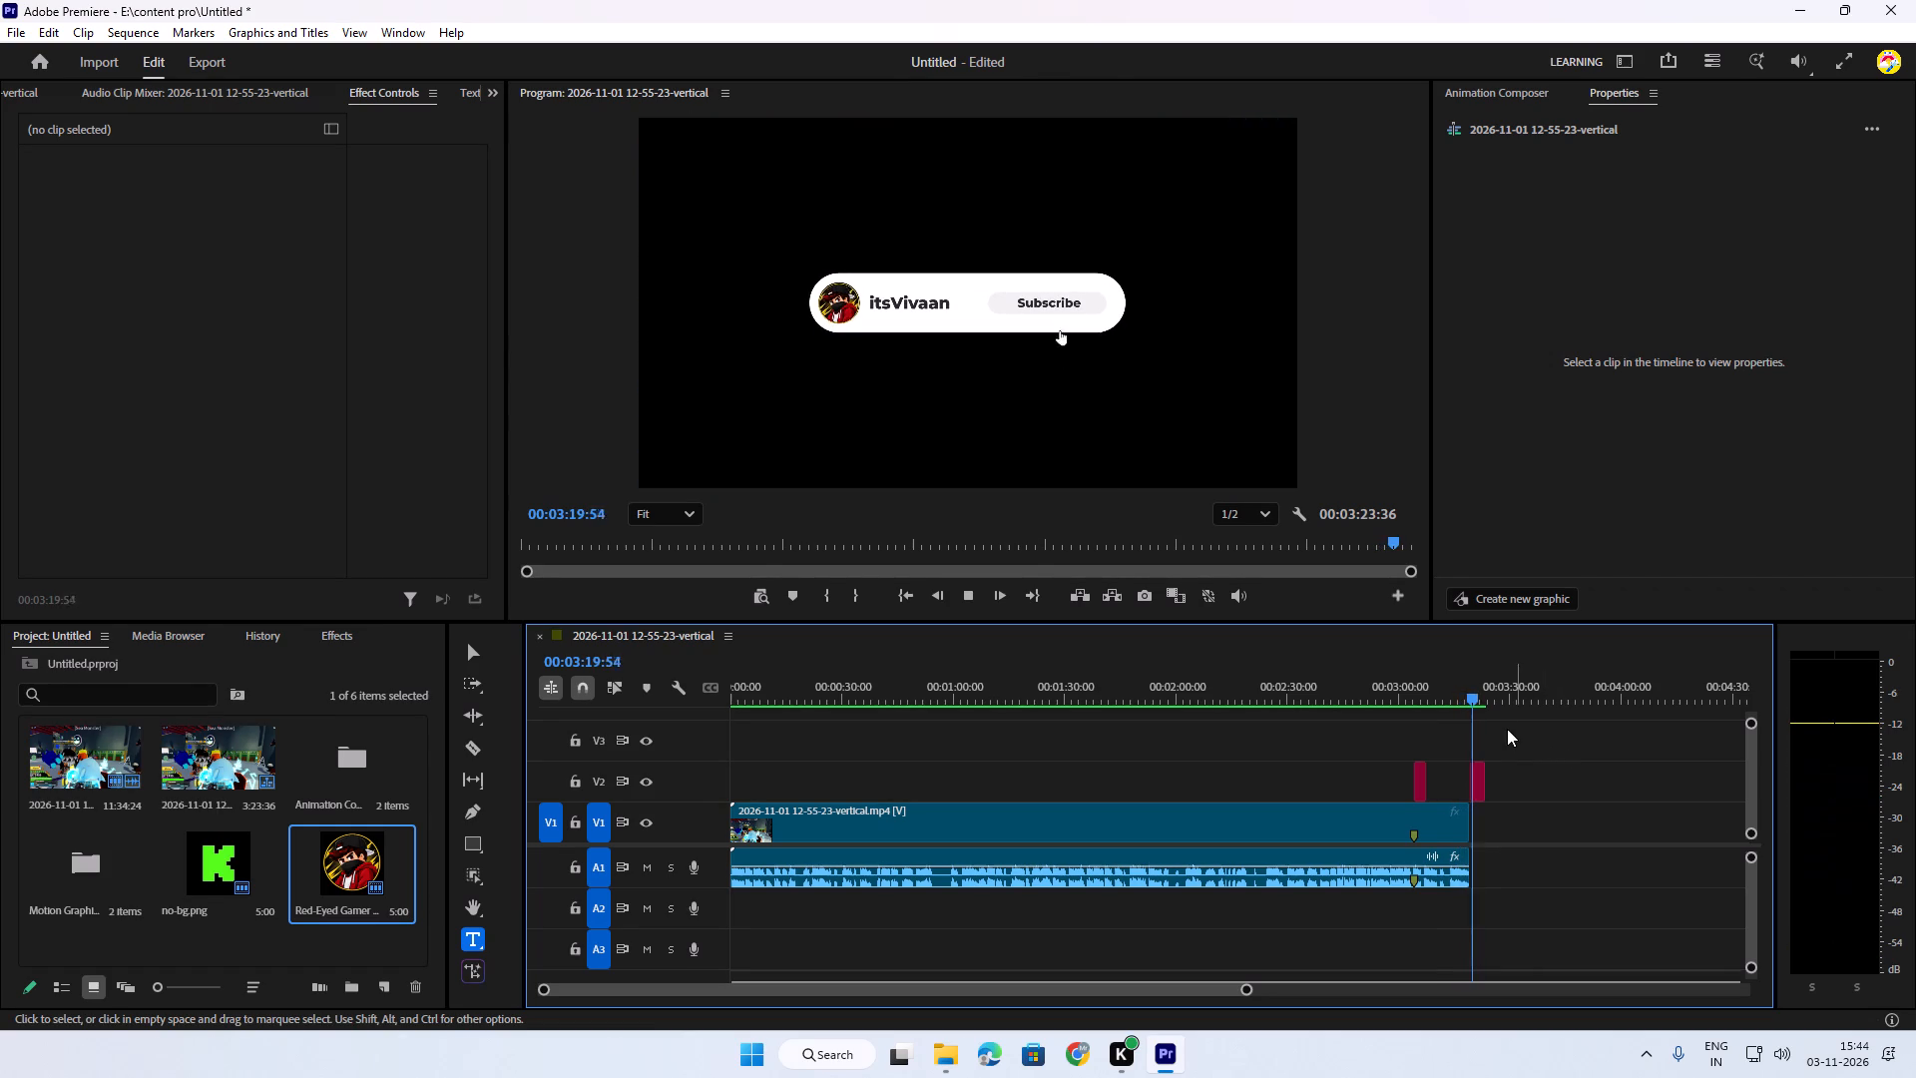
{"action": "left_click_drag", "start_coordinate": [1473, 691], "coordinate": [1382, 688]}
{"action": "key", "text": "space"}
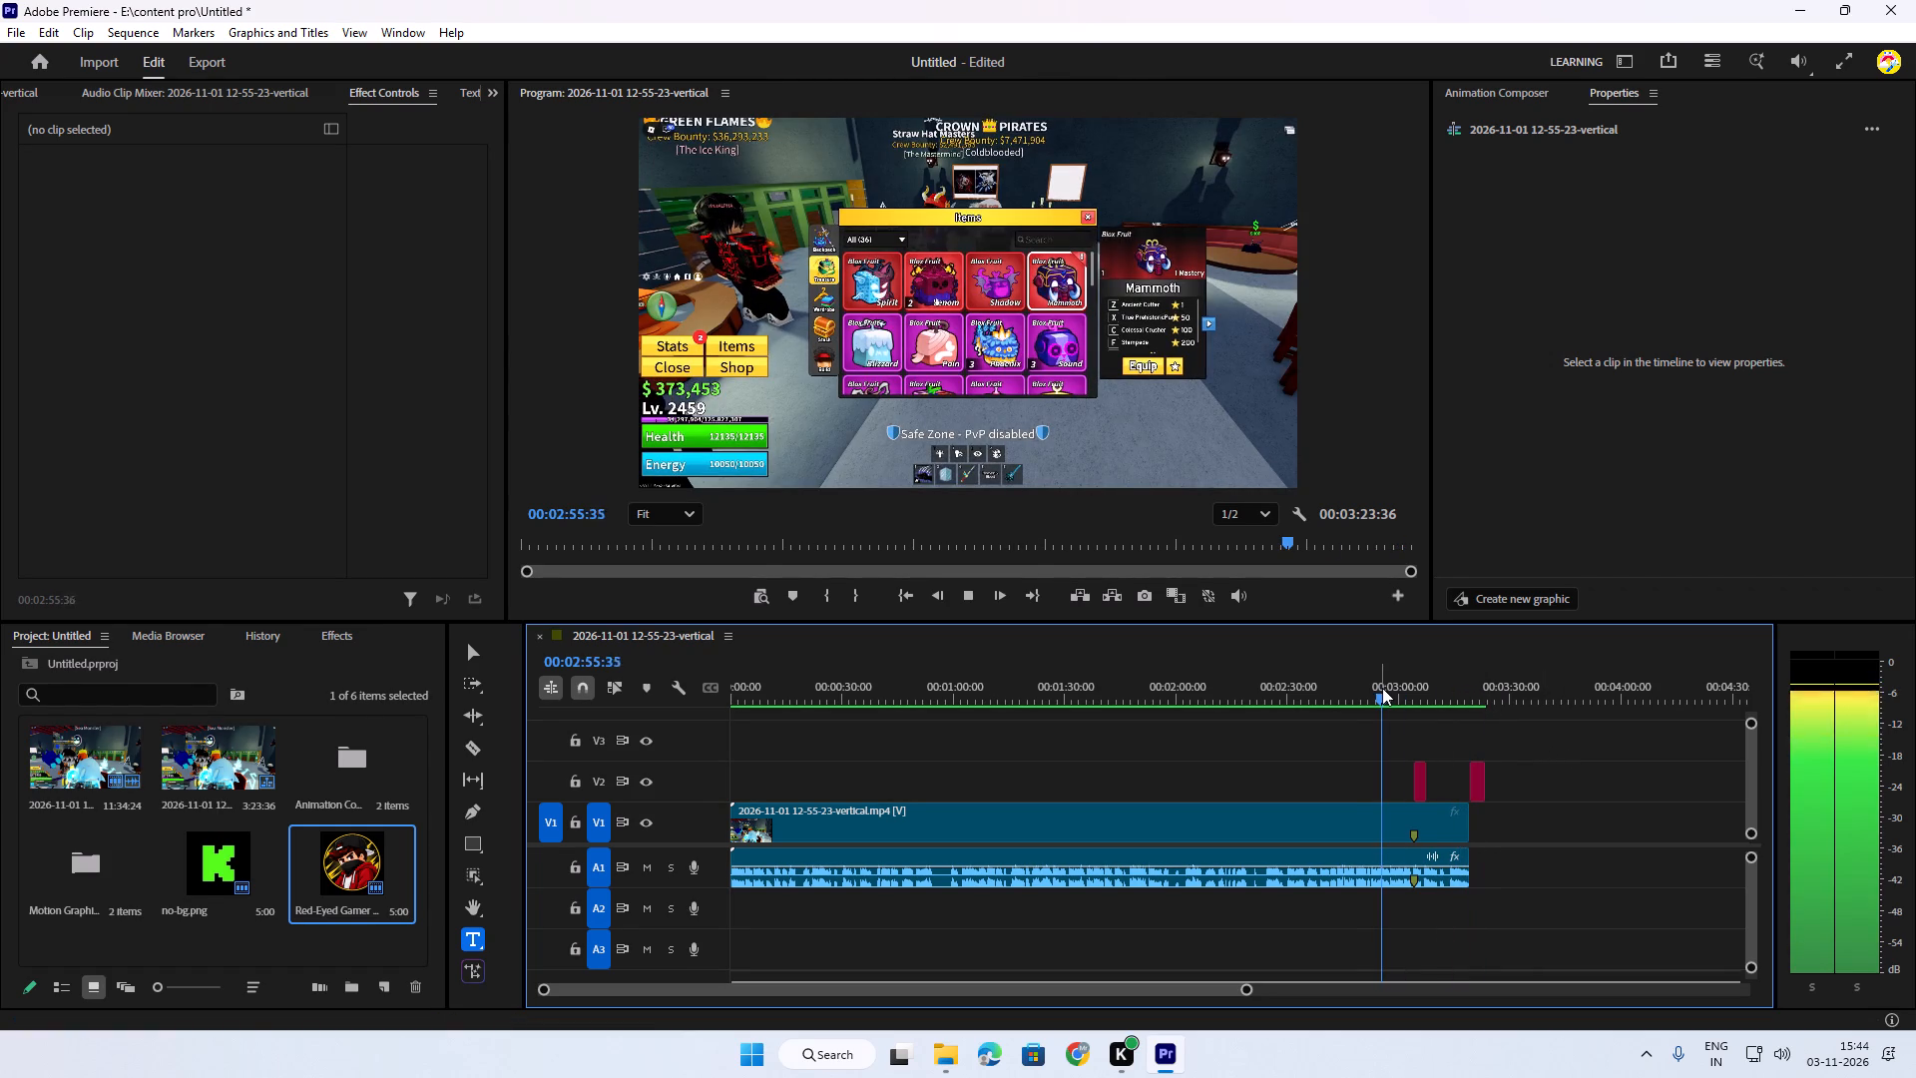
{"action": "left_click_drag", "start_coordinate": [1383, 686], "coordinate": [1359, 707]}
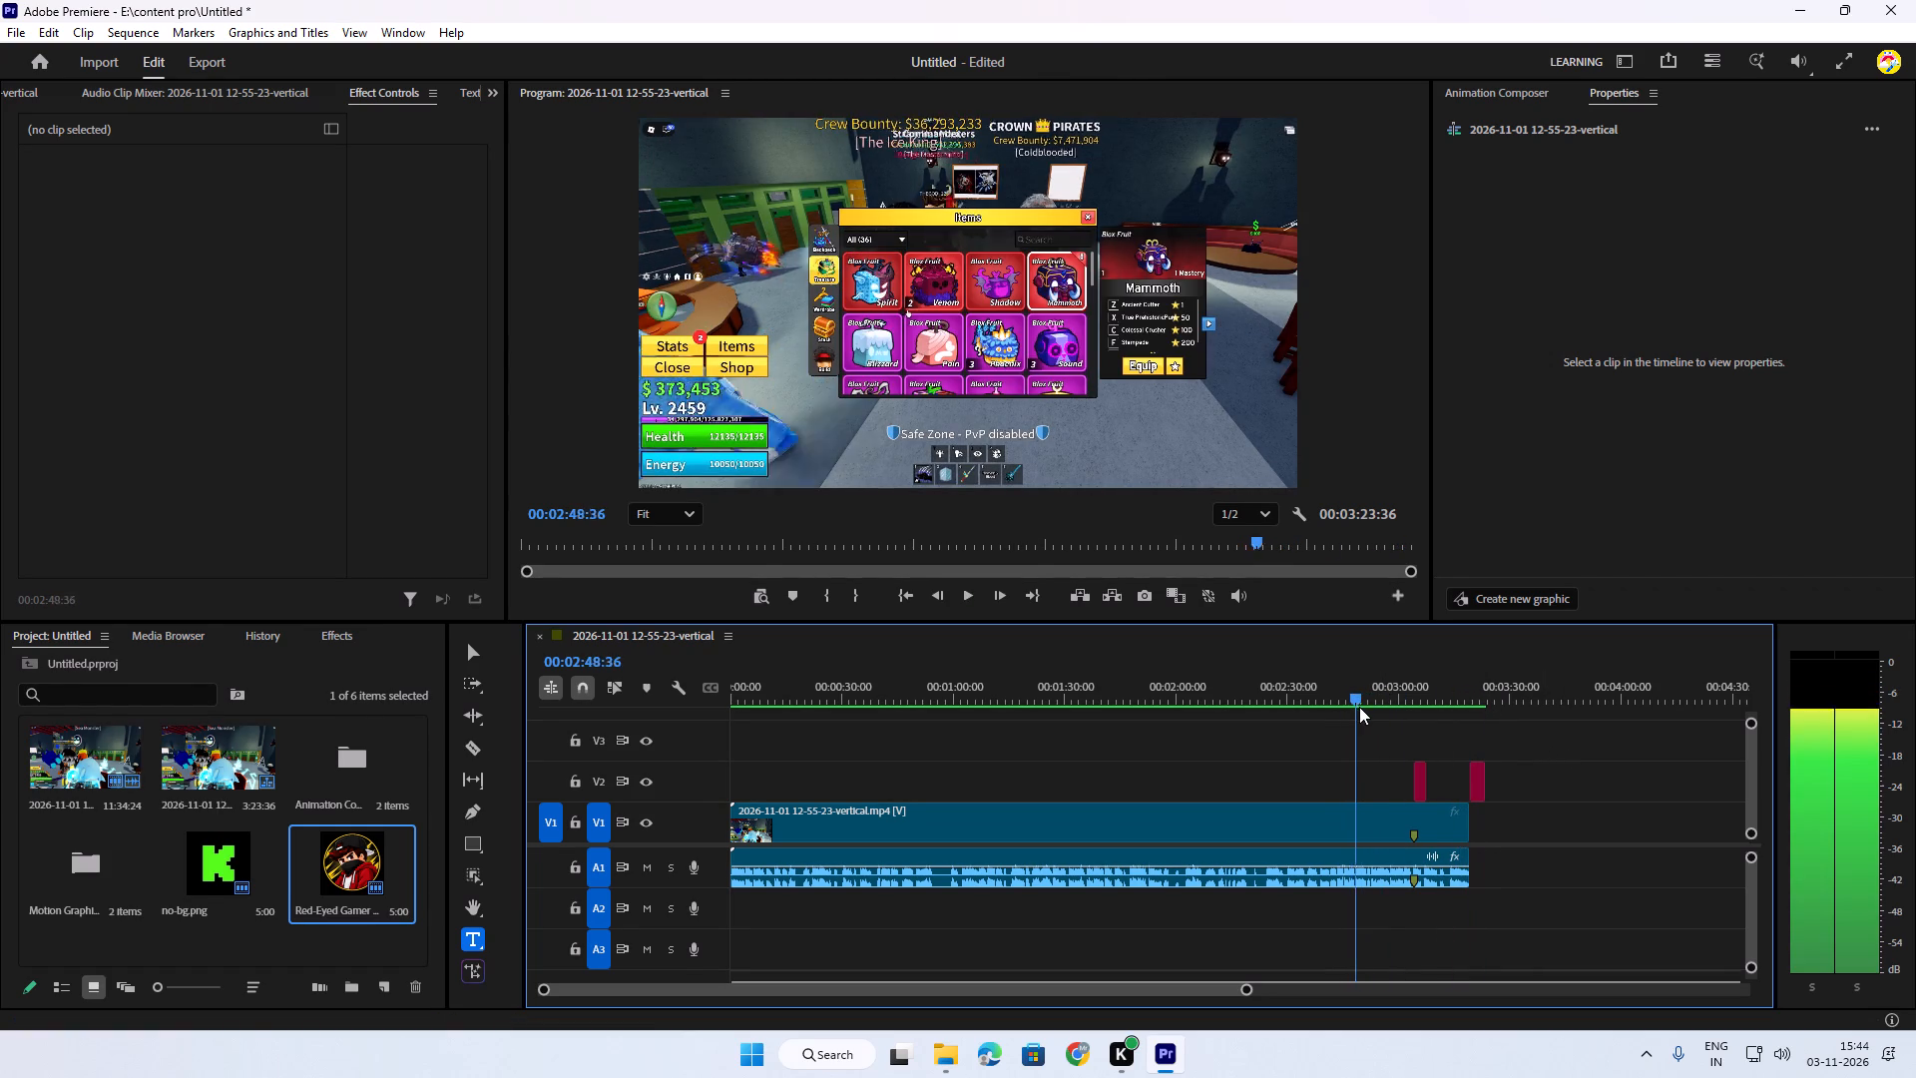
{"action": "left_click_drag", "start_coordinate": [1359, 707], "coordinate": [1359, 708]}
{"action": "key", "text": "space"}
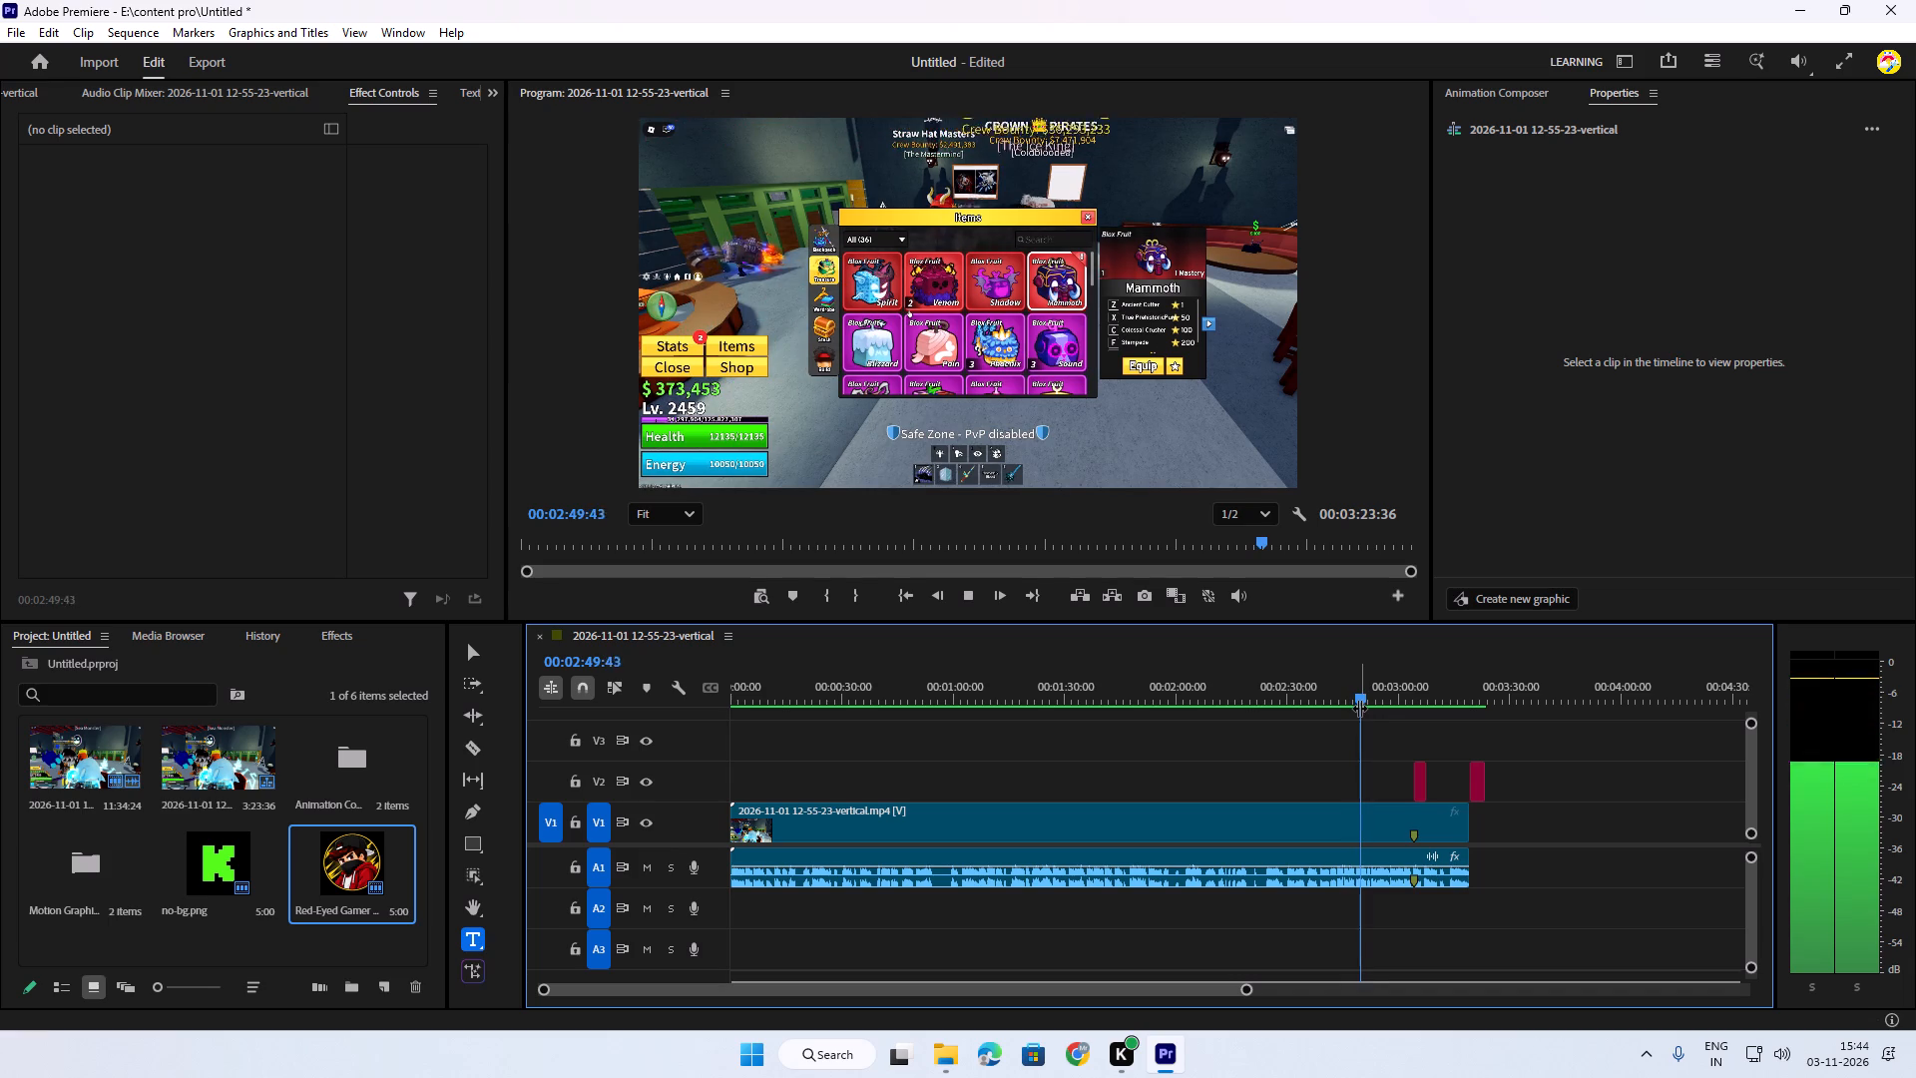
{"action": "left_click_drag", "start_coordinate": [1373, 699], "coordinate": [1323, 712]}
{"action": "key", "text": "space"}
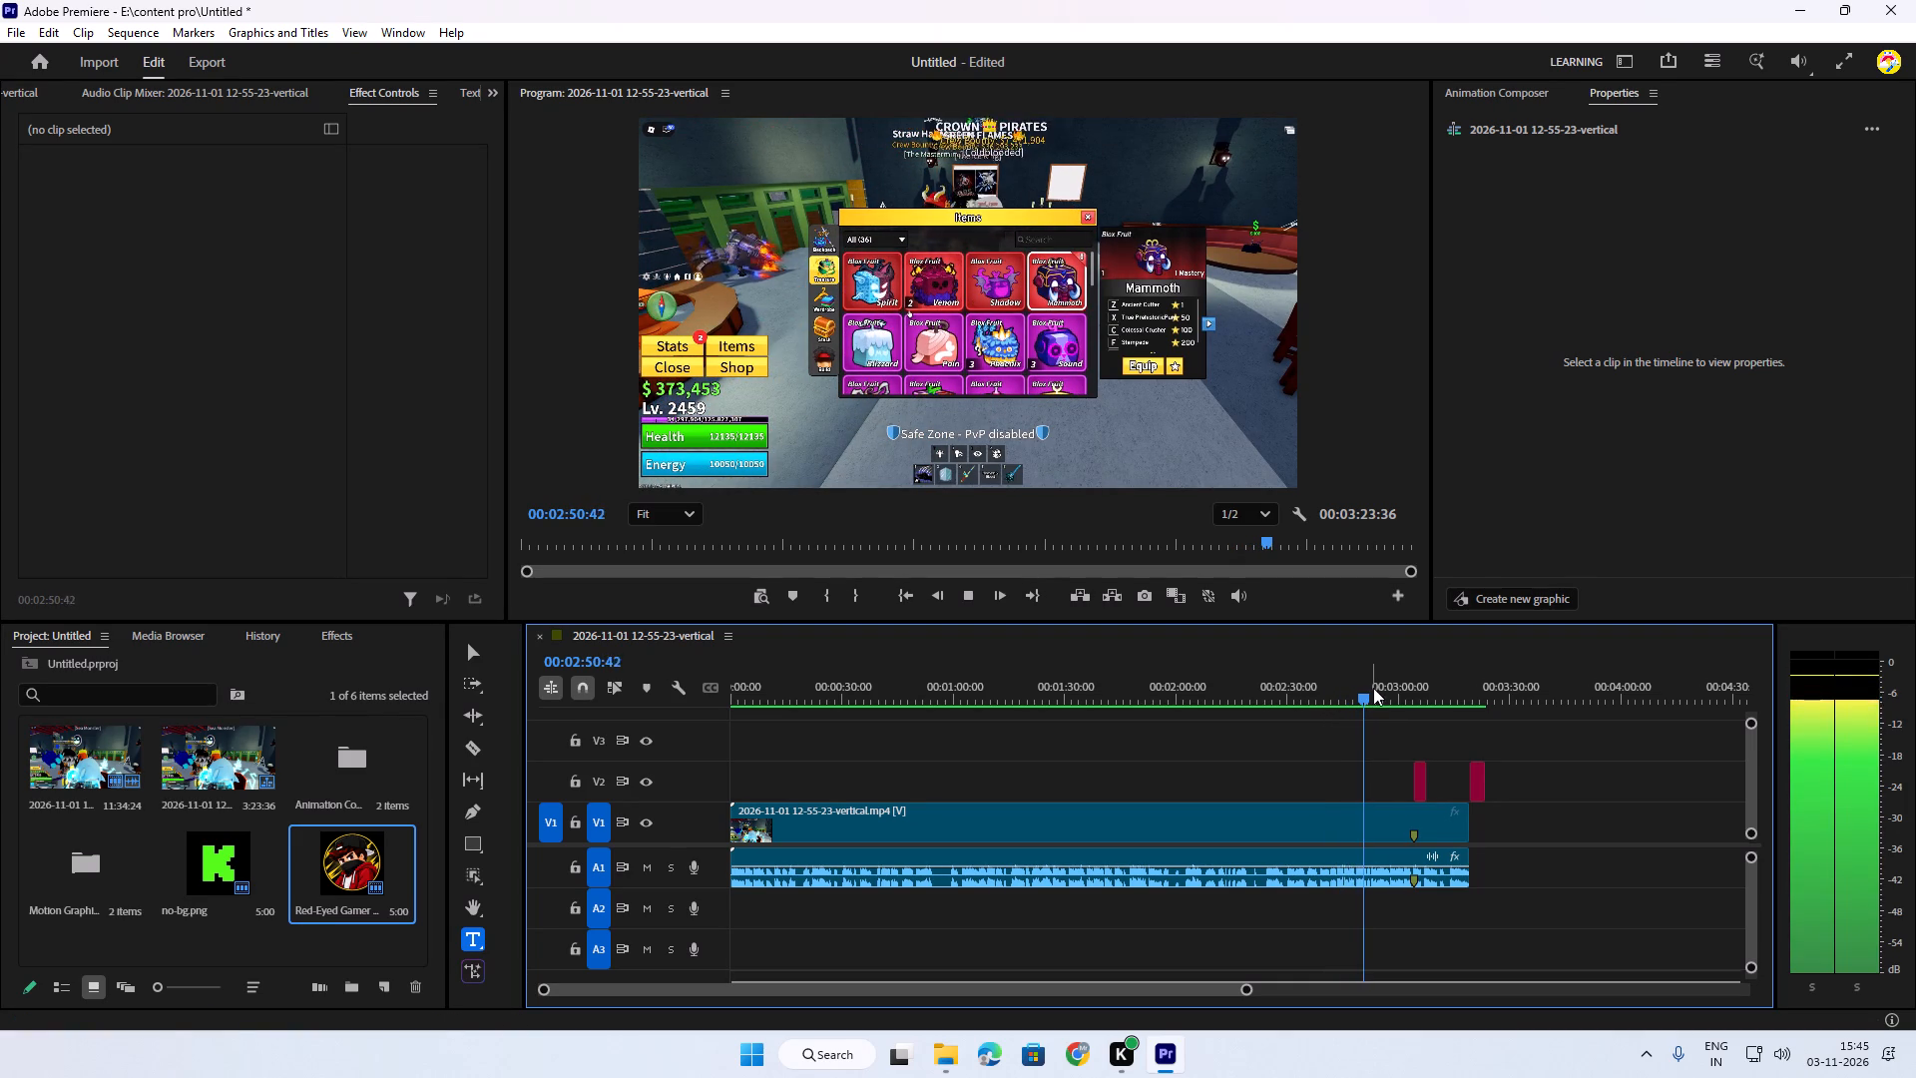
Go to the Home screen and close the application, saving the changes to Untitled.prproj.
{"action": "left_click", "coordinate": [33, 64]}
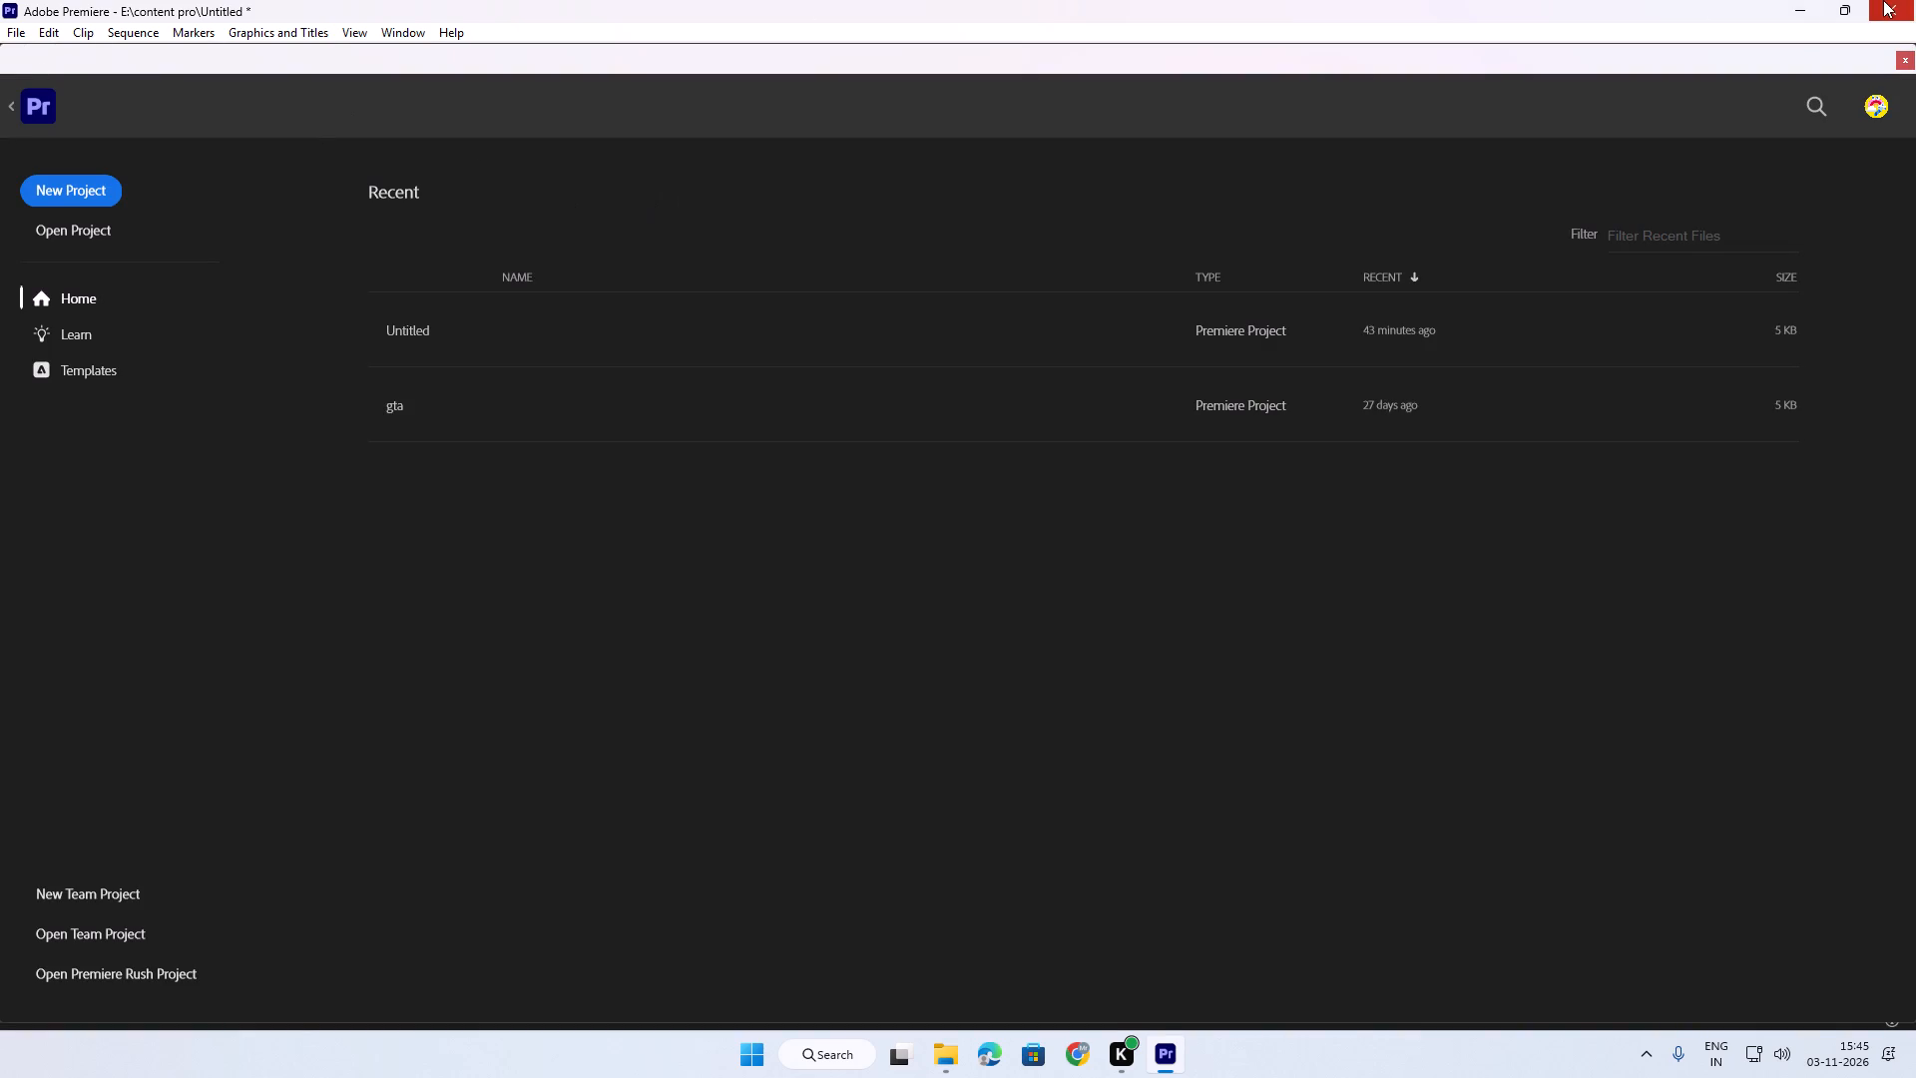
{"action": "left_click", "coordinate": [1883, 0]}
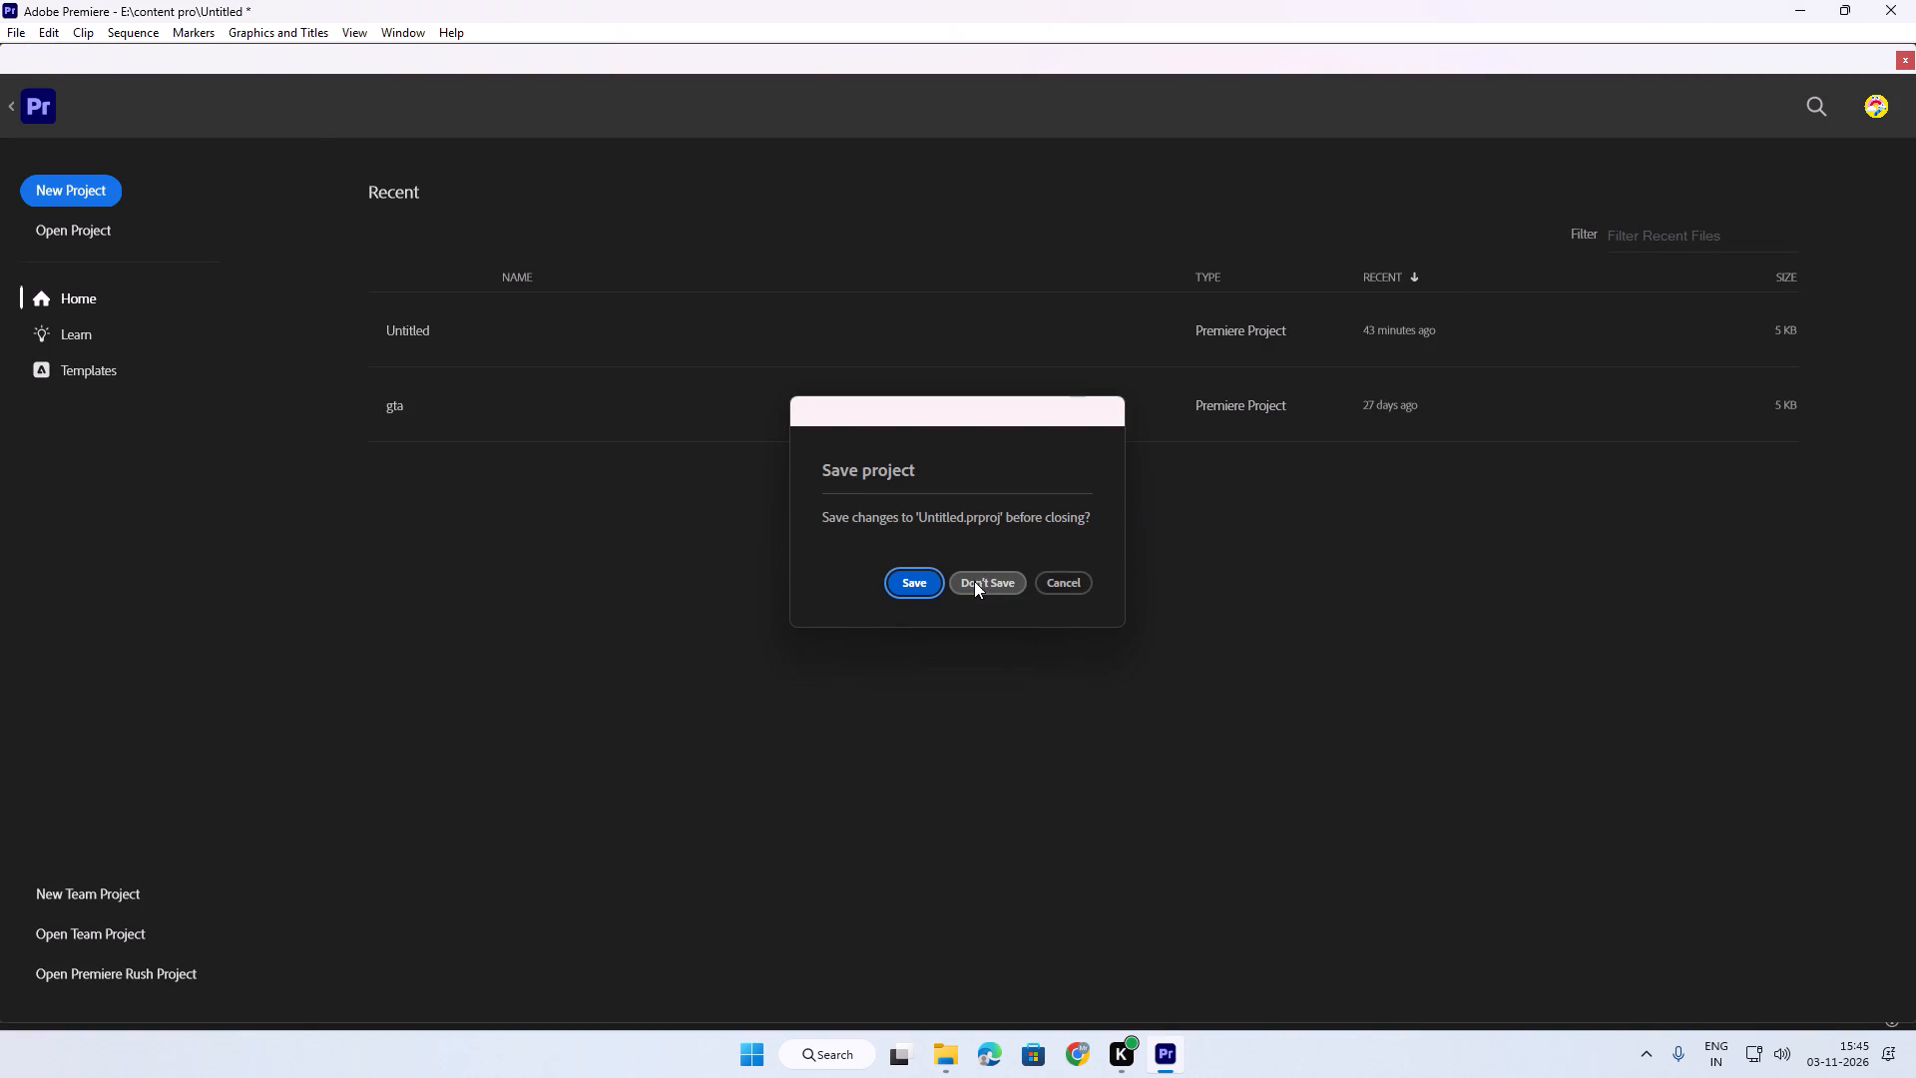
{"action": "left_click", "coordinate": [930, 585]}
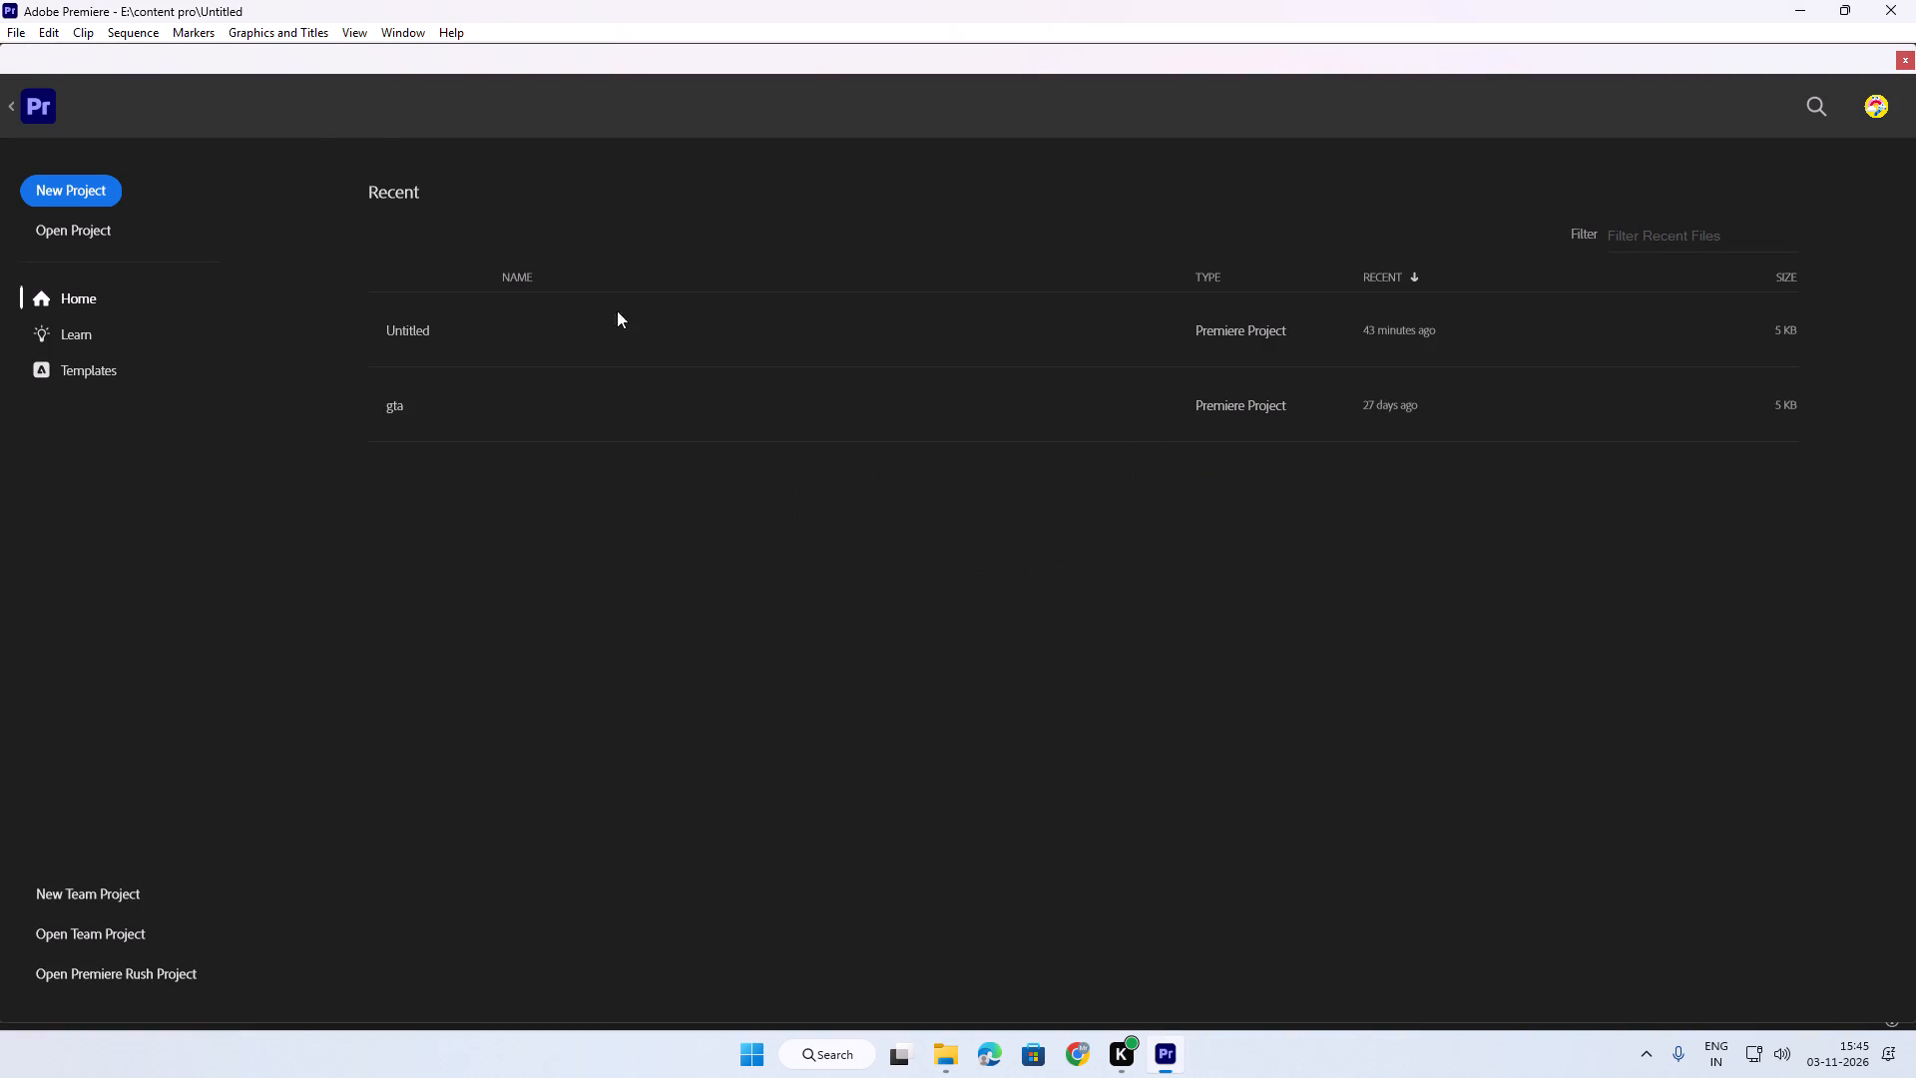